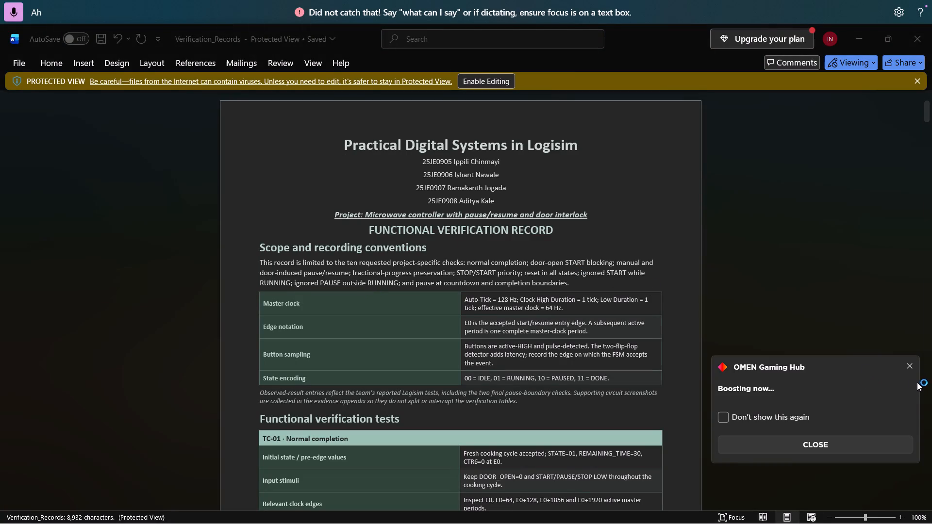
Dismiss the OMEN Gaming Hub boosting notification.
left_click(913, 369)
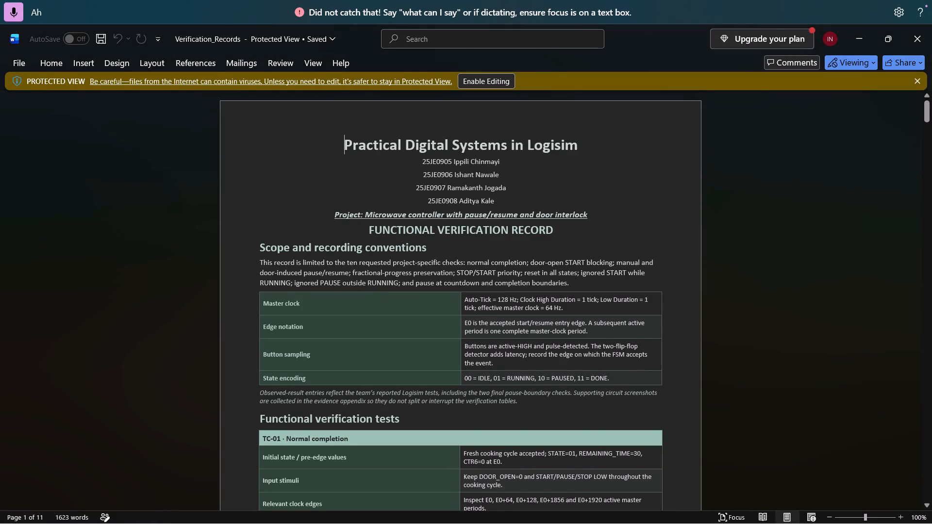
Look through the Verification_Records document from the title page to the last circuit figure, and return to the beginning.
scroll(493, 338, "down", 9)
scroll(493, 338, "up", 10)
scroll(493, 338, "down", 18)
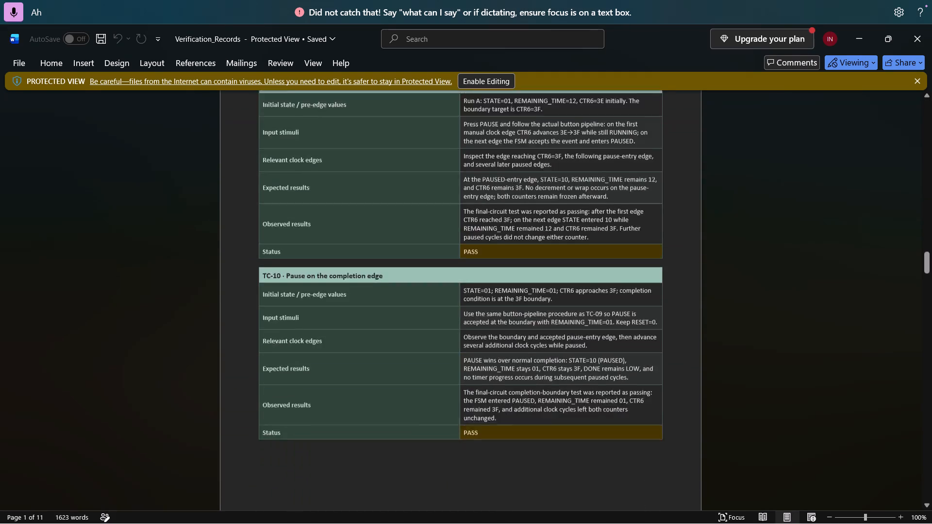
scroll(493, 338, "down", 5)
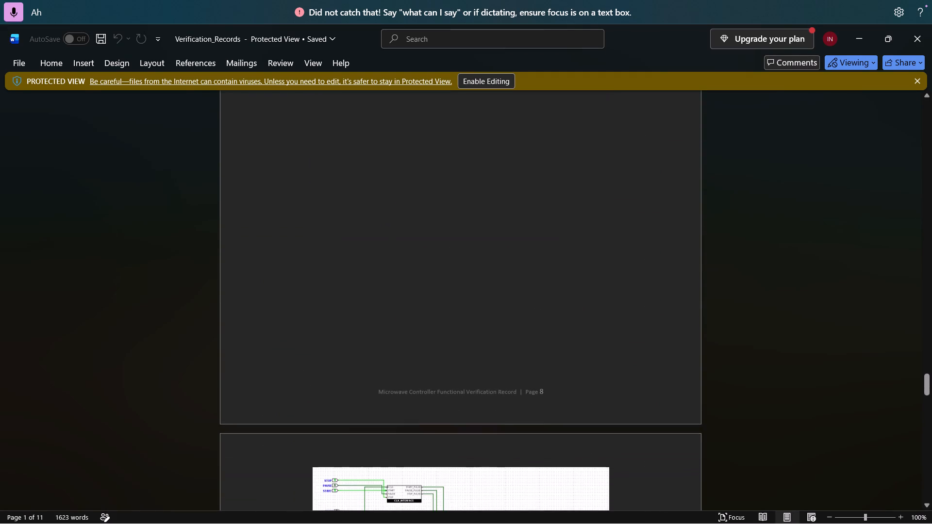
scroll(493, 338, "down", 12)
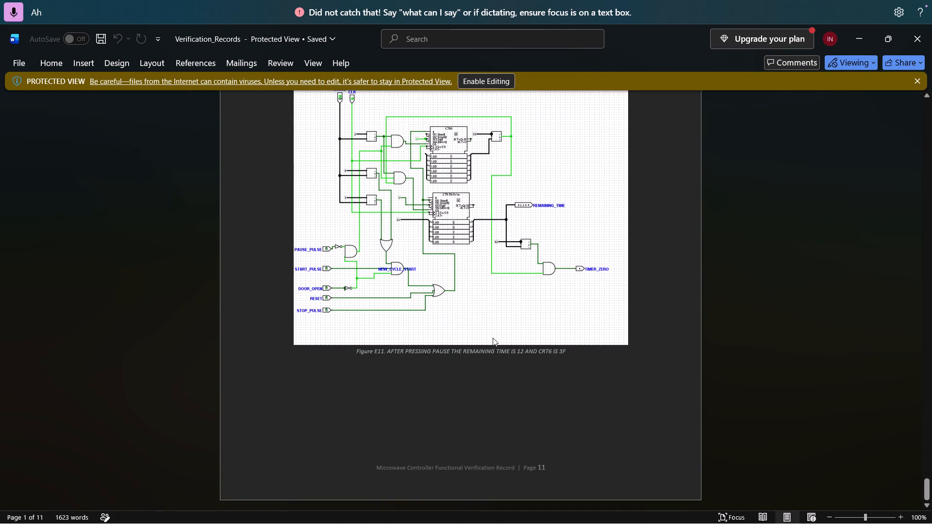
scroll(493, 338, "up", 6)
scroll(493, 338, "up", 15)
scroll(493, 338, "up", 12)
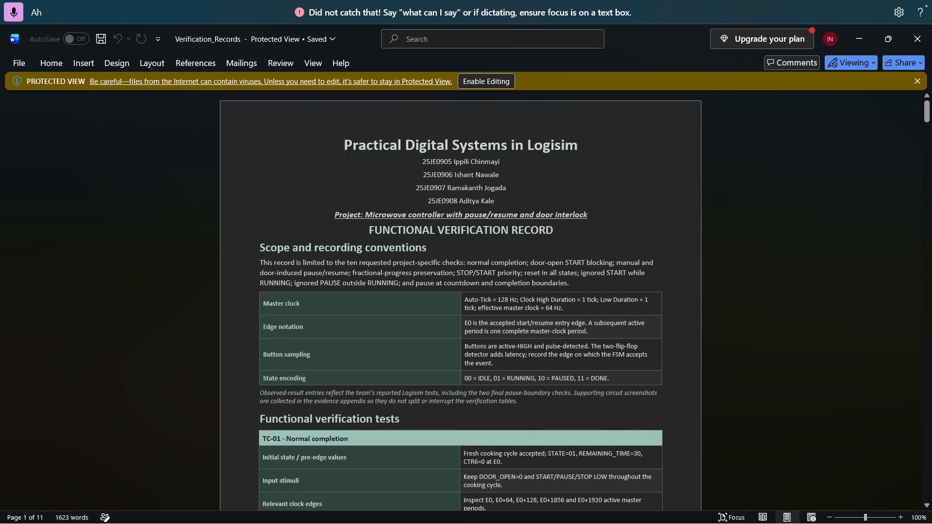
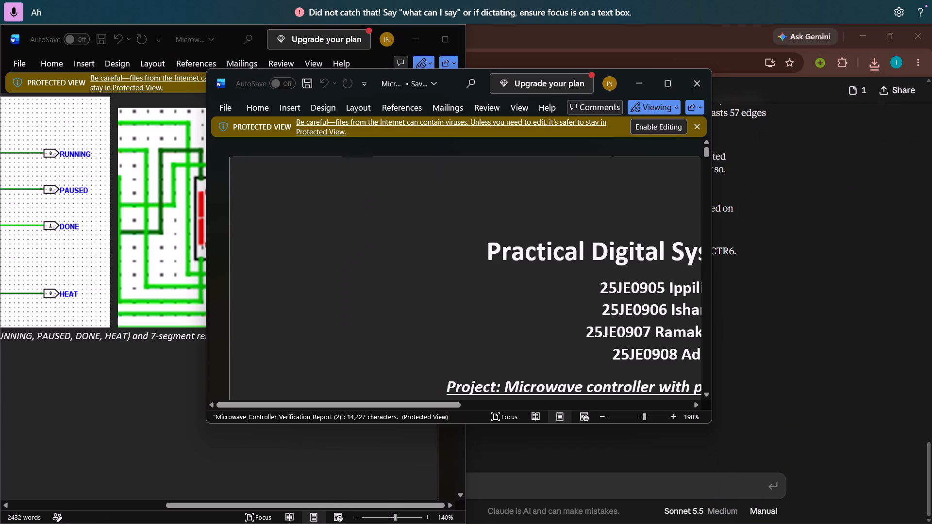
scroll(533, 225, "down", 4, "ctrl")
left_click(666, 82)
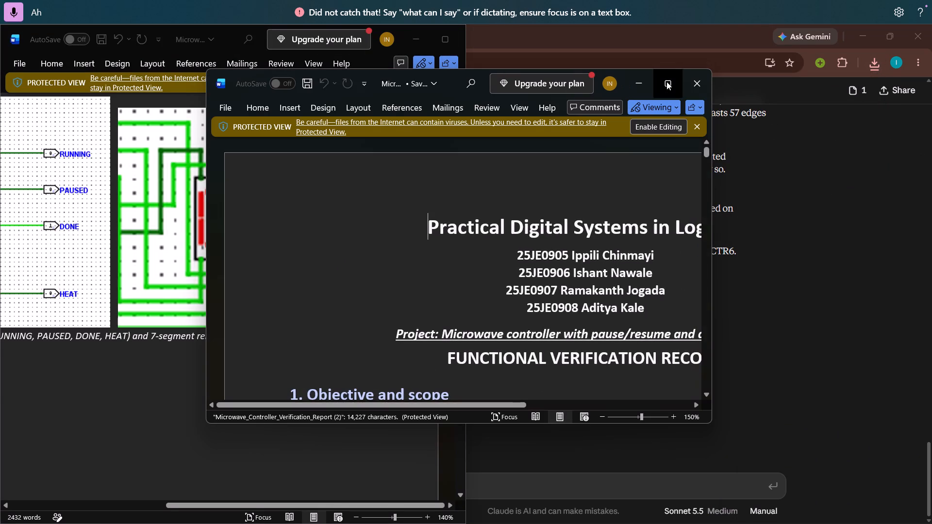
Read through the report from the recording conventions to the TC-03 status and procedure.
scroll(506, 275, "down", 3)
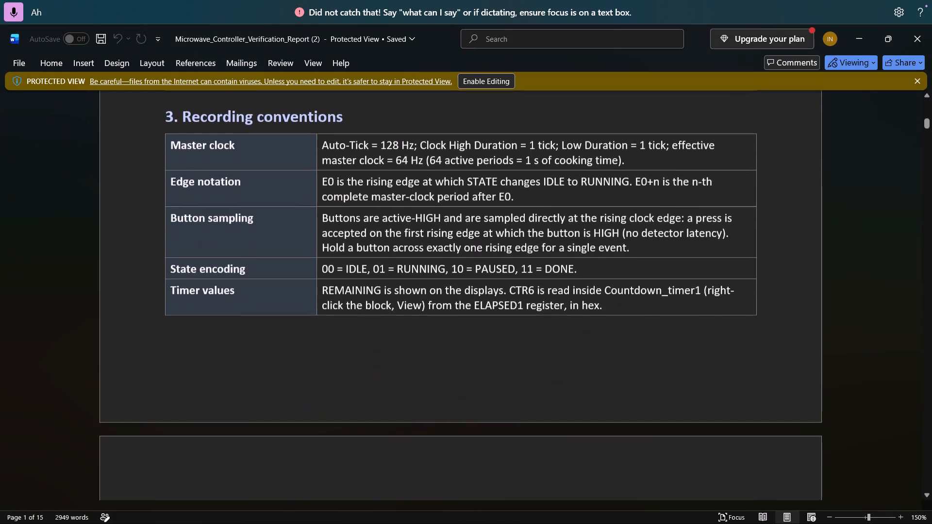
scroll(506, 275, "down", 3)
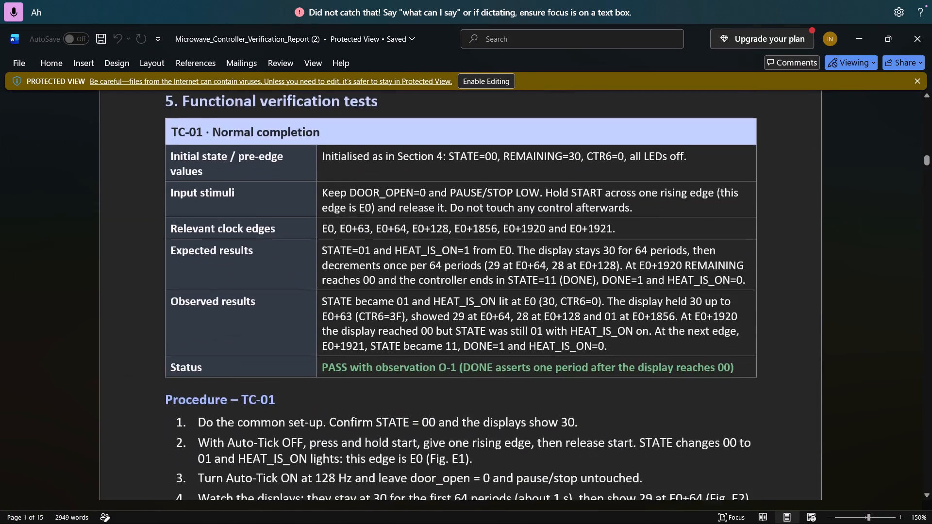
scroll(506, 275, "down", 2)
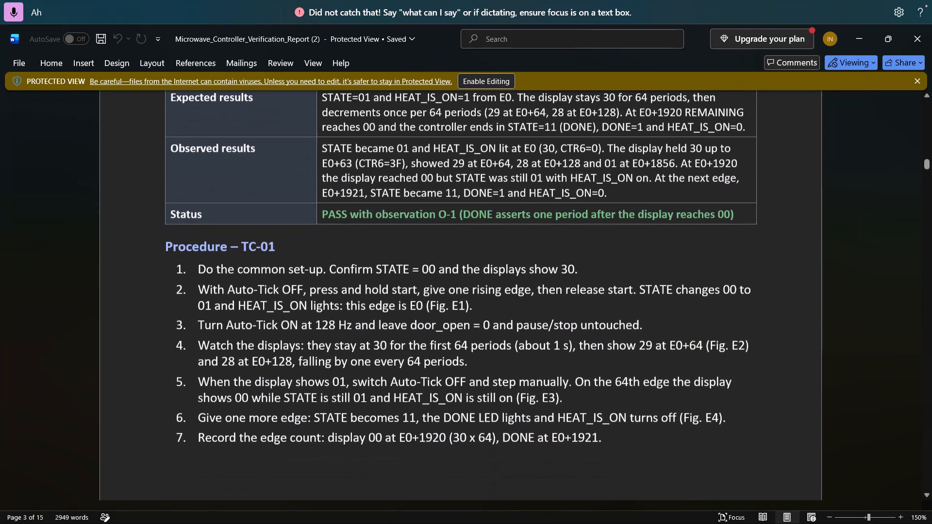
scroll(506, 275, "down", 3)
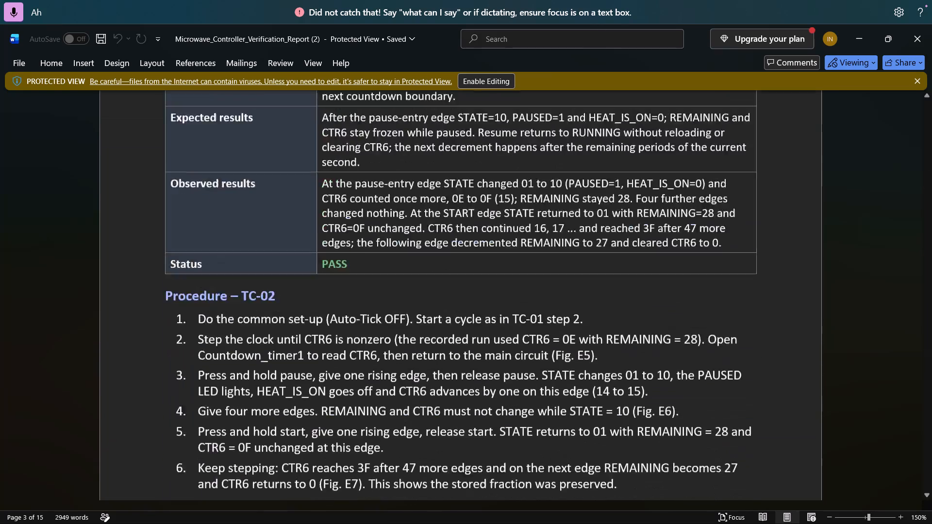
scroll(506, 275, "down", 1)
scroll(506, 275, "up", 1)
scroll(506, 275, "down", 4)
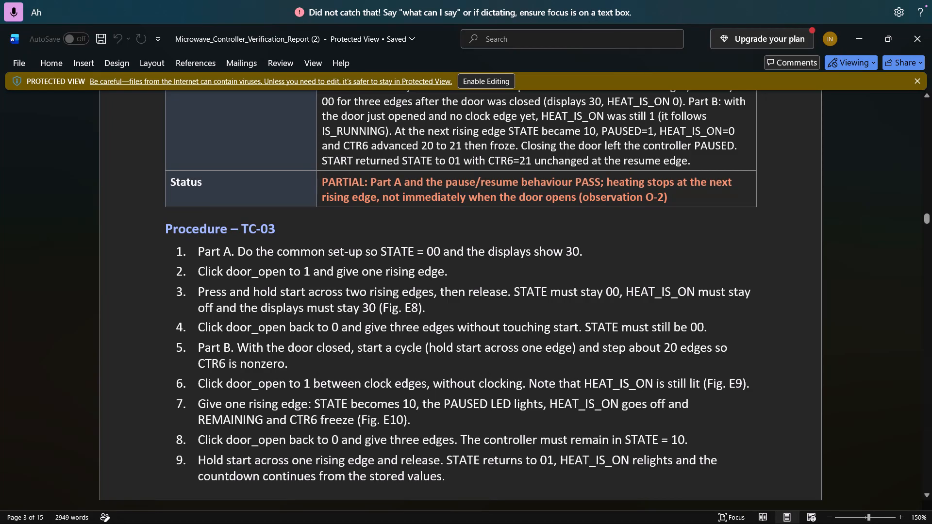
Enable editing for the downloaded verification report.
left_click(679, 204)
left_click(678, 198)
left_click(472, 90)
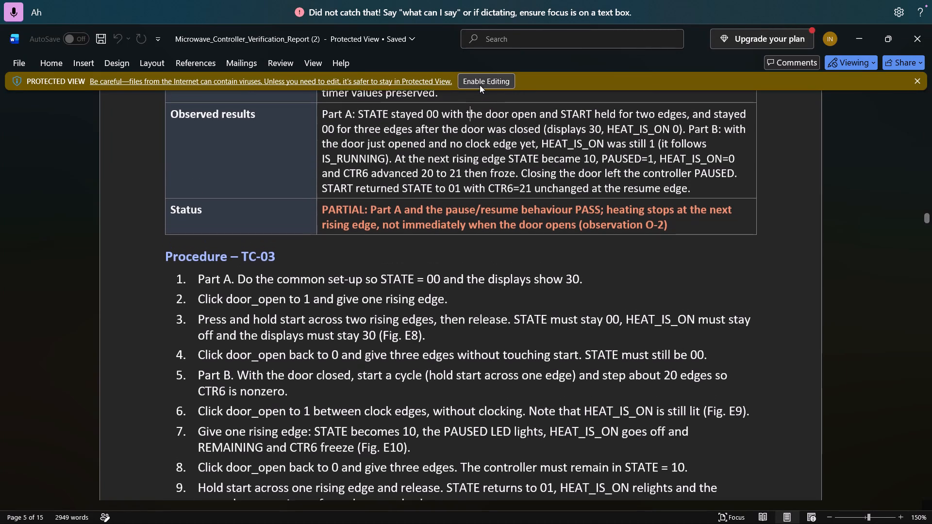
left_click(481, 84)
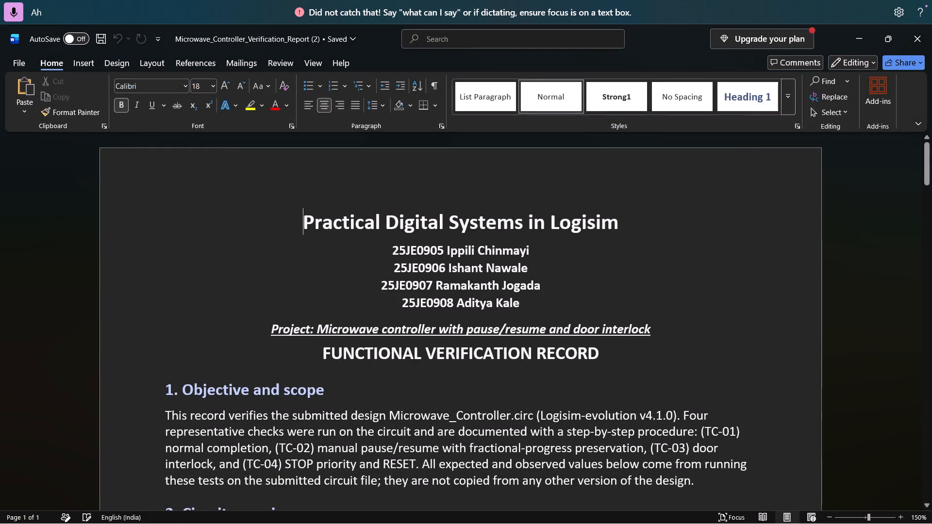
Look over the editable report's TC-01 test and procedure, and the circuit overview and recording conventions tables.
scroll(520, 270, "down", 7)
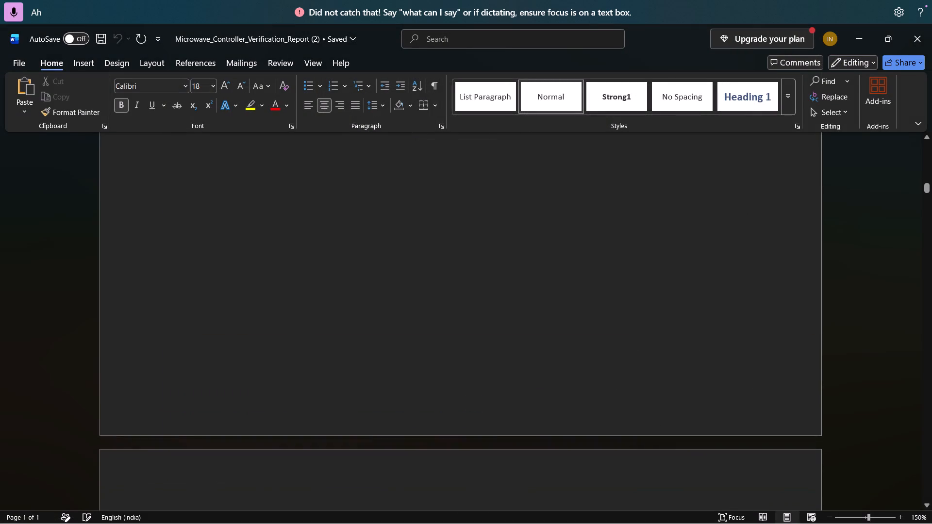
scroll(520, 270, "down", 1)
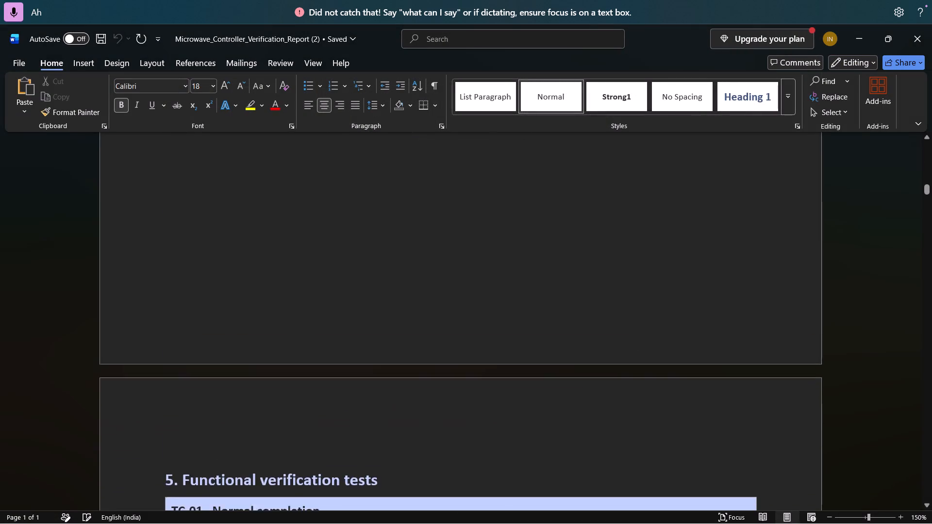
scroll(520, 270, "down", 3)
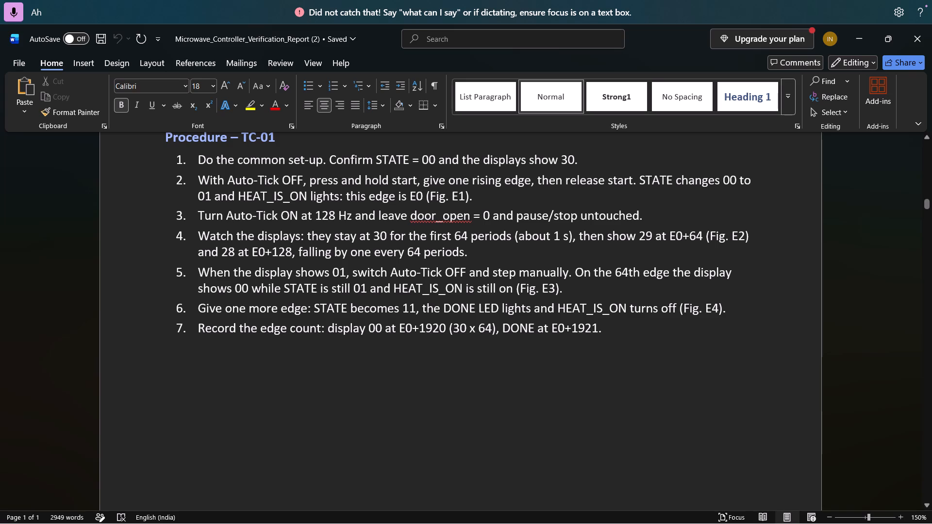
scroll(252, 428, "up", 1)
scroll(435, 323, "up", 2)
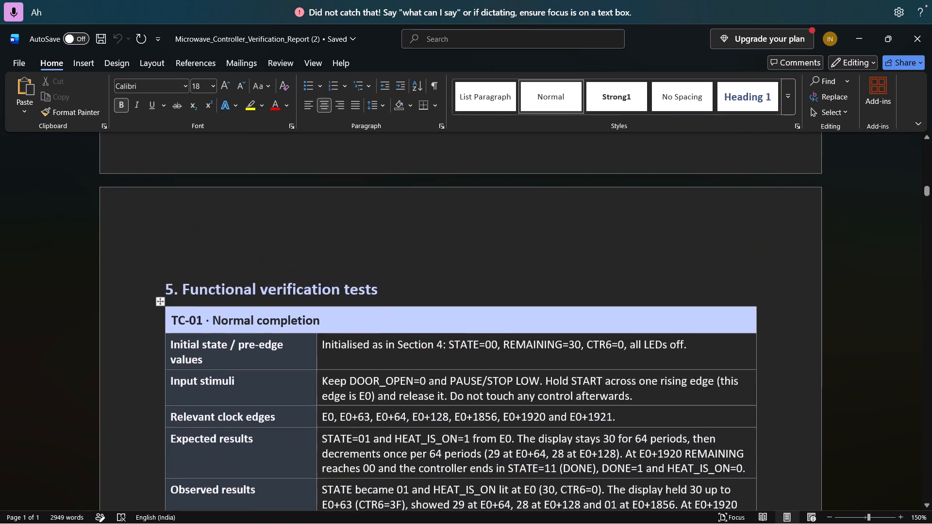
scroll(435, 323, "up", 4)
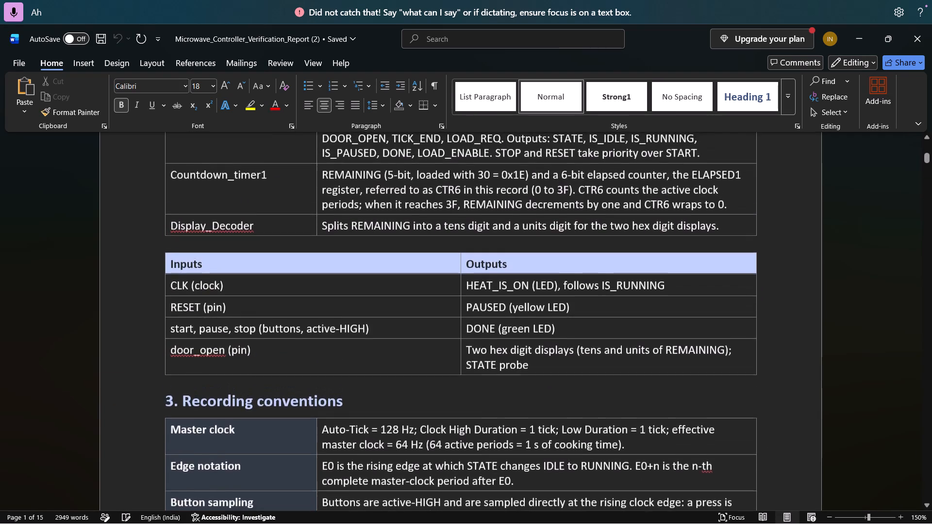
scroll(435, 323, "up", 1)
Replace the Status entry in the TC-03 Door interlock table with PASS.
scroll(435, 323, "down", 4)
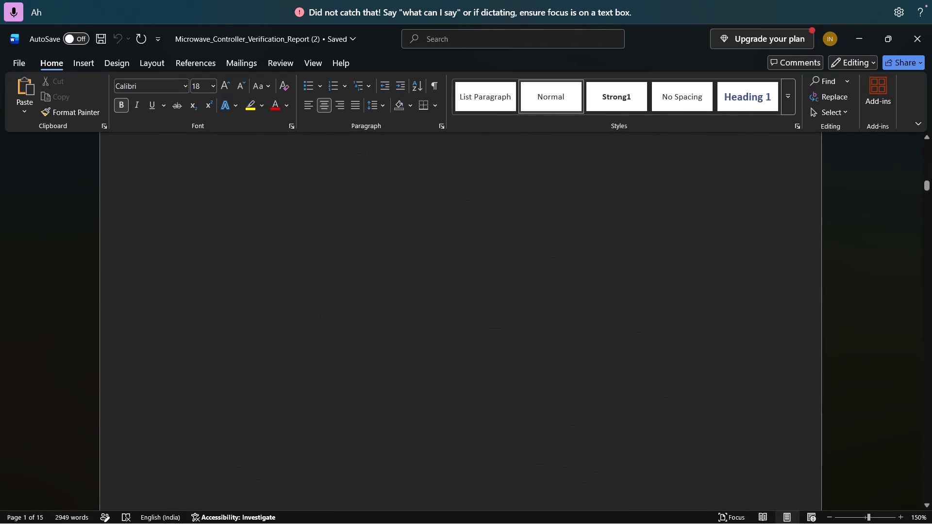
scroll(435, 323, "down", 2)
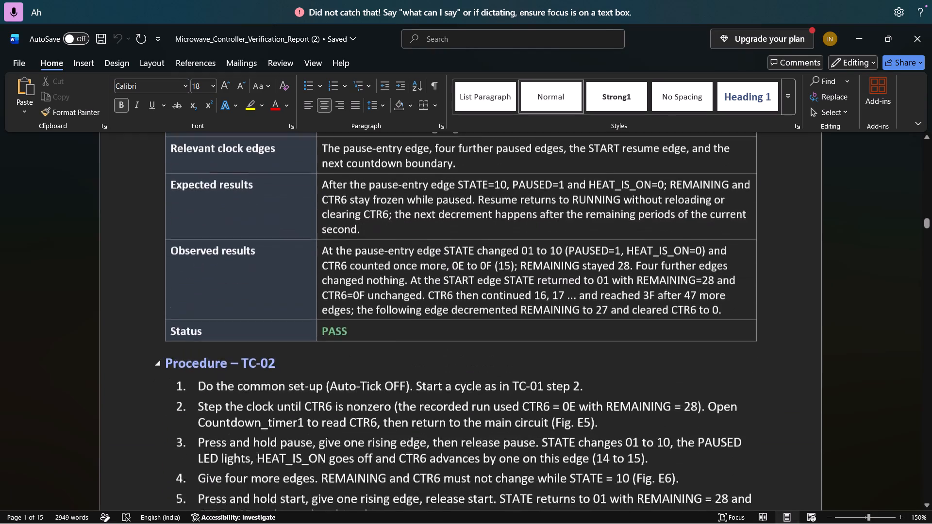
scroll(435, 323, "down", 1)
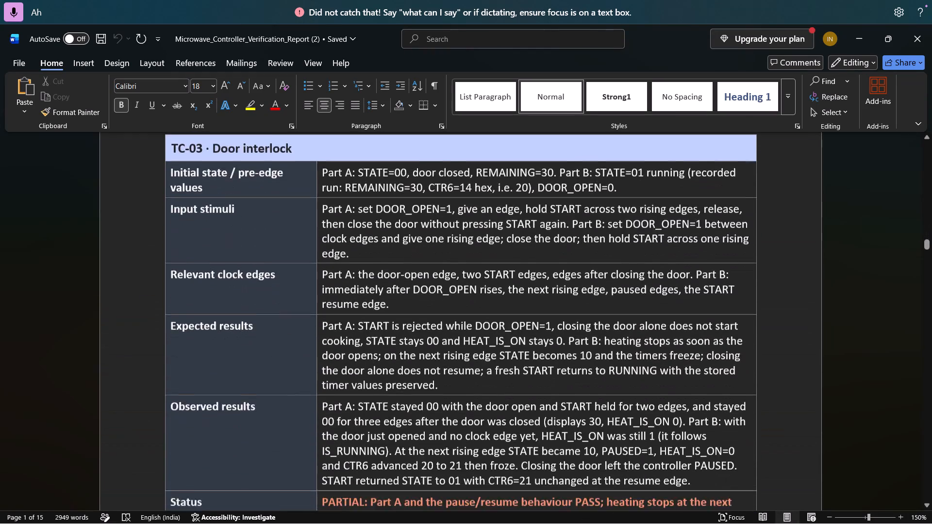
scroll(435, 323, "down", 1)
left_click(672, 406)
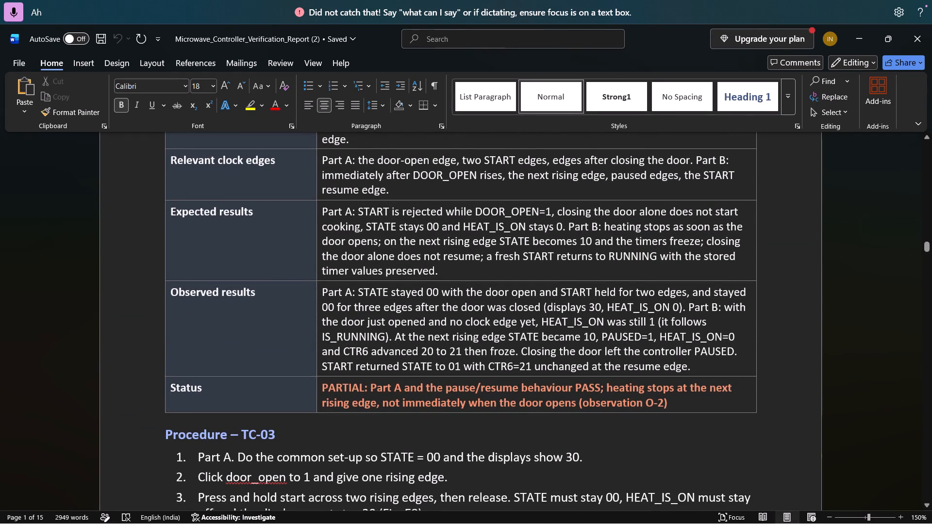
key("BackSpace")
key("BackSpace")
key("BackSpace")
key("BackSpace")
key("BackSpace")
key("BackSpace")
key("BackSpace")
key("BackSpace")
key("BackSpace")
key("BackSpace")
key("BackSpace")
key("BackSpace")
key("BackSpace")
key("BackSpace")
key("BackSpace")
key("BackSpace")
key("BackSpace")
key("BackSpace")
key("BackSpace")
key("BackSpace")
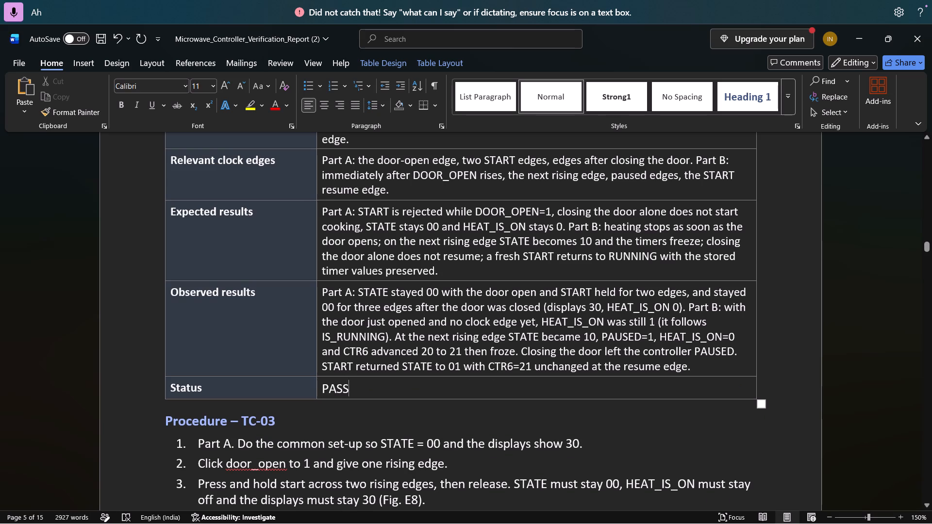
Color the PASS text in the TC-03 status row with the theme green.
left_click_drag(352, 389, 325, 388)
left_click_drag(325, 388, 322, 387)
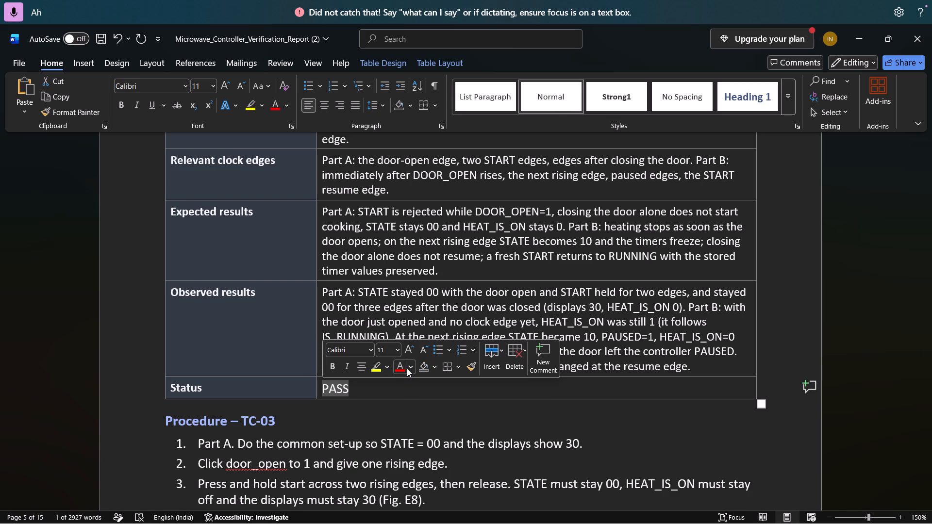
left_click(407, 368)
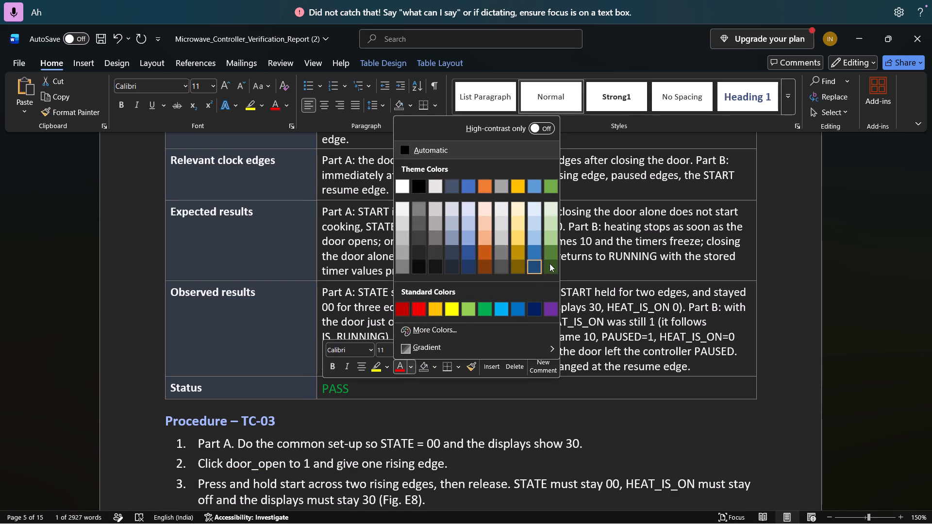
left_click(553, 185)
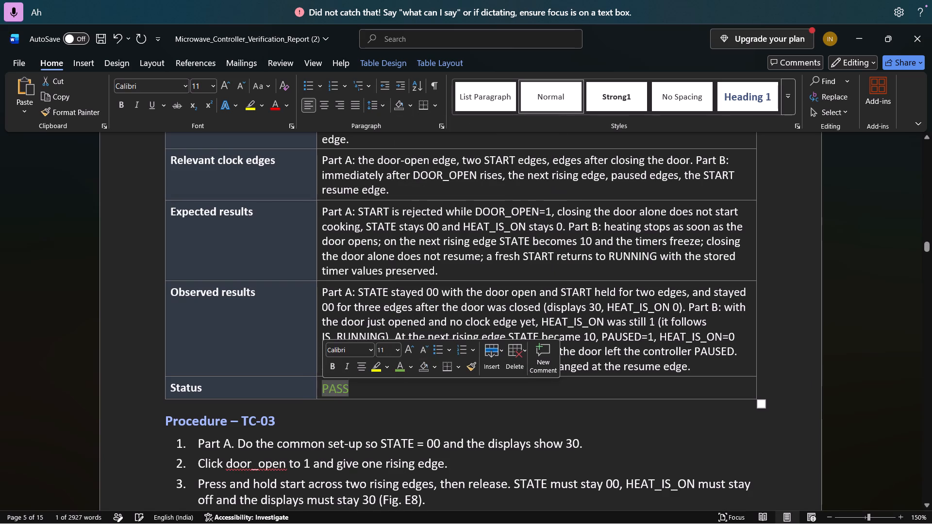
Check the font formatting of the PASS text in the TC-02 status row.
scroll(477, 226, "up", 4)
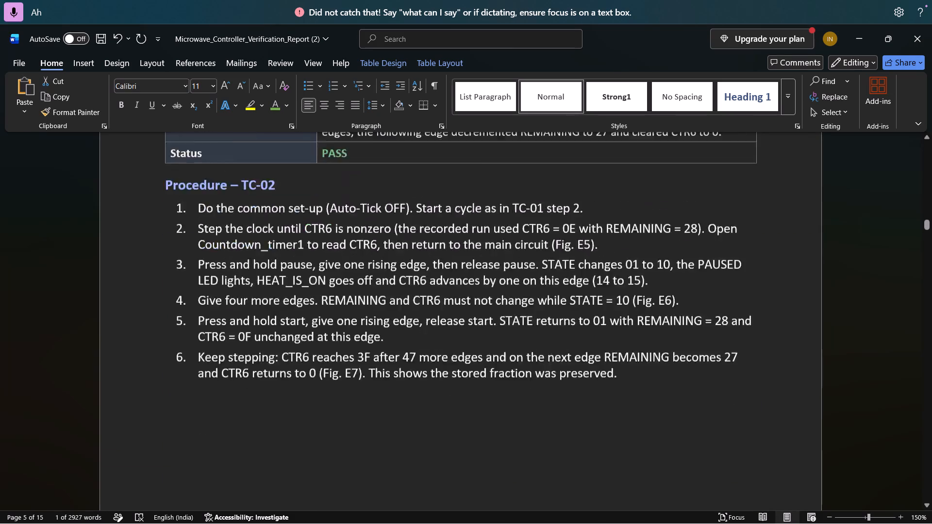
scroll(477, 226, "up", 1)
left_click(343, 261)
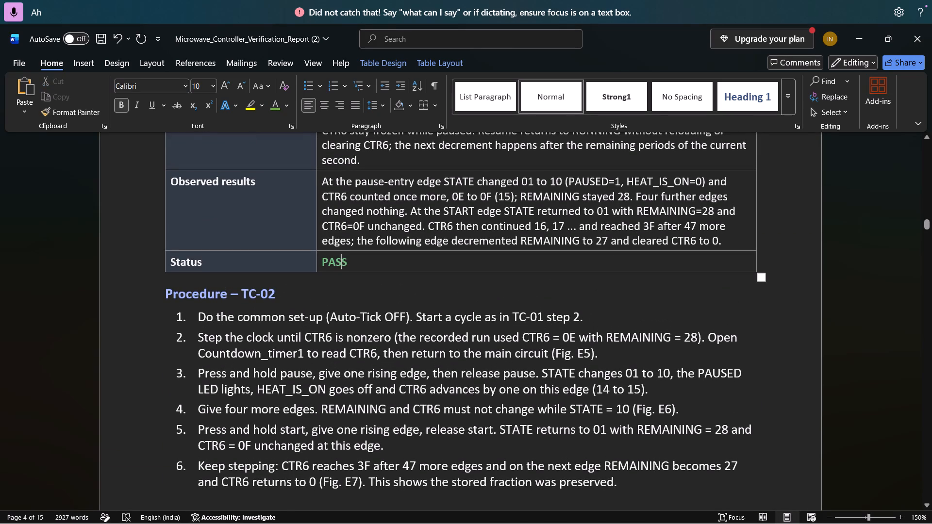
left_click_drag(350, 261, 323, 262)
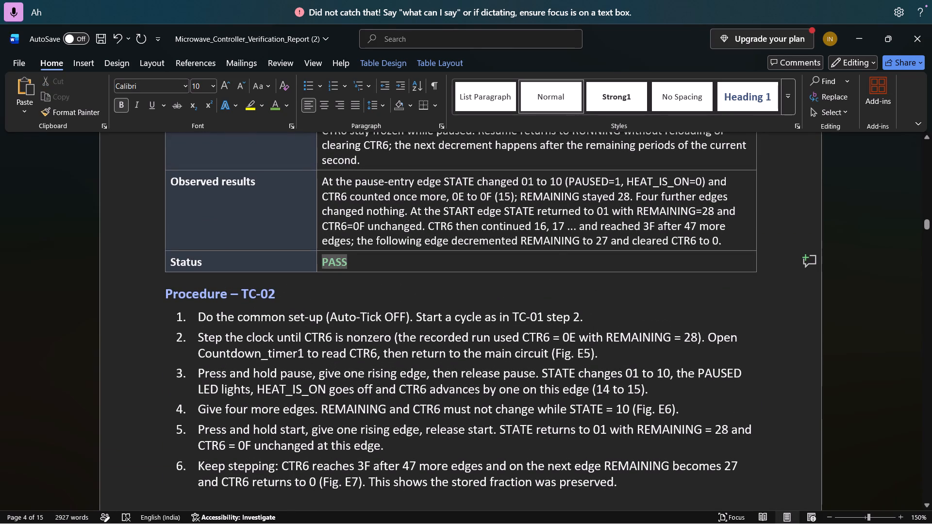
left_click_drag(323, 262, 323, 262)
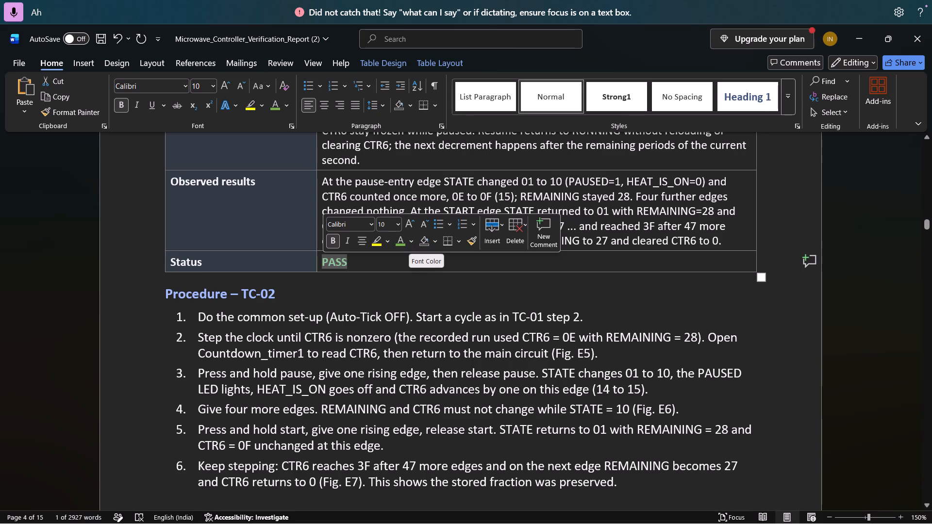
left_click(406, 292)
Return to the TC-03 Door interlock table.
scroll(406, 292, "down", 3)
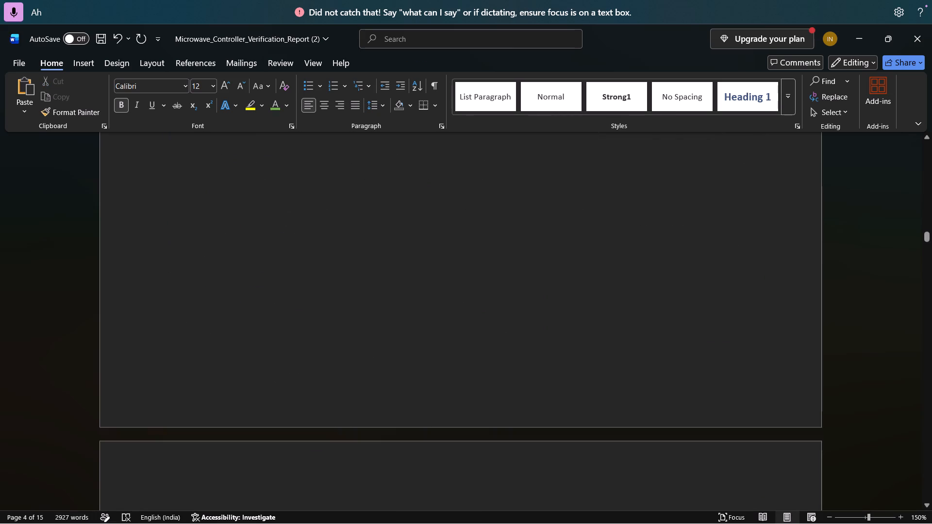
scroll(406, 292, "down", 2)
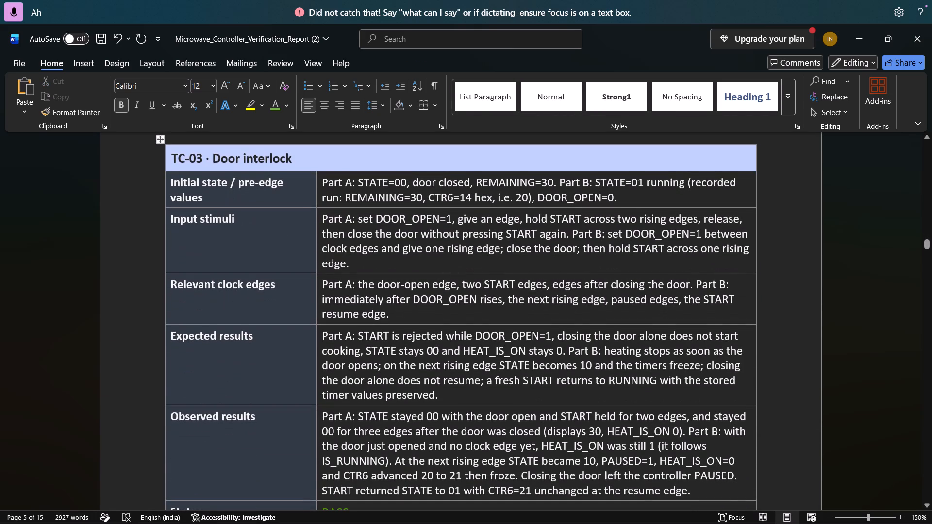
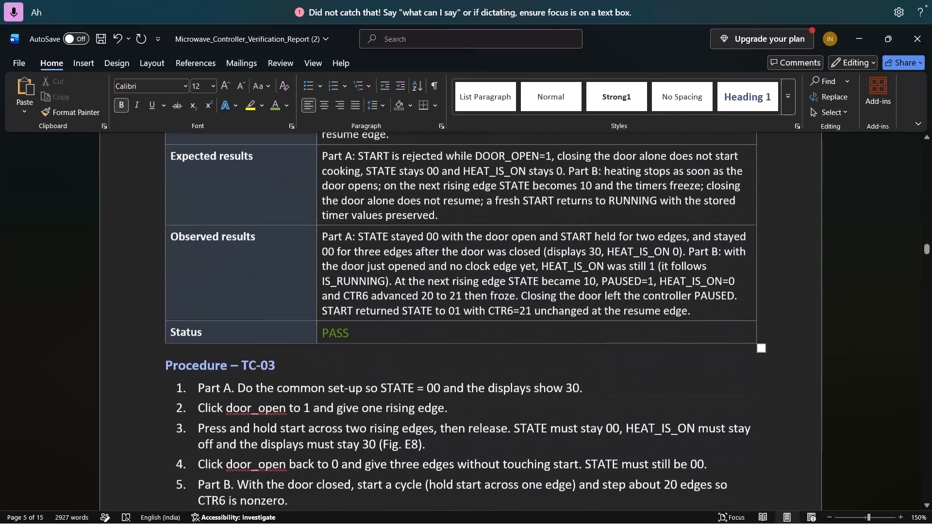
Replace the Status entry in the TC-04 table with PASS.
scroll(258, 365, "down", 1)
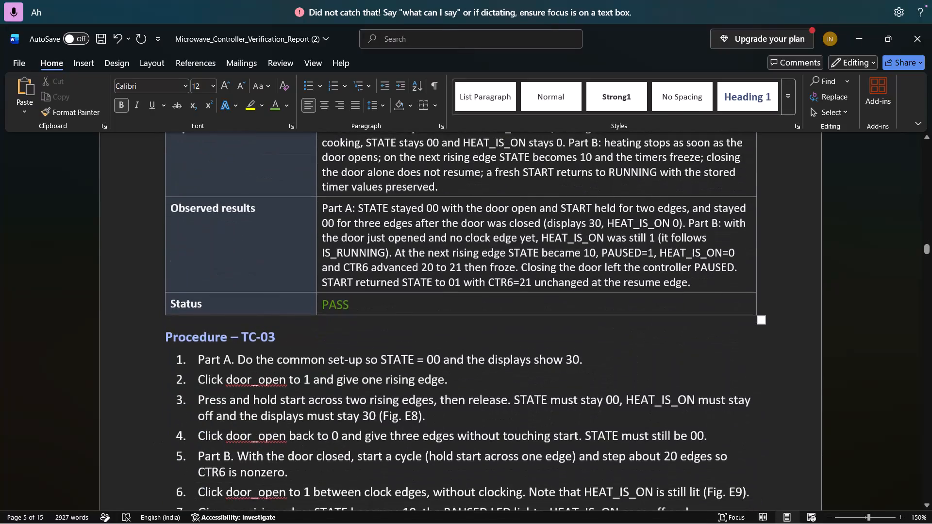
scroll(258, 365, "down", 3)
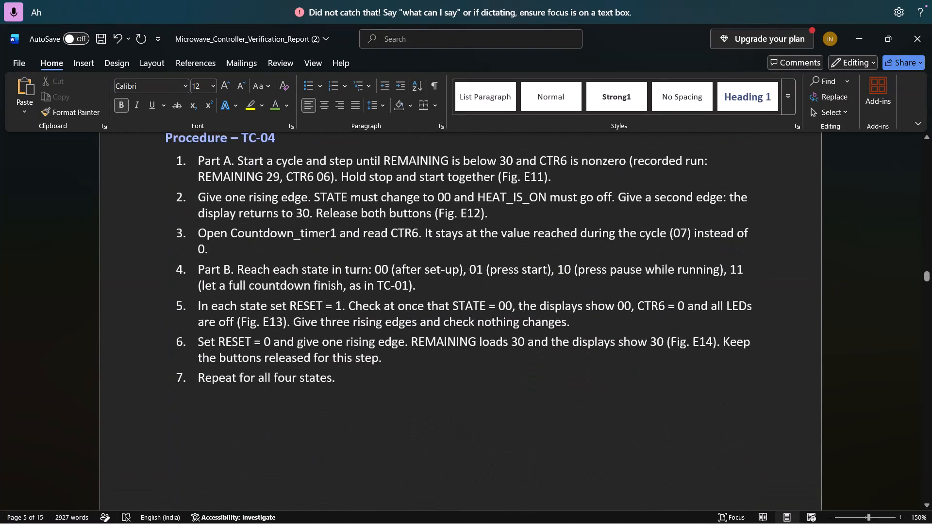
scroll(258, 364, "up", 1)
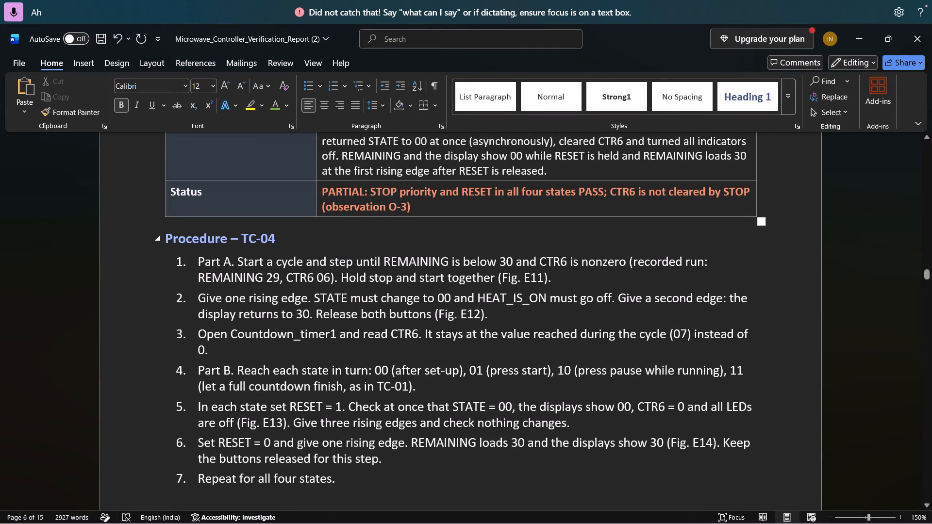
left_click(420, 212)
key("BackSpace")
key("BackSpace")
key("BackSpace")
key("BackSpace")
key("BackSpace")
key("BackSpace")
key("BackSpace")
key("BackSpace")
key("BackSpace")
key("BackSpace")
key("BackSpace")
key("BackSpace")
key("BackSpace")
key("BackSpace")
key("BackSpace")
key("BackSpace")
key("BackSpace")
key("BackSpace")
key("BackSpace")
key("BackSpace")
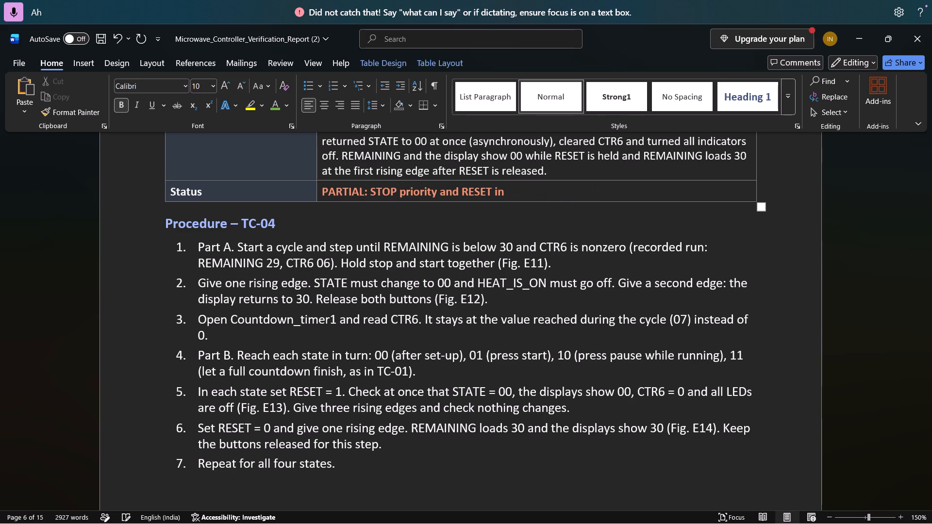
key("BackSpace")
key("BackSpace")
key("BackSpace")
key("BackSpace")
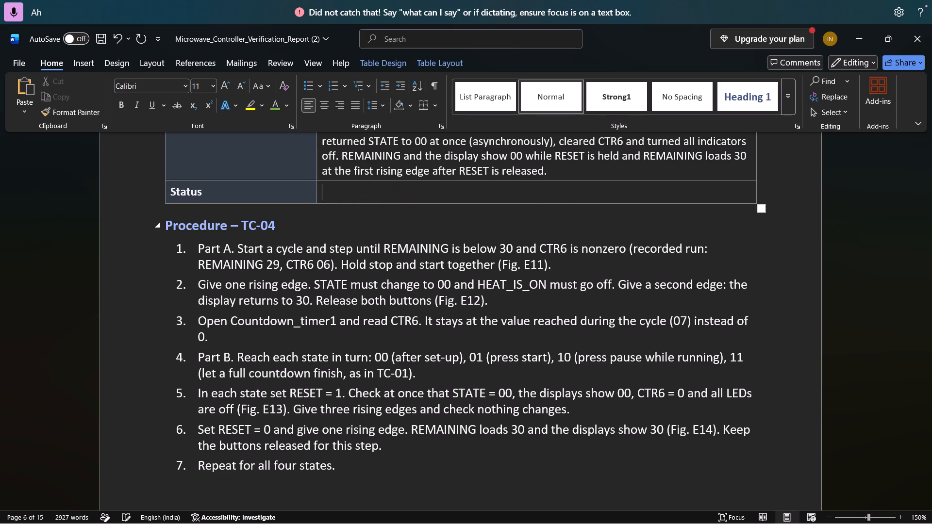
type("PASS")
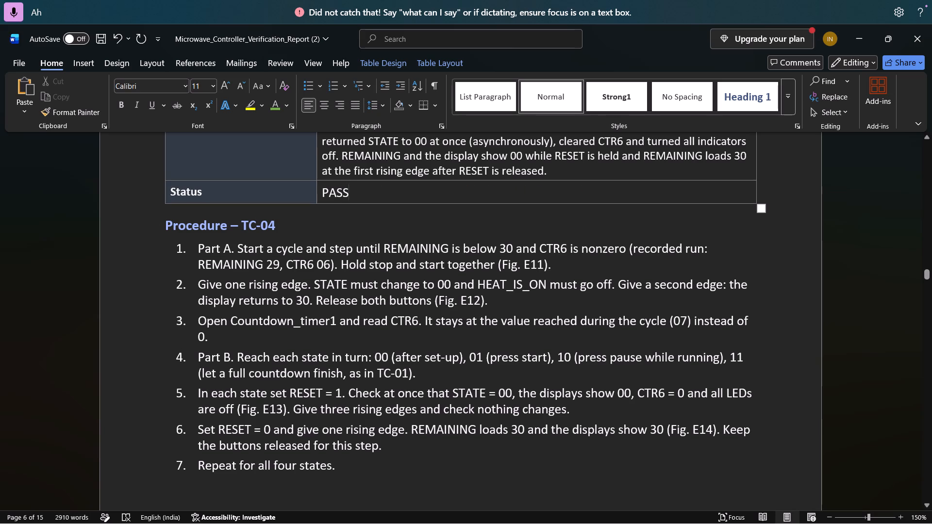
Format the PASS text in the TC-04 status row at font size 10 in Green, Accent 6, Darker 25%.
left_click_drag(362, 192, 322, 188)
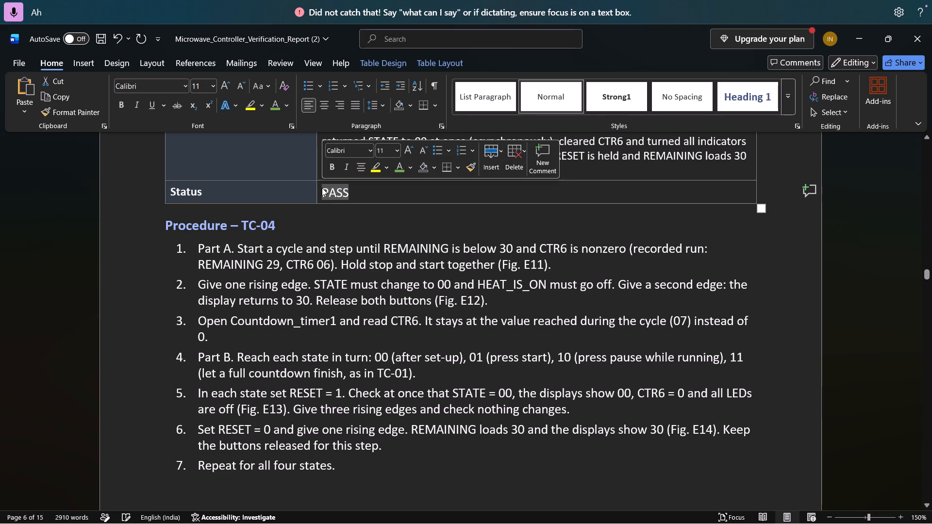
left_click(390, 150)
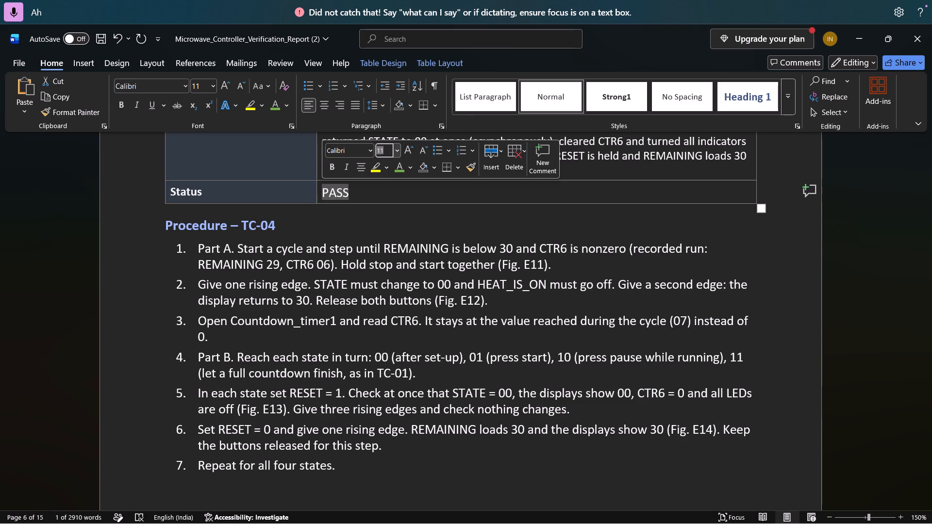
key("BackSpace")
type("10")
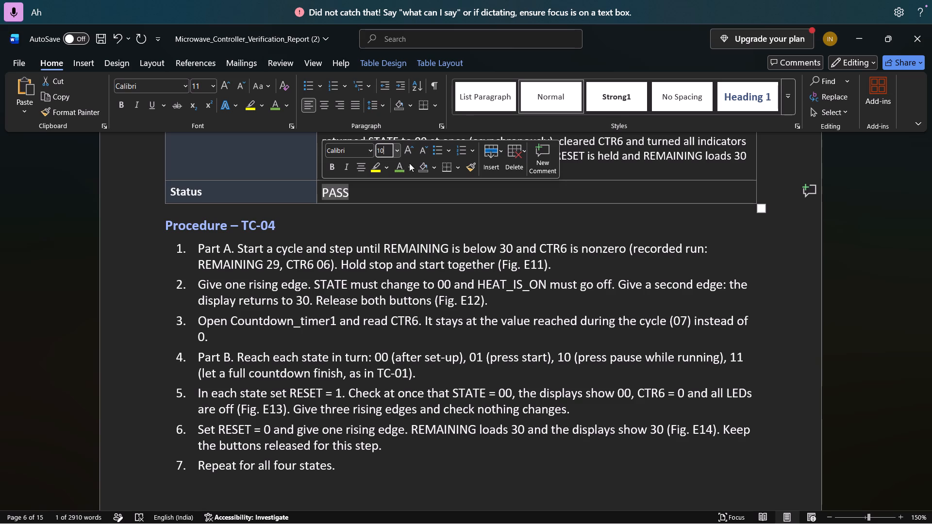
left_click(401, 168)
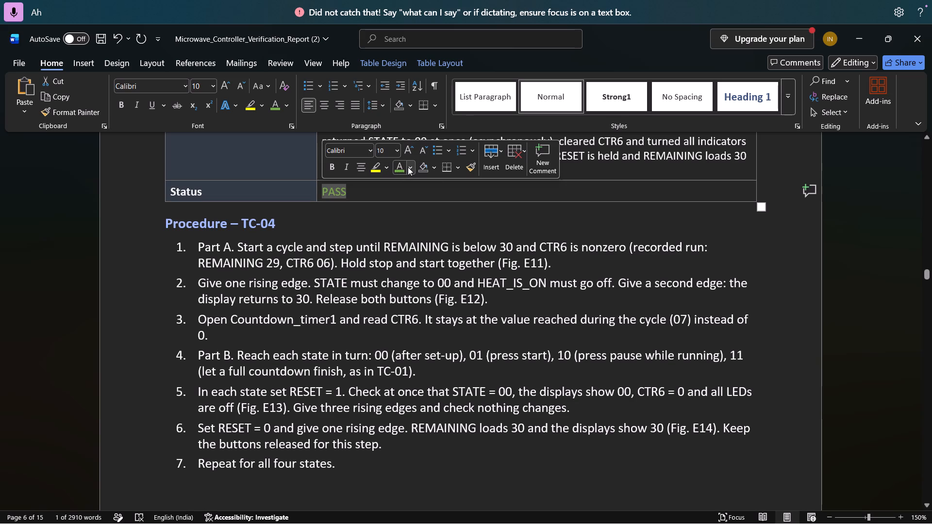
left_click(408, 167)
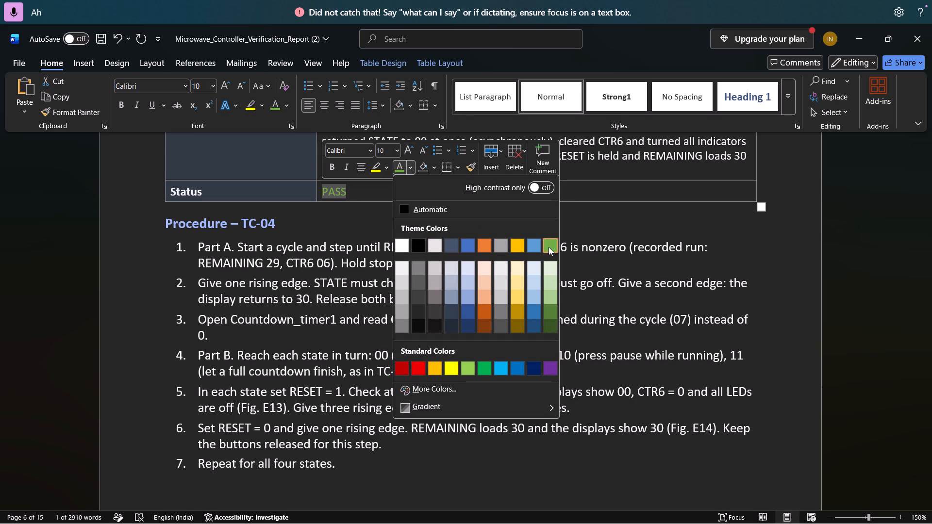
left_click(551, 311)
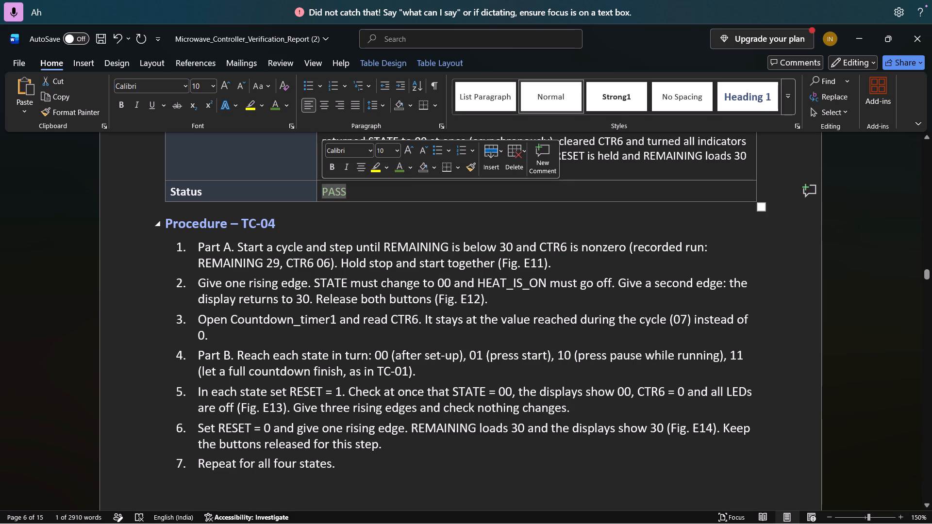
left_click(512, 224)
Review the rest of the report after TC-04, from the suggested fixes through evidence figures E1 to E14.
scroll(512, 224, "down", 3)
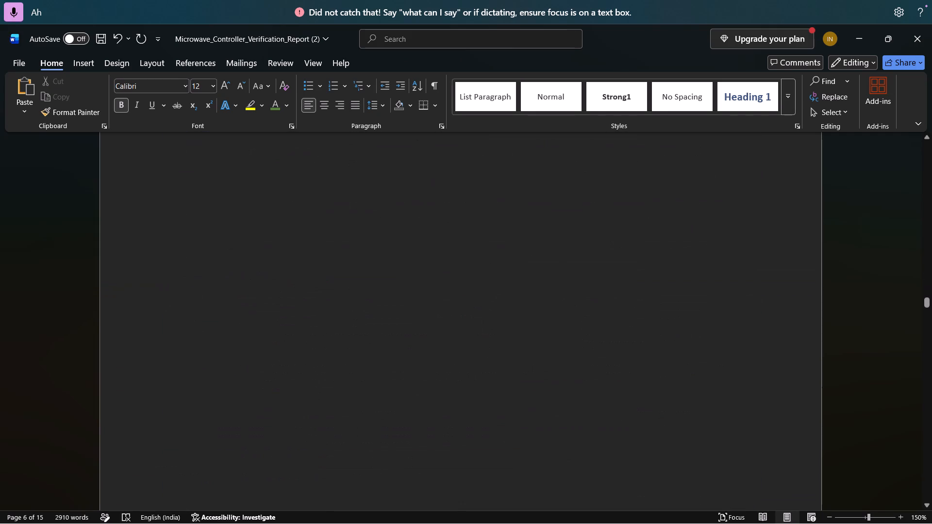
scroll(512, 224, "up", 2)
scroll(512, 224, "down", 1)
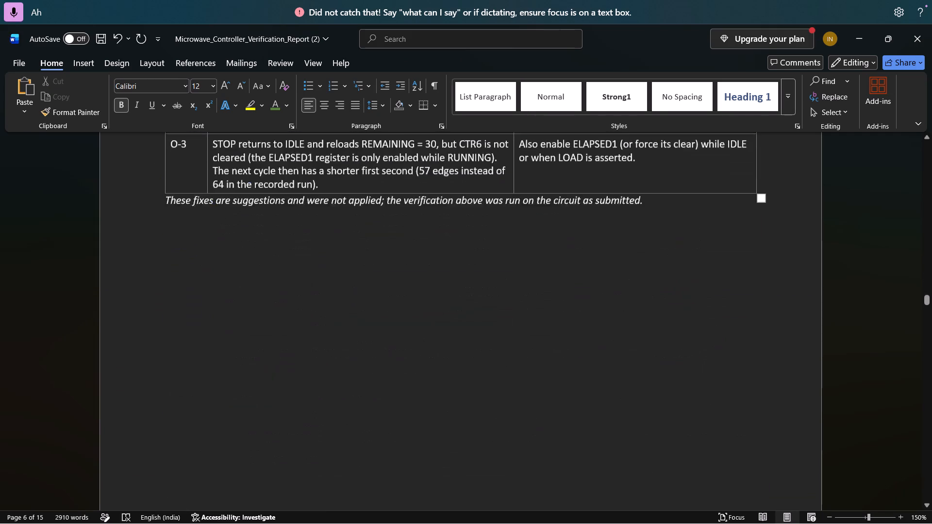
scroll(512, 224, "down", 3)
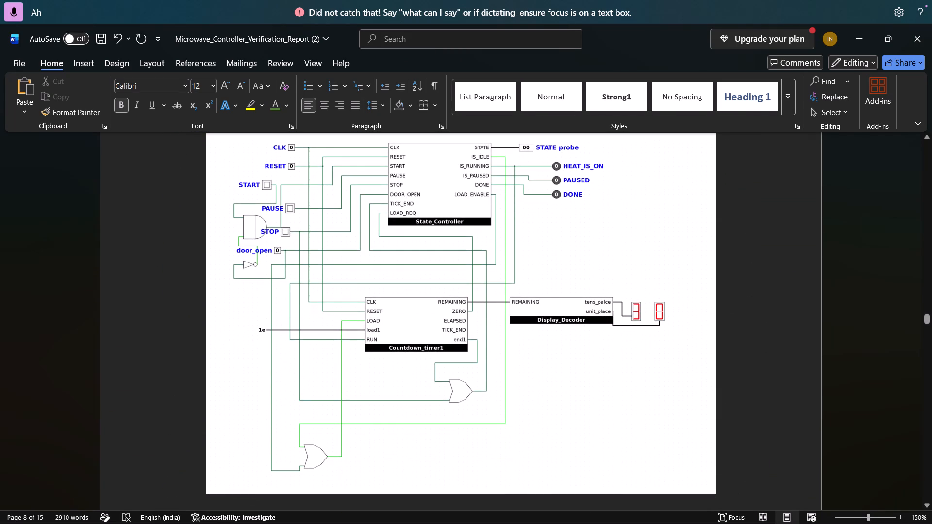
scroll(512, 224, "down", 6)
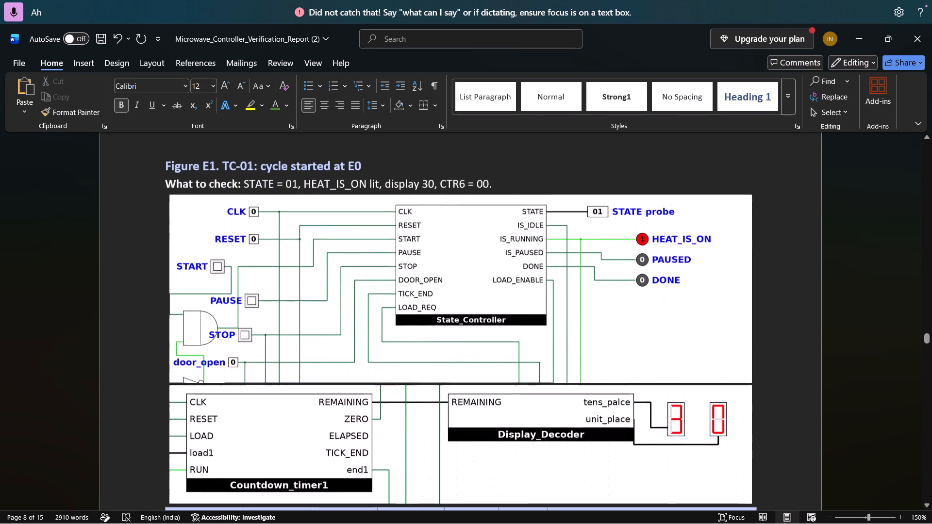
scroll(512, 224, "down", 1)
scroll(512, 224, "up", 1)
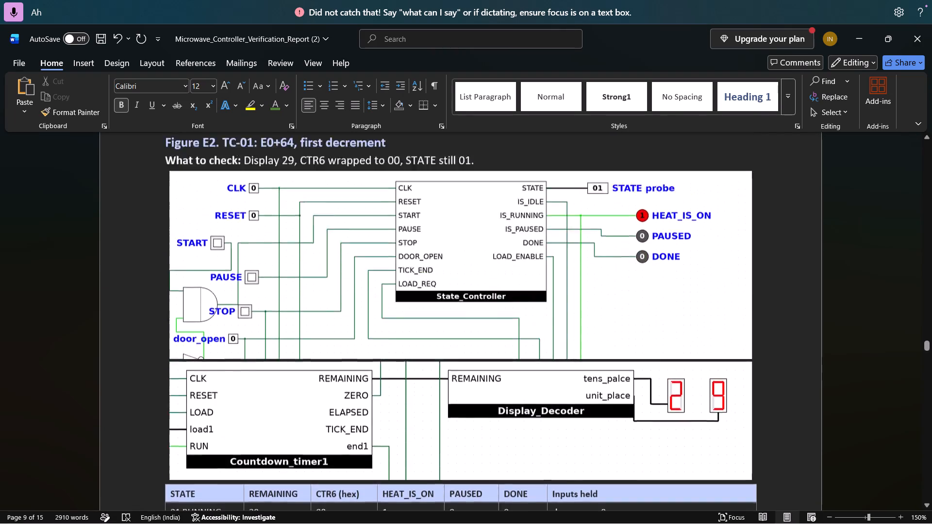
scroll(512, 224, "up", 1)
scroll(512, 224, "down", 3)
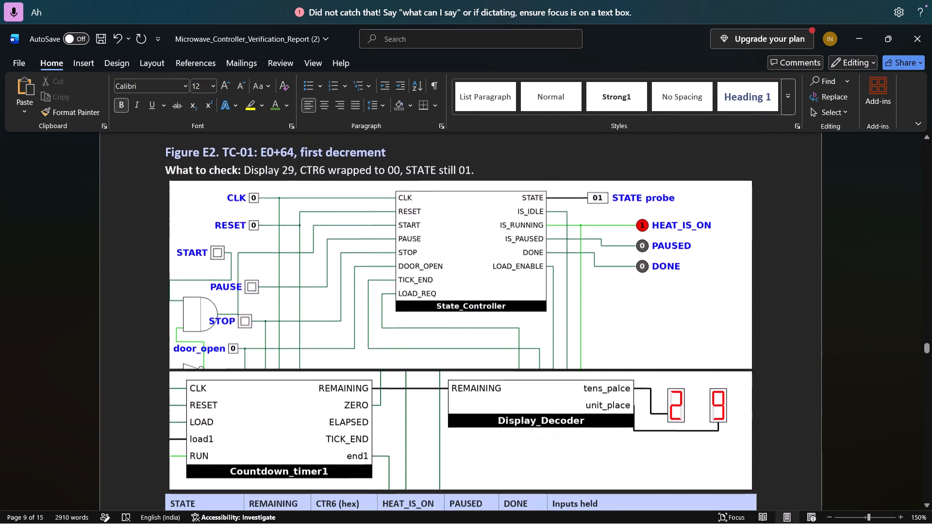
scroll(512, 224, "down", 1)
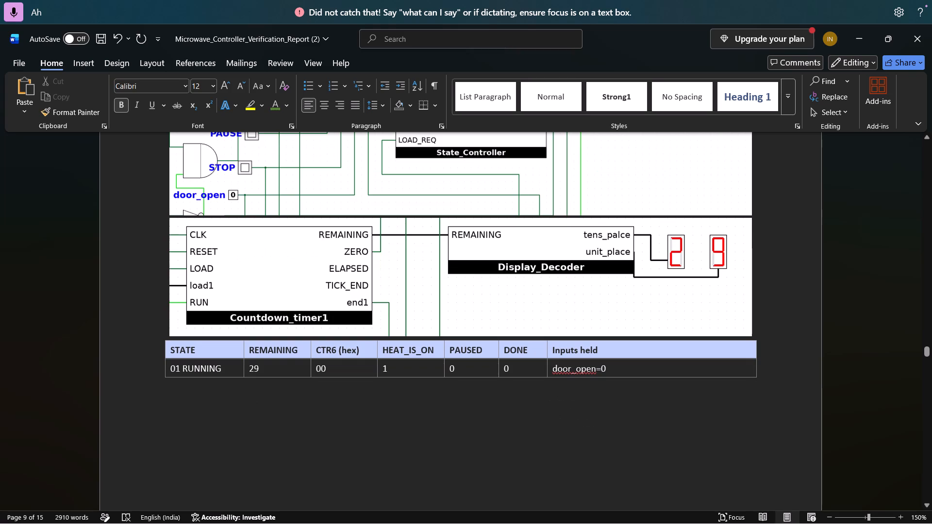
scroll(512, 224, "down", 2)
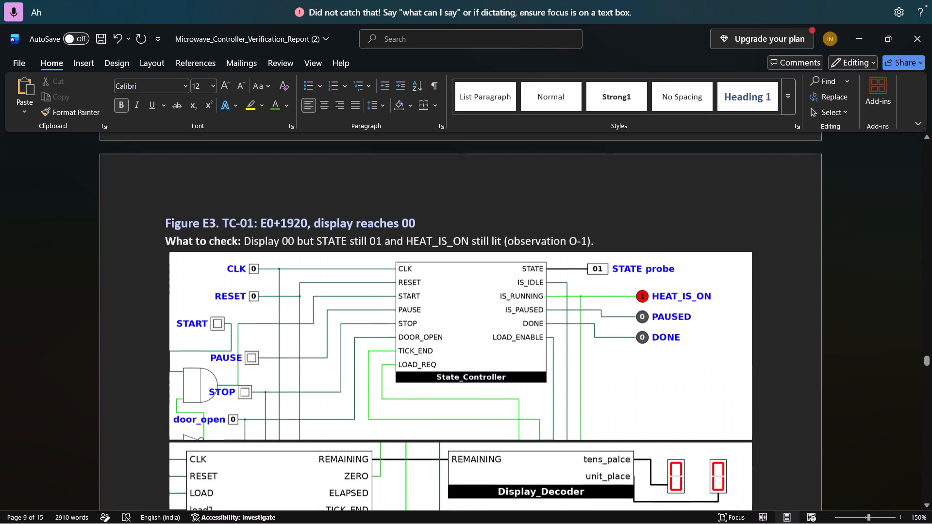
scroll(512, 224, "down", 2)
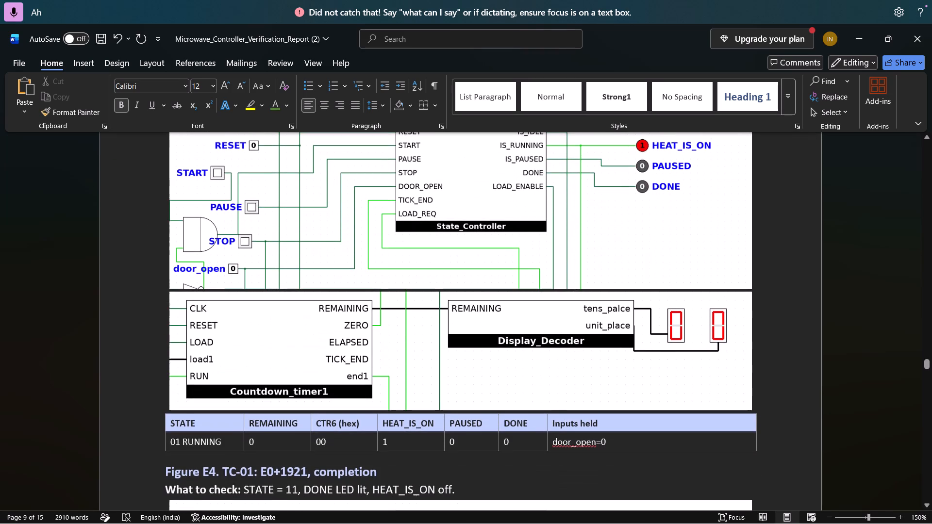
scroll(512, 224, "down", 2)
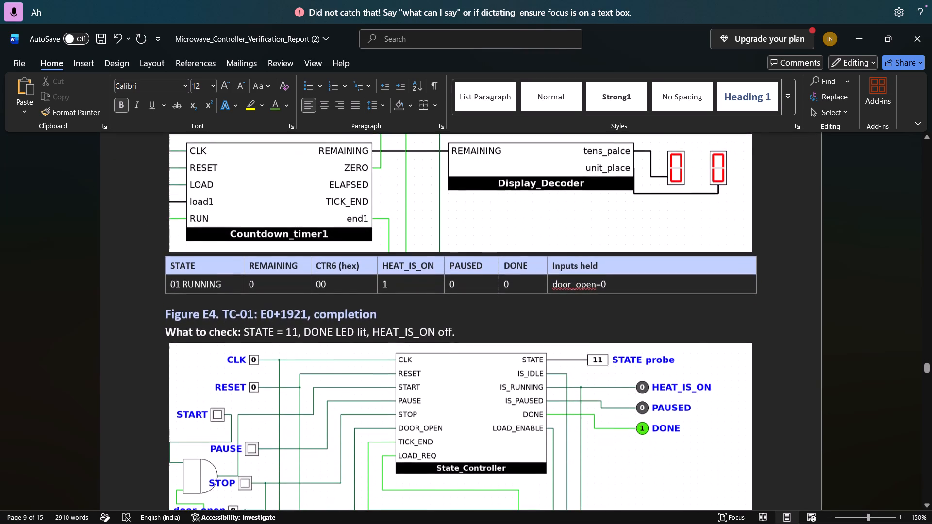
scroll(512, 224, "up", 1)
scroll(512, 224, "down", 1)
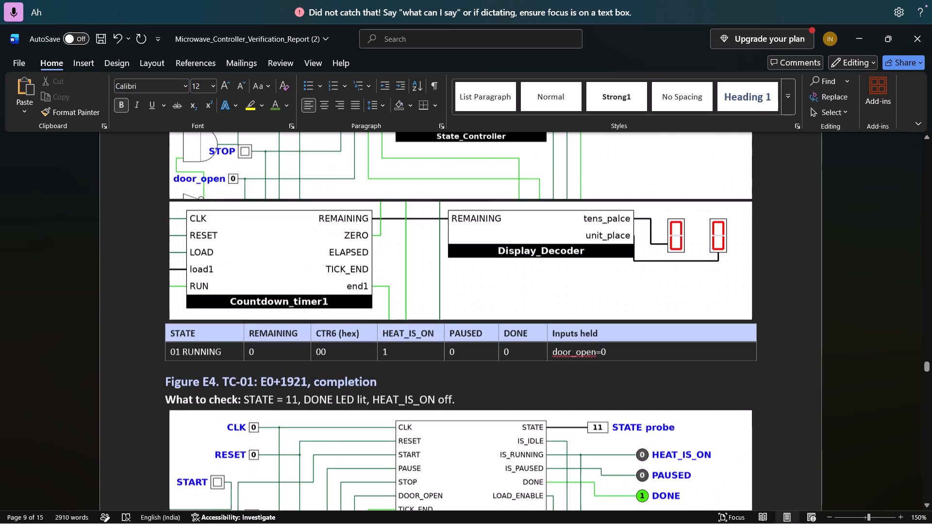
scroll(512, 224, "down", 4)
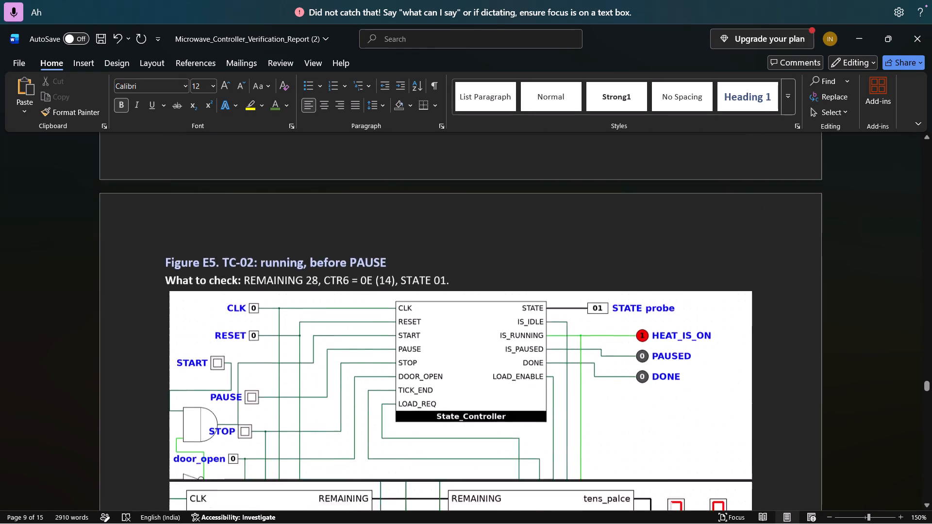
scroll(512, 224, "down", 2)
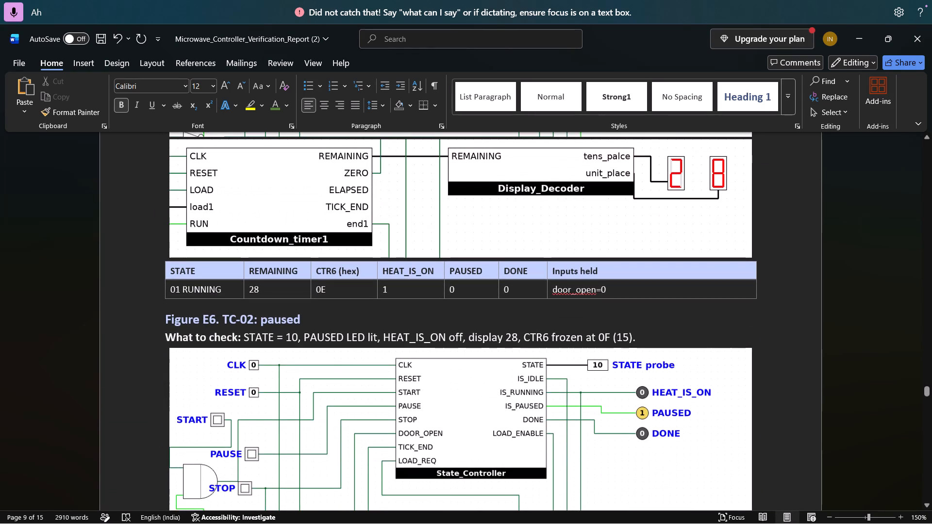
scroll(512, 224, "down", 8, "ctrl")
scroll(512, 224, "up", 1)
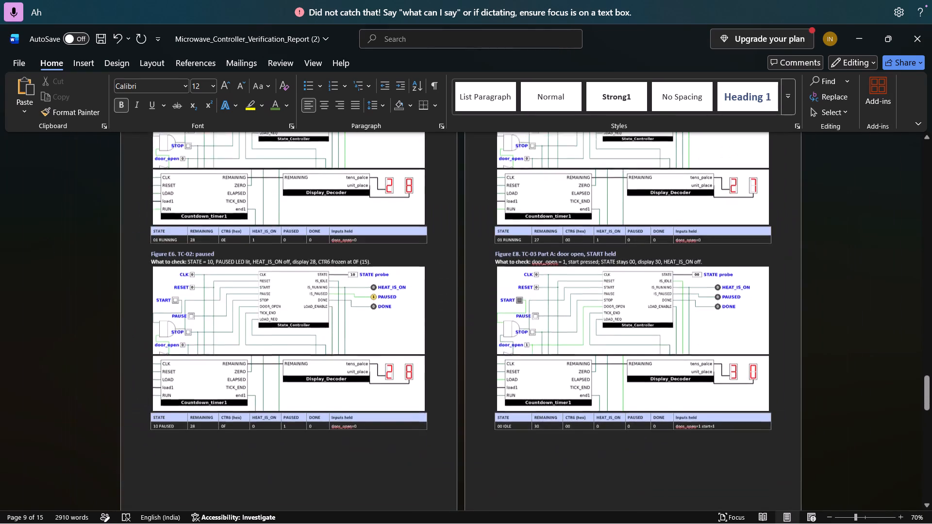
scroll(512, 224, "down", 7)
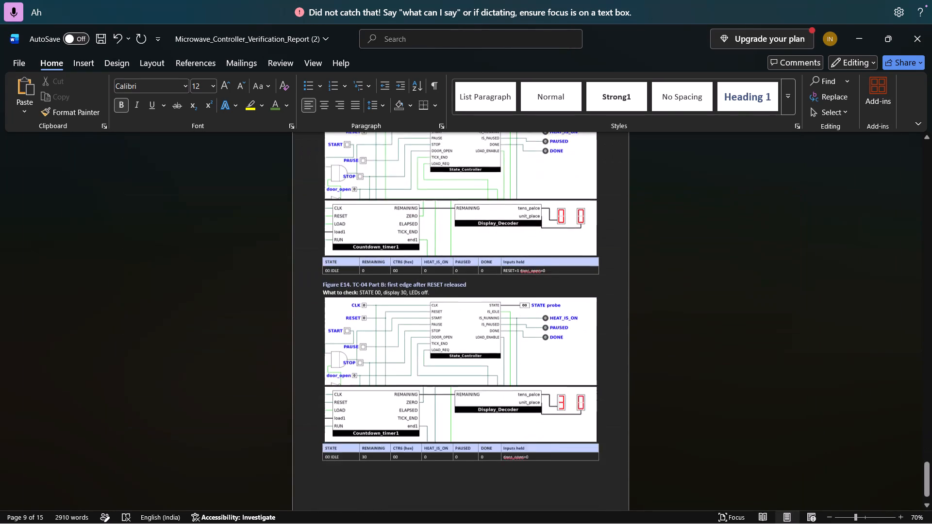
scroll(512, 224, "down", 1)
Go back to the TC-03 and TC-04 tables and compare the PASS entries in their status rows.
scroll(512, 224, "up", 1)
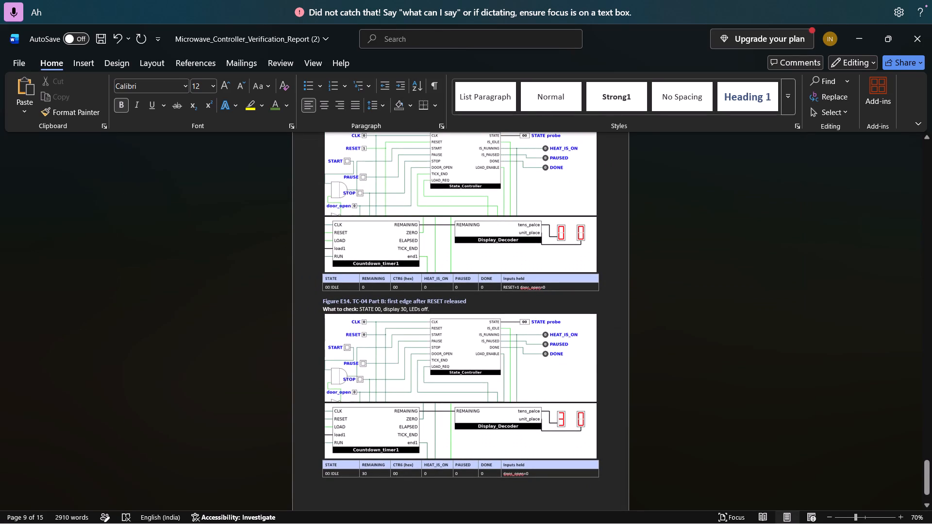
scroll(512, 224, "up", 1, "ctrl")
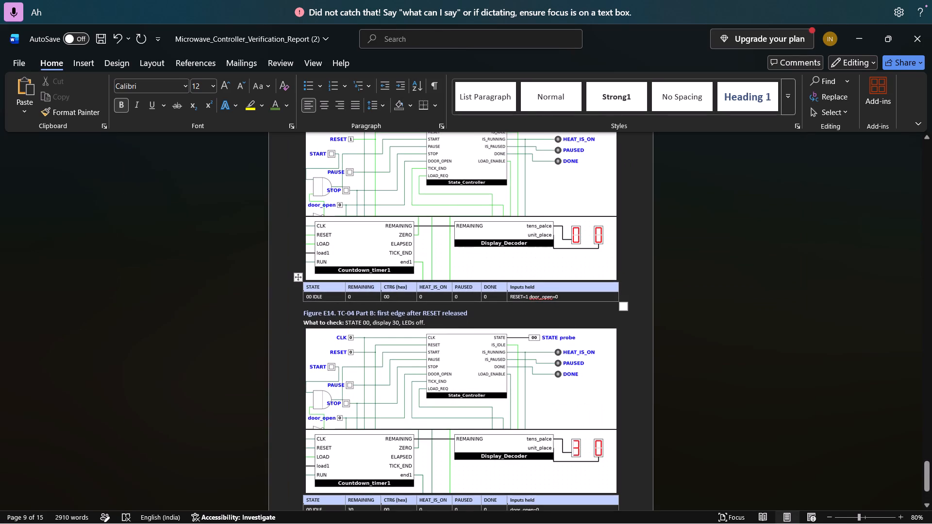
scroll(427, 296, "up", 3)
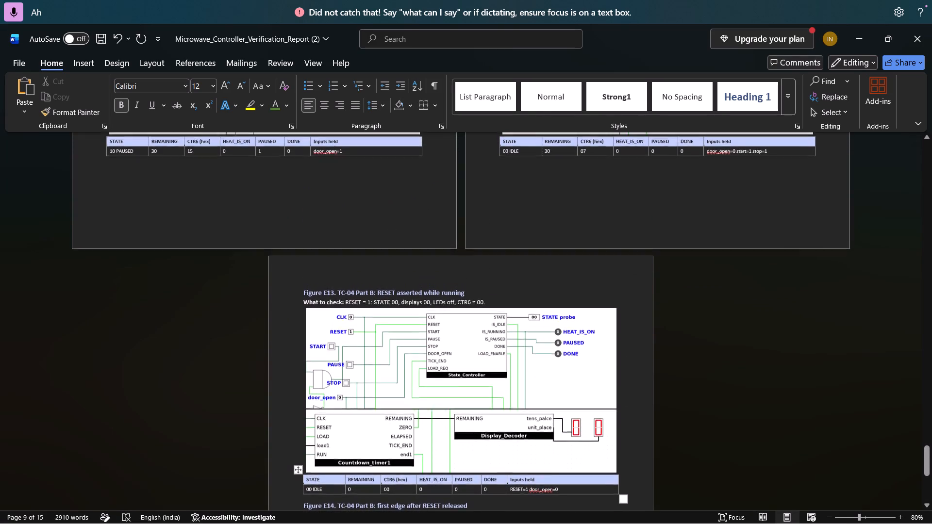
scroll(427, 296, "up", 9)
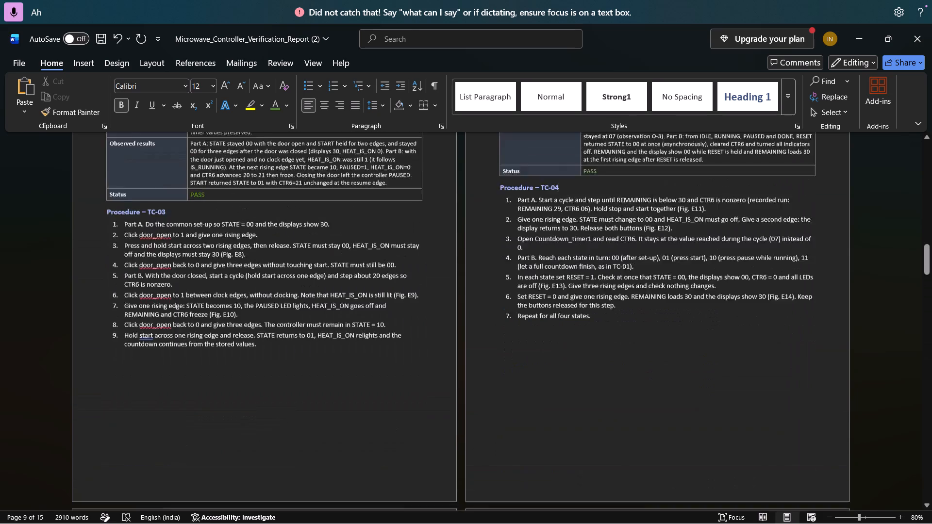
scroll(427, 296, "up", 1)
scroll(427, 296, "down", 3)
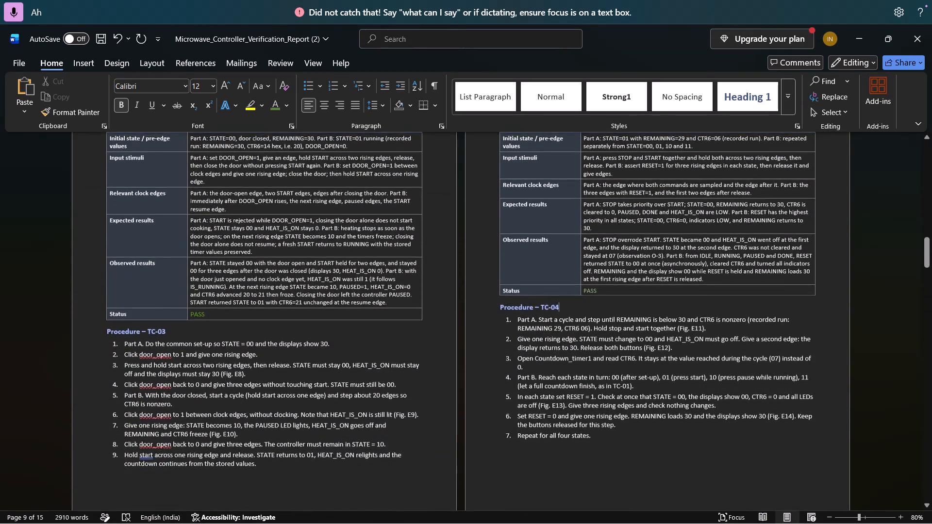
scroll(427, 296, "down", 2)
scroll(427, 296, "up", 1)
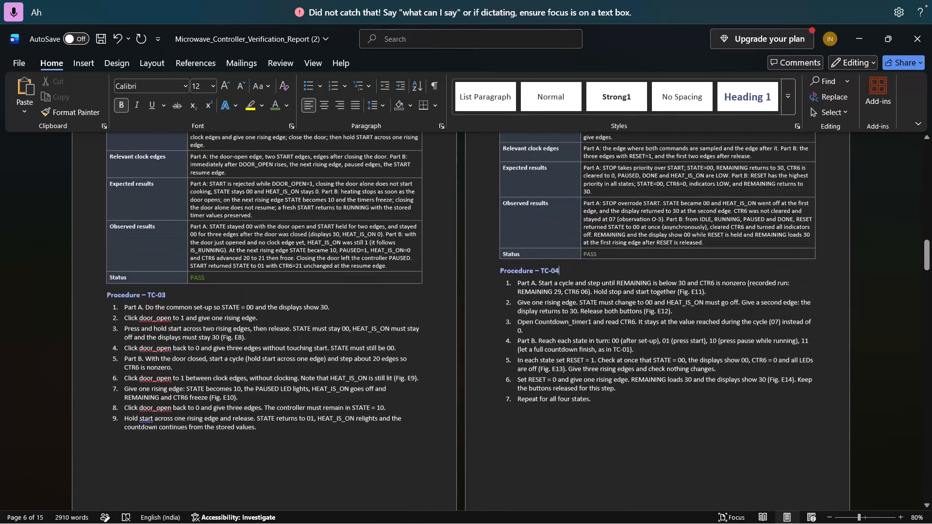
Recolor the PASS text in the TC-03 status row to Green, Accent 6, Darker 25%.
left_click(248, 276)
key("ctrl+a")
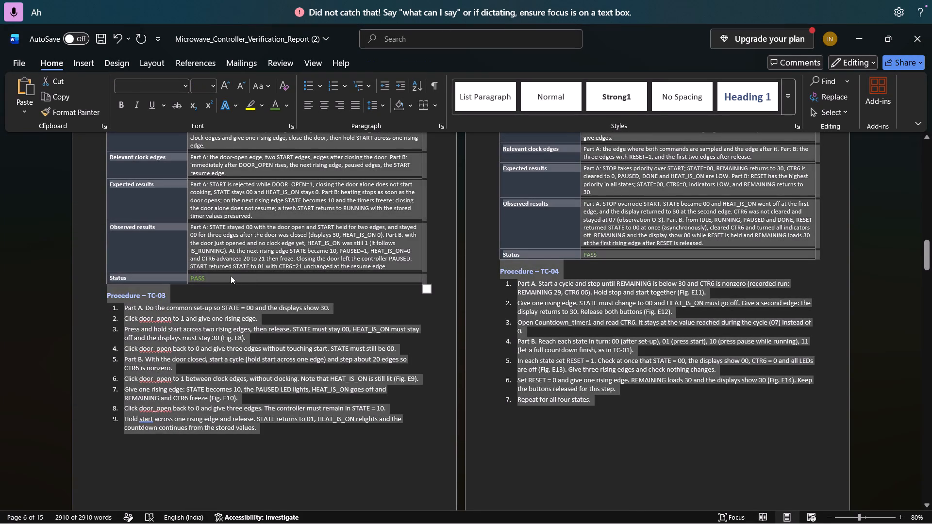
left_click(231, 276)
left_click_drag(227, 277, 192, 277)
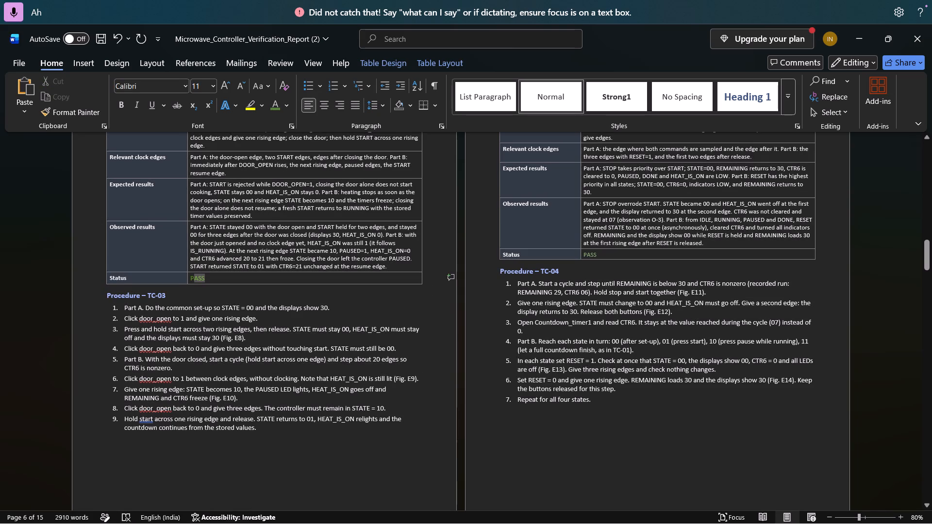
left_click_drag(192, 277, 191, 276)
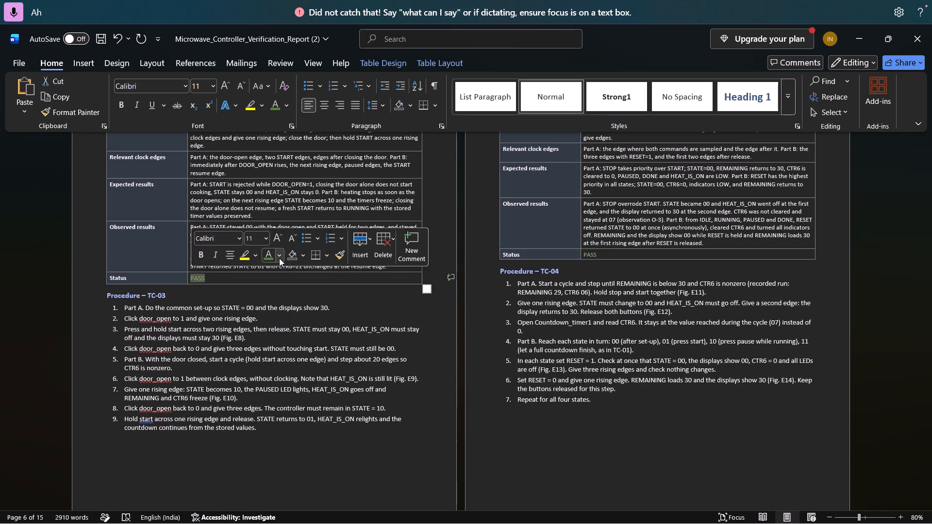
left_click(279, 258)
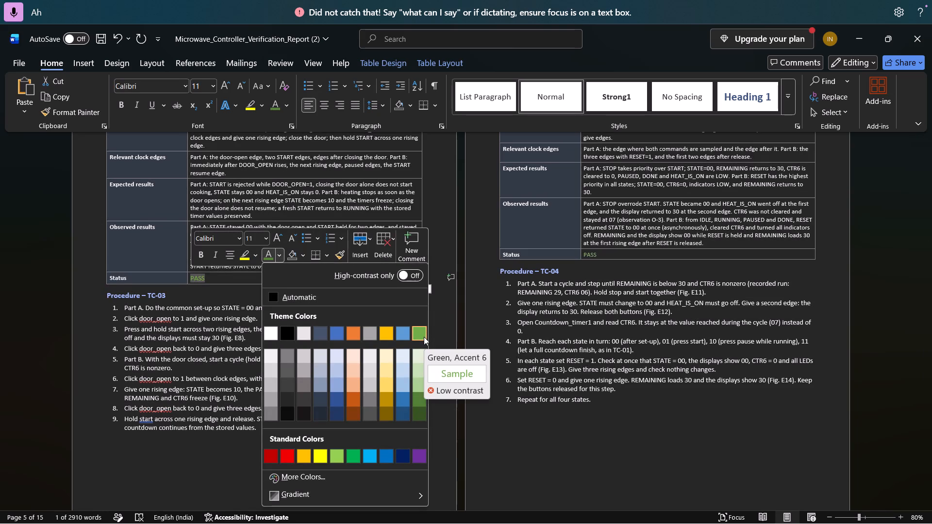
left_click(421, 404)
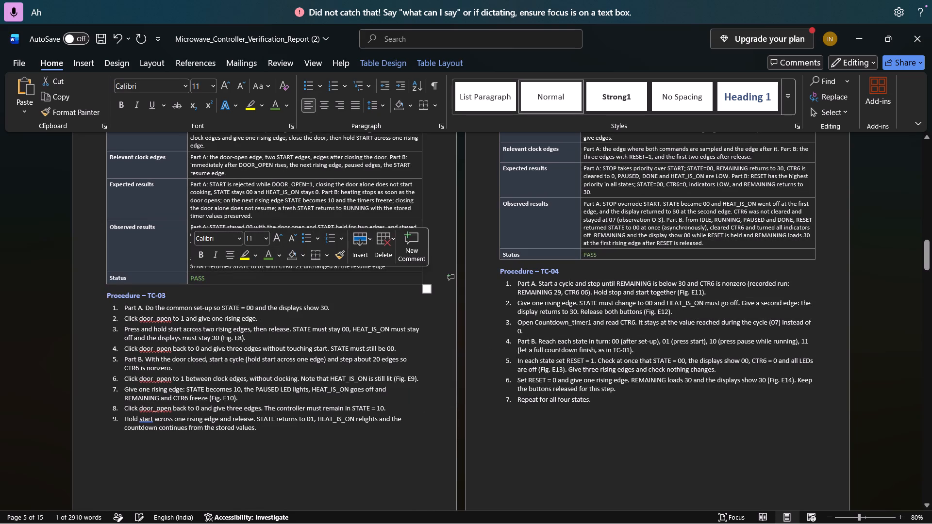
left_click(367, 297)
Compare the Status text in the TC-01 and TC-02 tables with the PASS entries in TC-03 and TC-04.
scroll(410, 291, "up", 4)
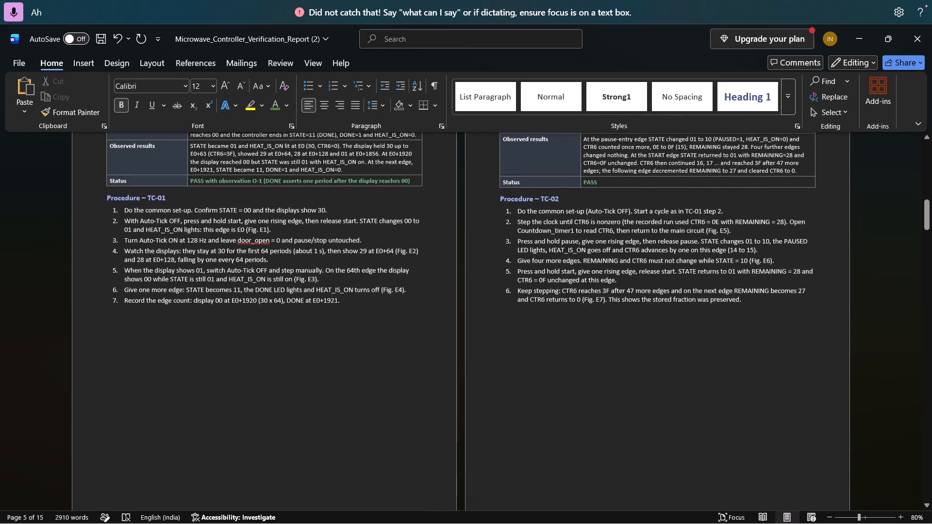
scroll(410, 291, "up", 1)
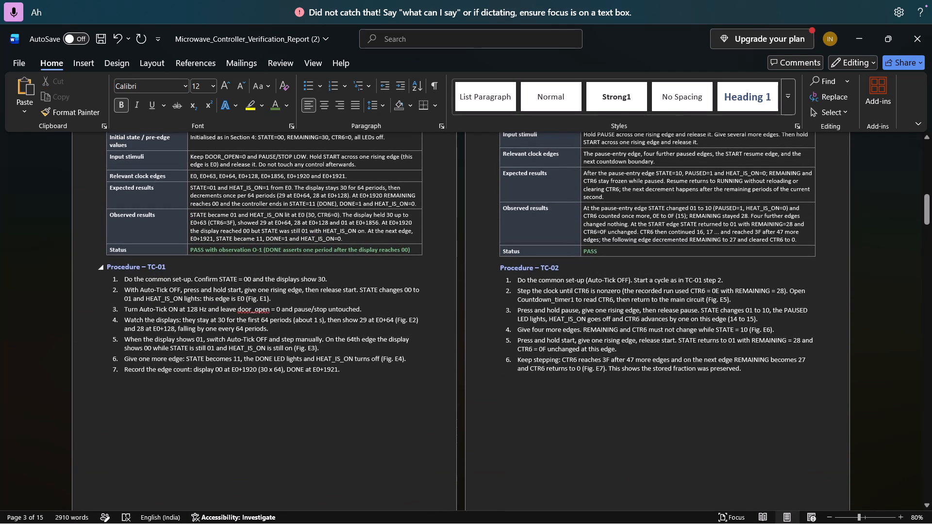
scroll(348, 272, "down", 2)
scroll(348, 272, "up", 1)
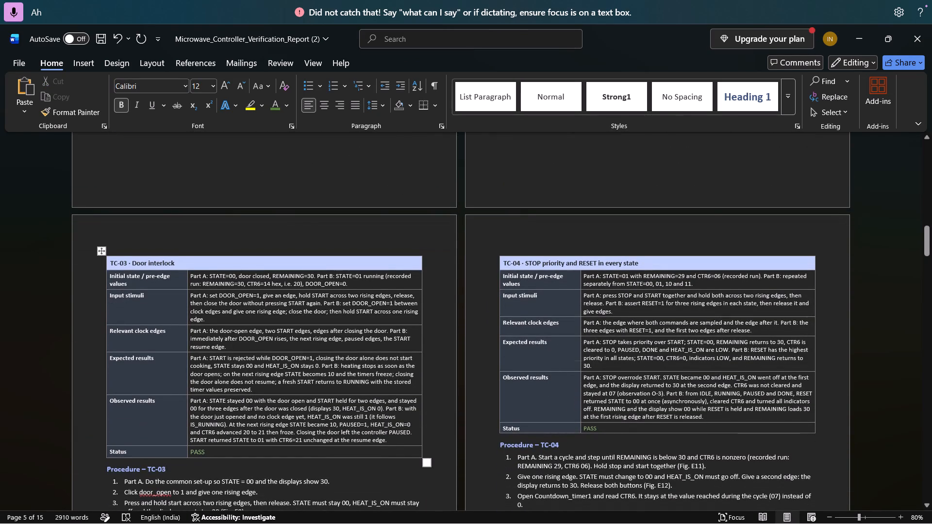
scroll(348, 272, "up", 2)
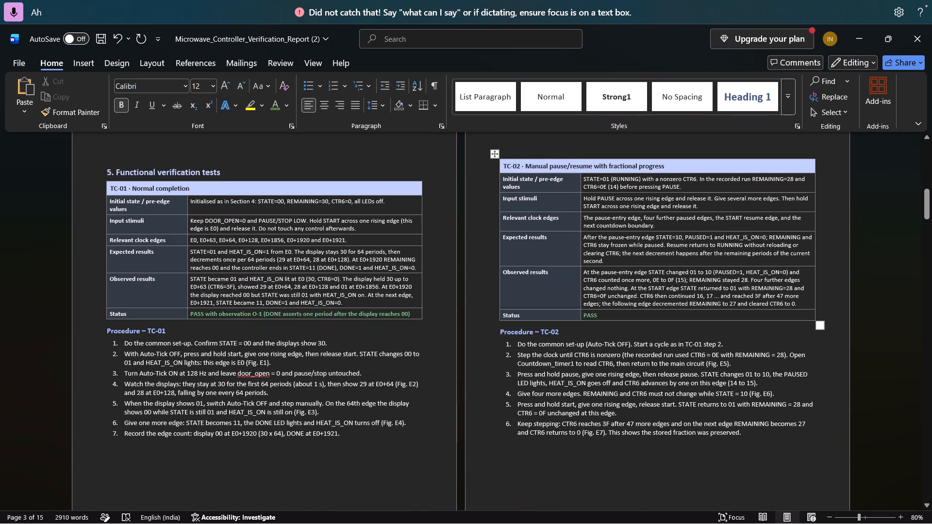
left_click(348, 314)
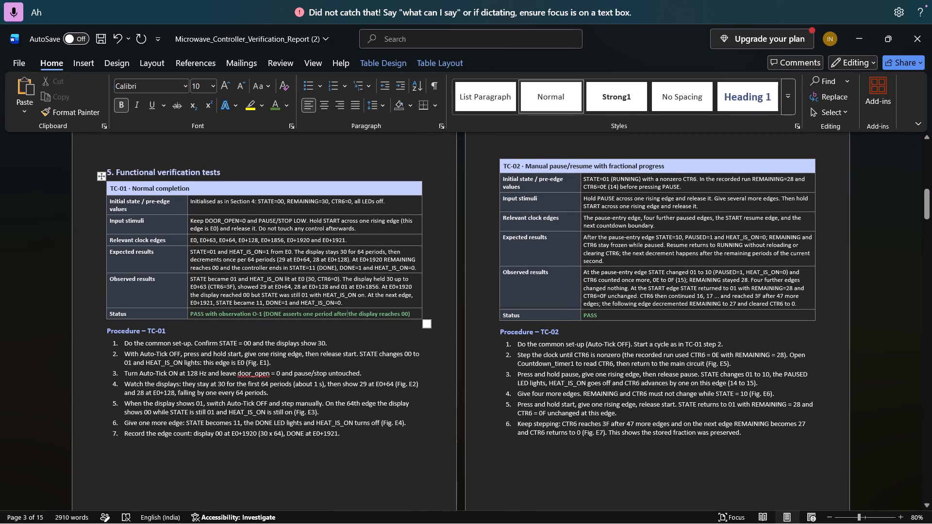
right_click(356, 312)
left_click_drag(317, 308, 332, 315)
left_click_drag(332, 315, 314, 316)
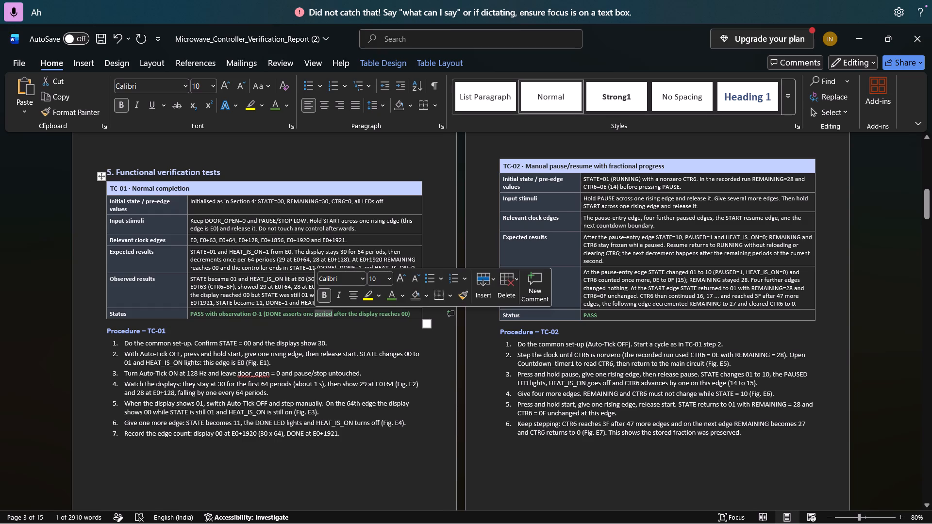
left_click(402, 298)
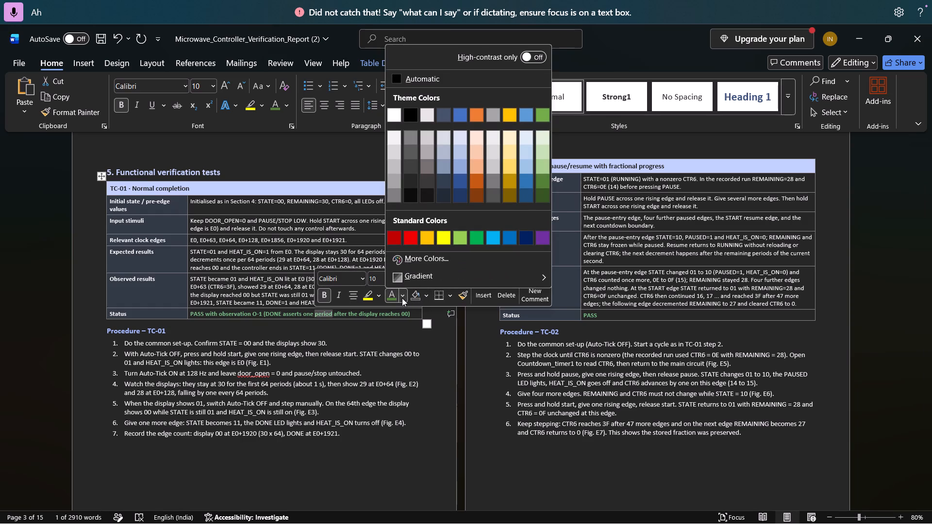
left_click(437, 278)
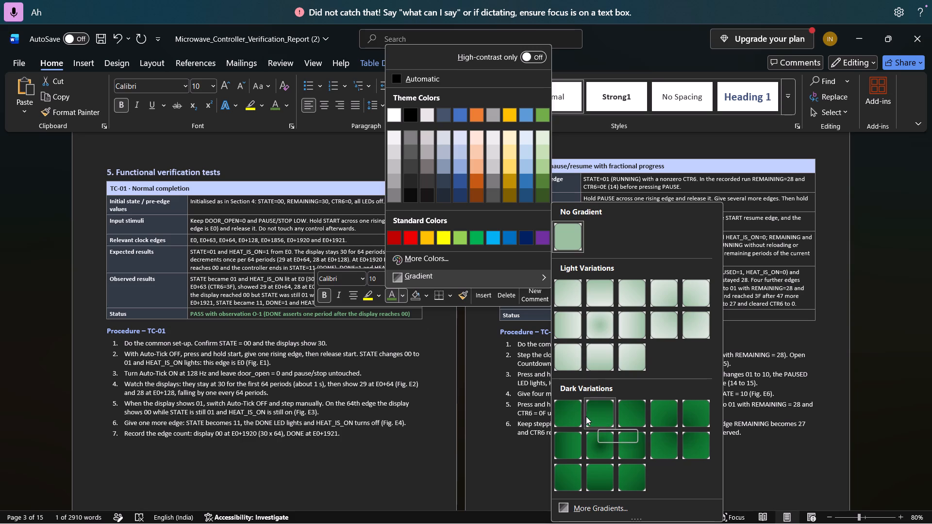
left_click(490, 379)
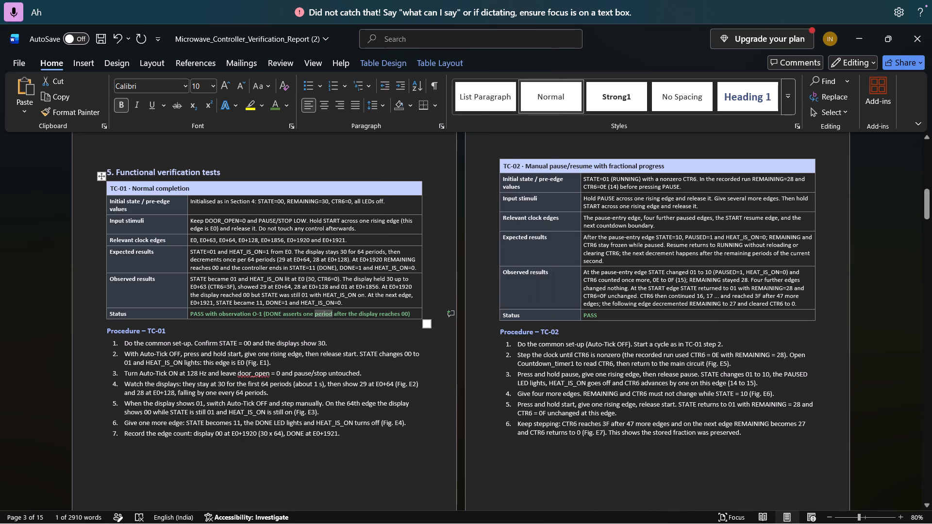
Check the Status text styling in TC-01 and TC-02 against TC-03 and TC-04 again, ending on a close view of TC-01.
scroll(507, 336, "up", 2)
scroll(507, 336, "down", 3)
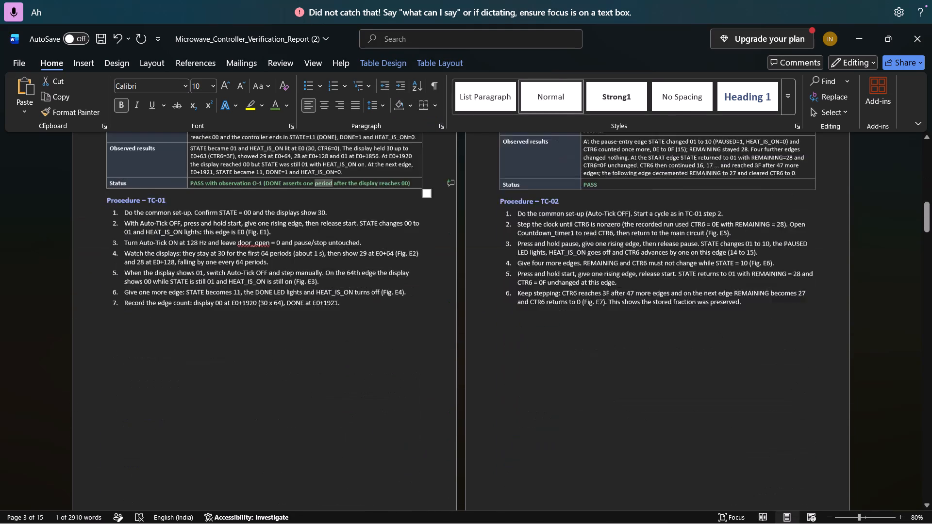
scroll(507, 336, "down", 3)
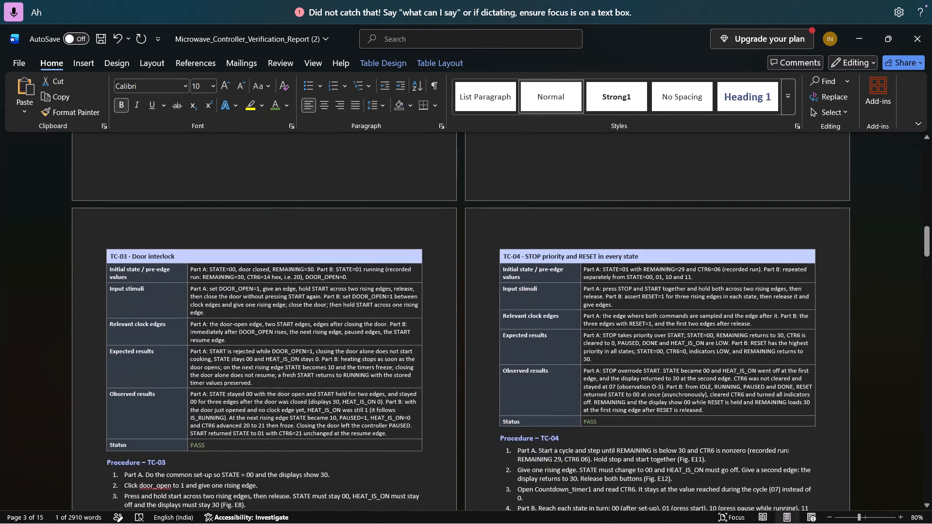
scroll(507, 336, "down", 2)
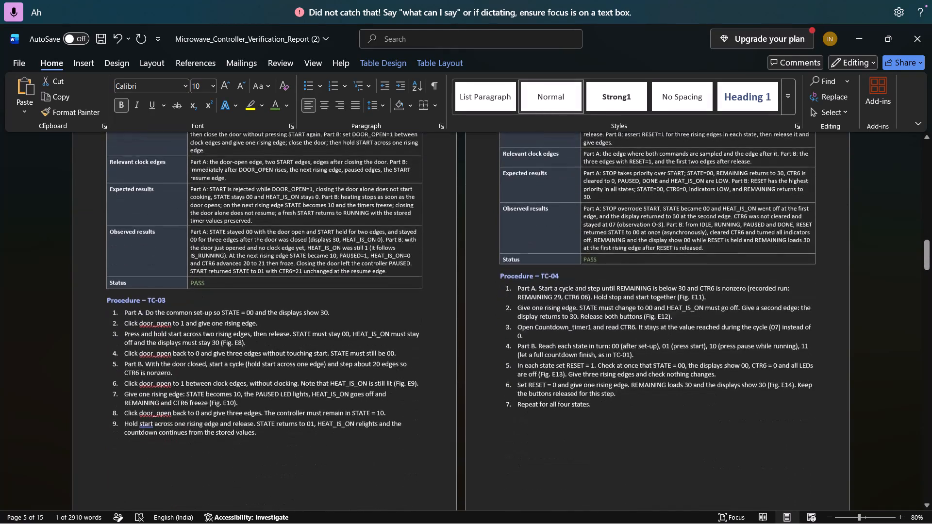
scroll(507, 336, "up", 4)
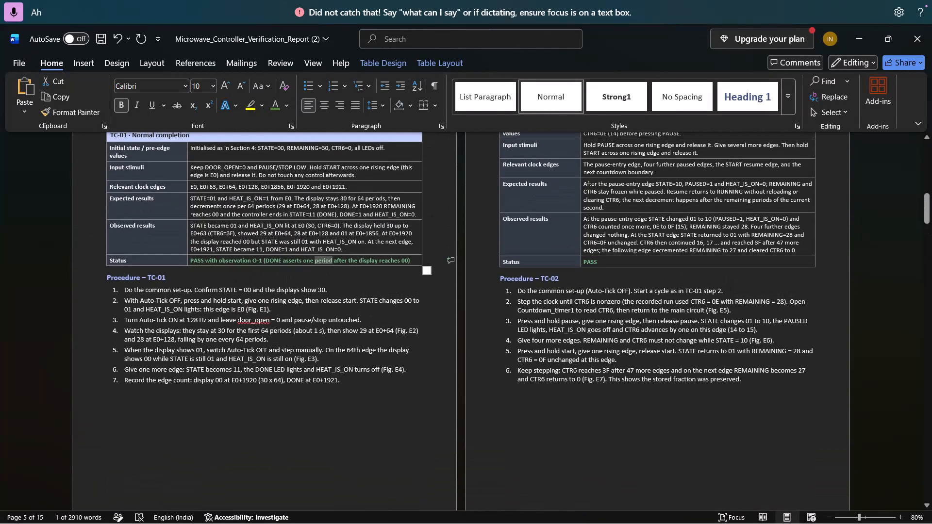
scroll(532, 253, "up", 5, "ctrl")
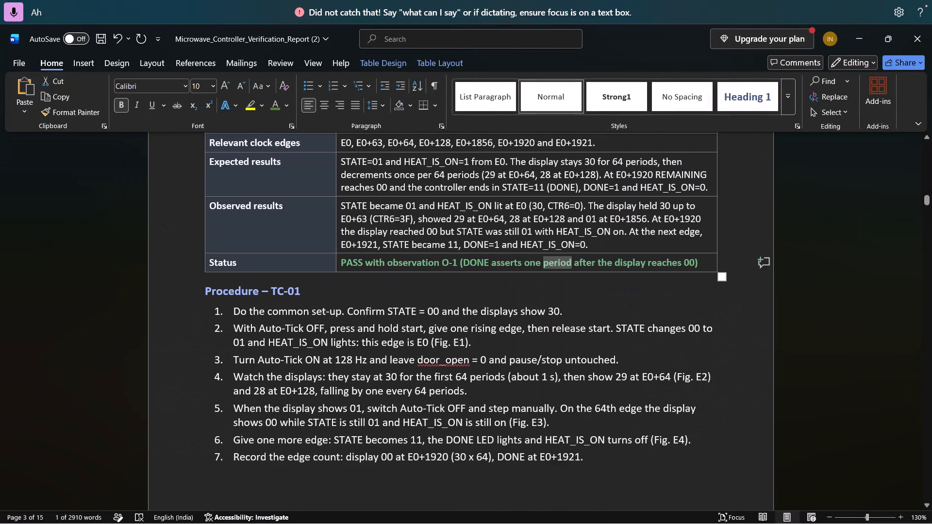
Recolor the whole PASS with observation O-1 text in the TC-01 status row to Green, Accent 6, Darker 25%.
left_click(348, 265)
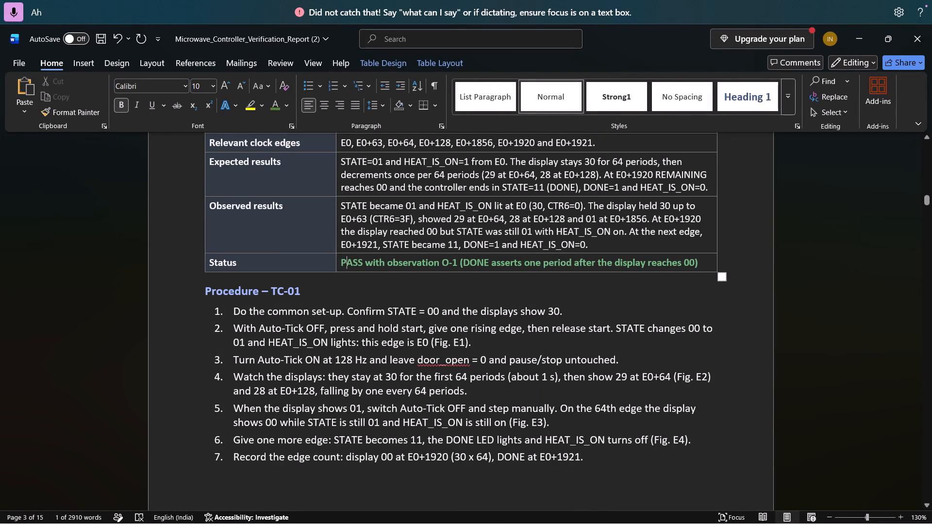
left_click_drag(341, 264, 345, 264)
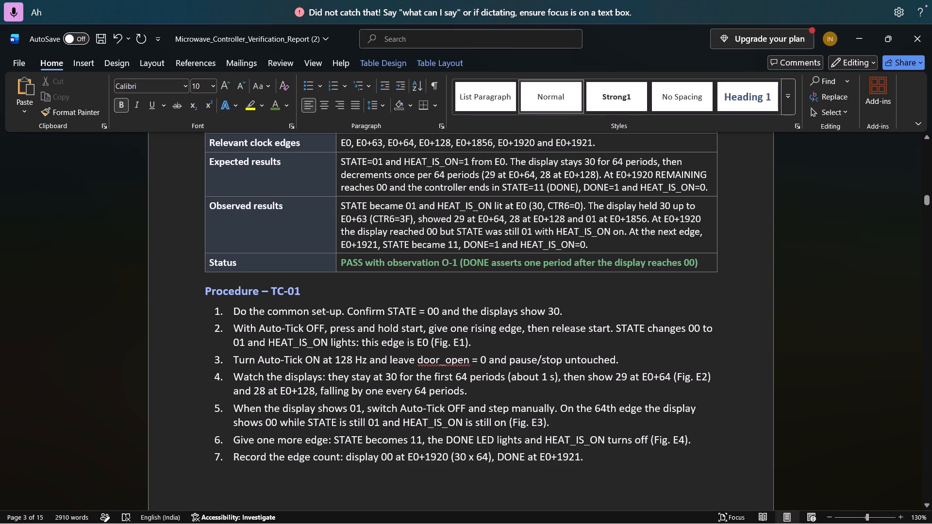
left_click_drag(345, 264, 696, 261)
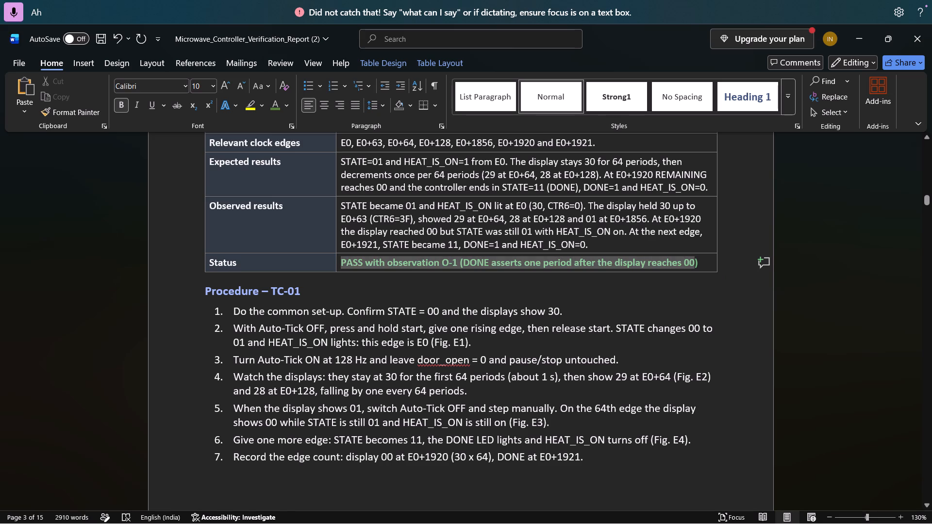
left_click_drag(696, 261, 698, 262)
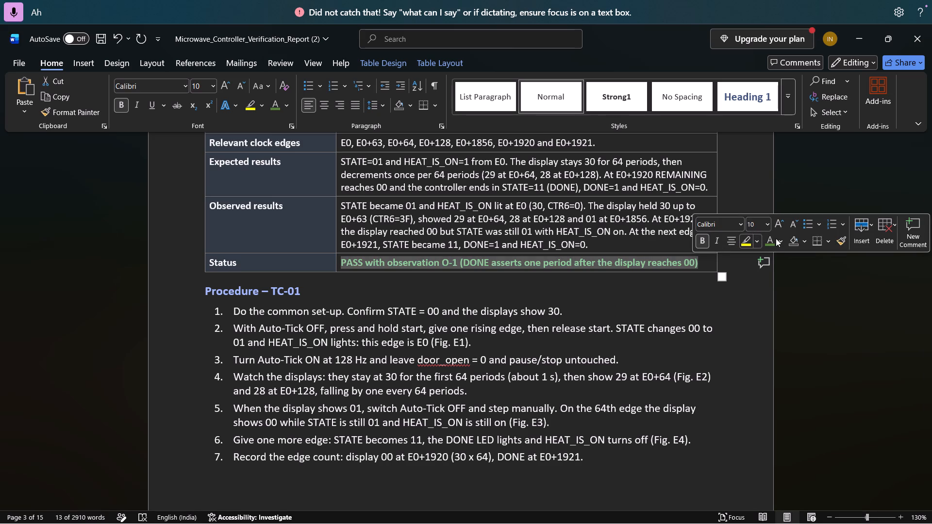
left_click(777, 239)
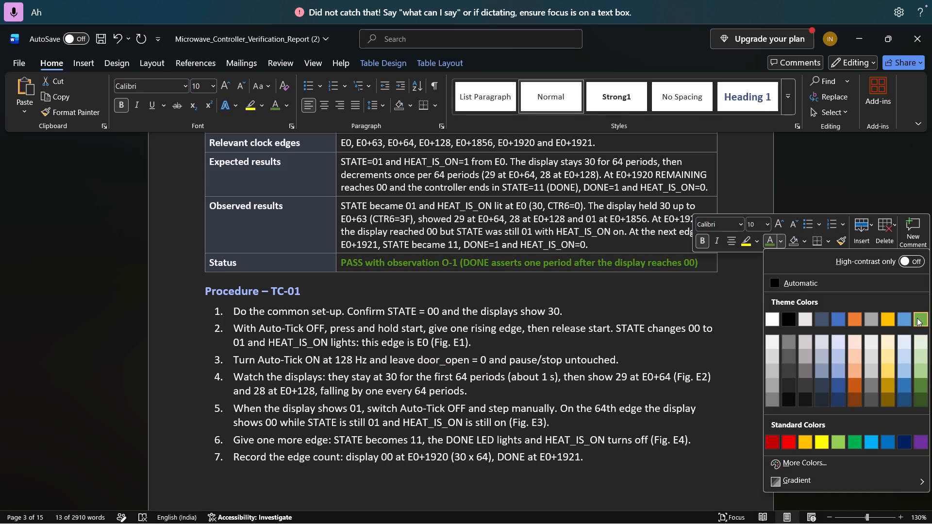
left_click(922, 387)
left_click(821, 368)
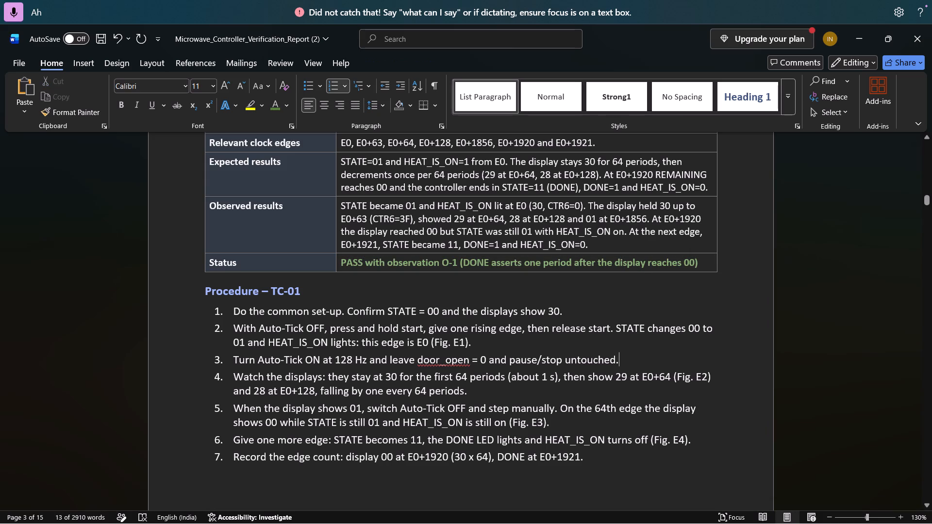
Make the PASS text in the TC-03 status row bold, without italics.
scroll(821, 368, "down", 4)
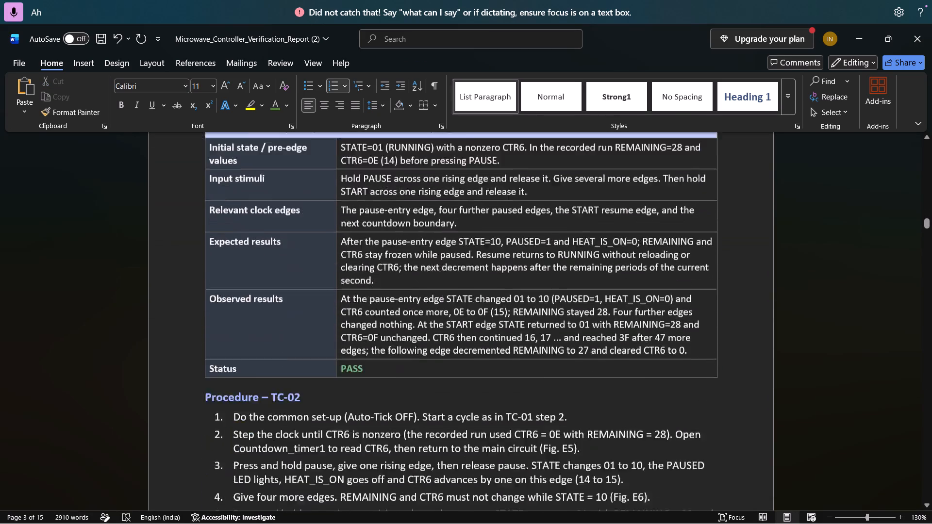
scroll(821, 368, "down", 3)
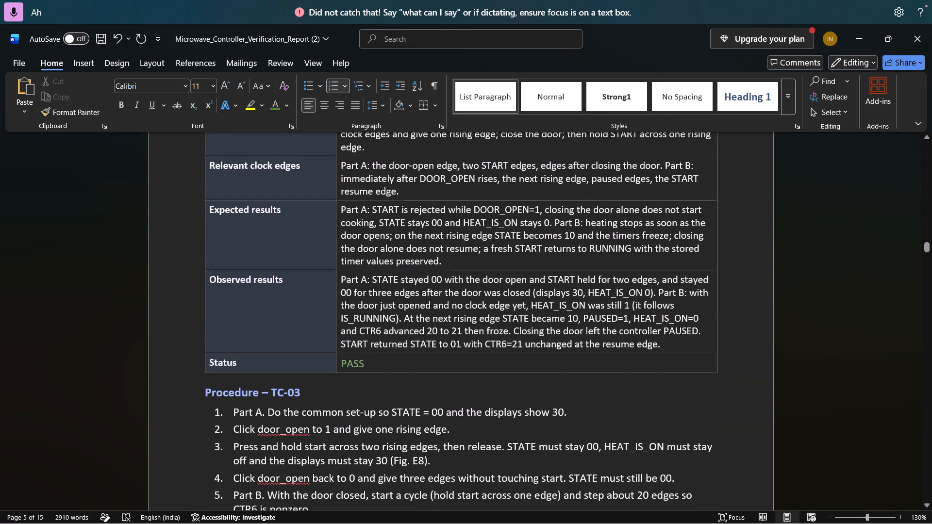
scroll(821, 368, "up", 4)
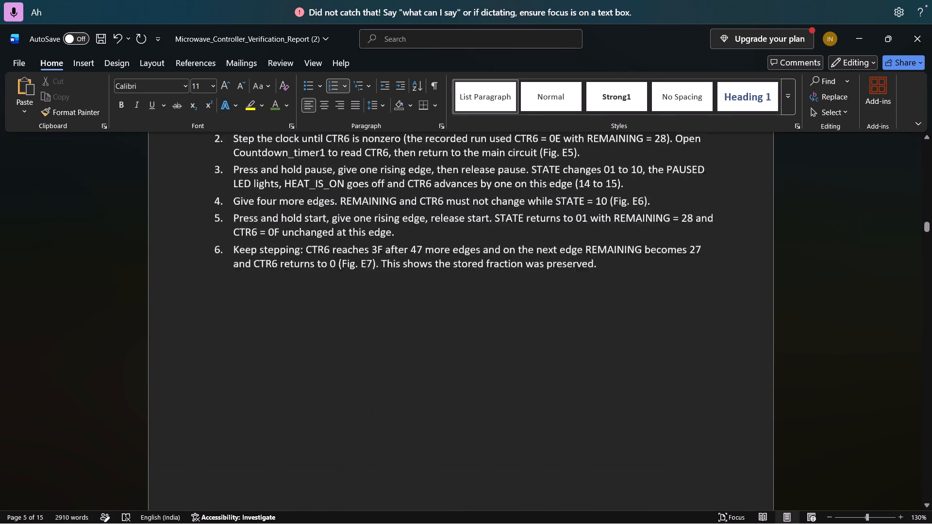
scroll(821, 368, "up", 1)
scroll(821, 368, "down", 3)
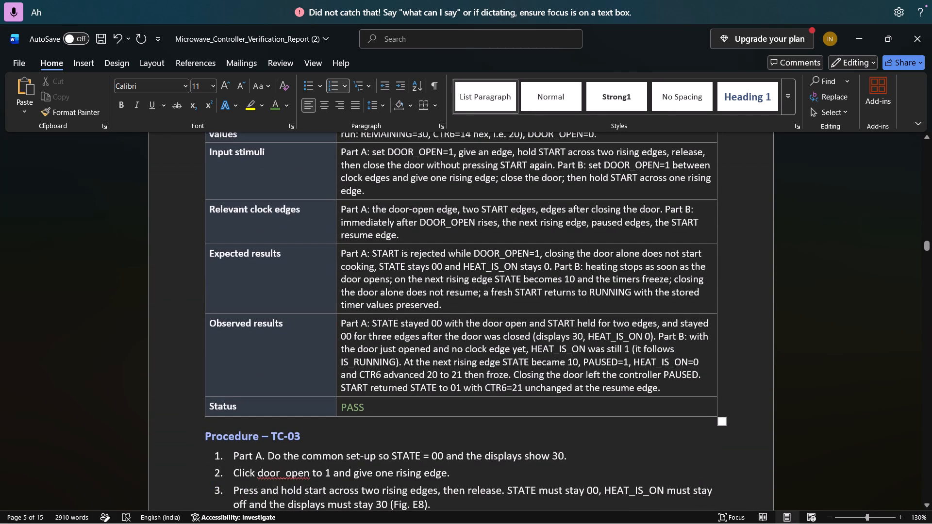
left_click_drag(381, 410, 346, 407)
left_click_drag(346, 407, 343, 407)
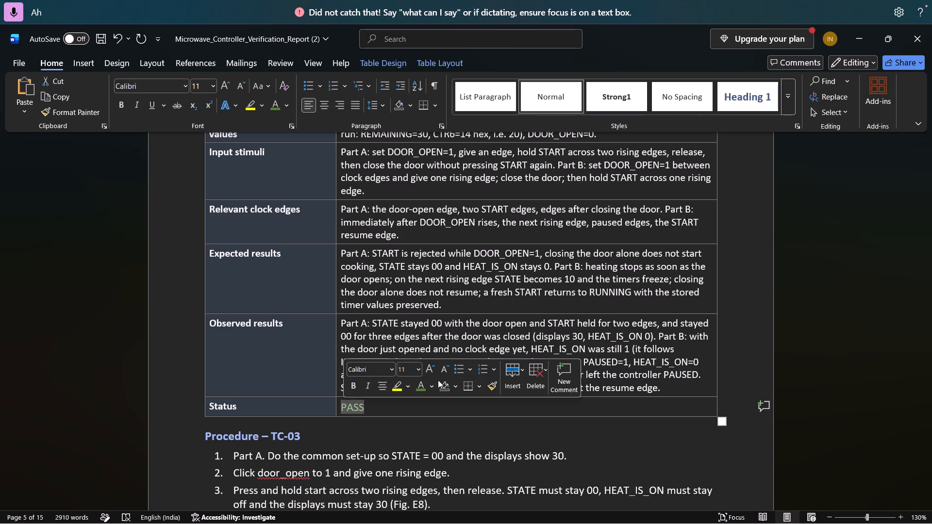
left_click(370, 384)
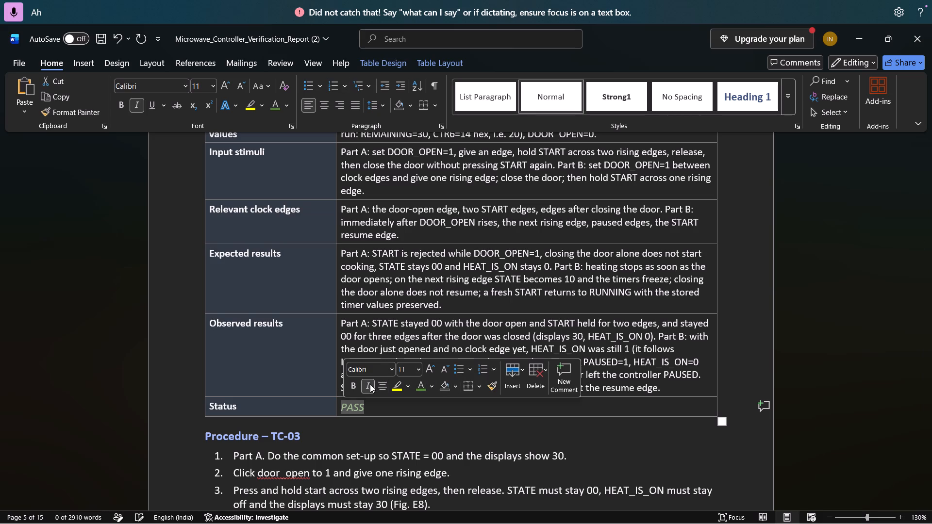
left_click(366, 384)
left_click(353, 386)
left_click(355, 420)
Make the PASS text in the TC-04 status row bold.
scroll(355, 420, "down", 3)
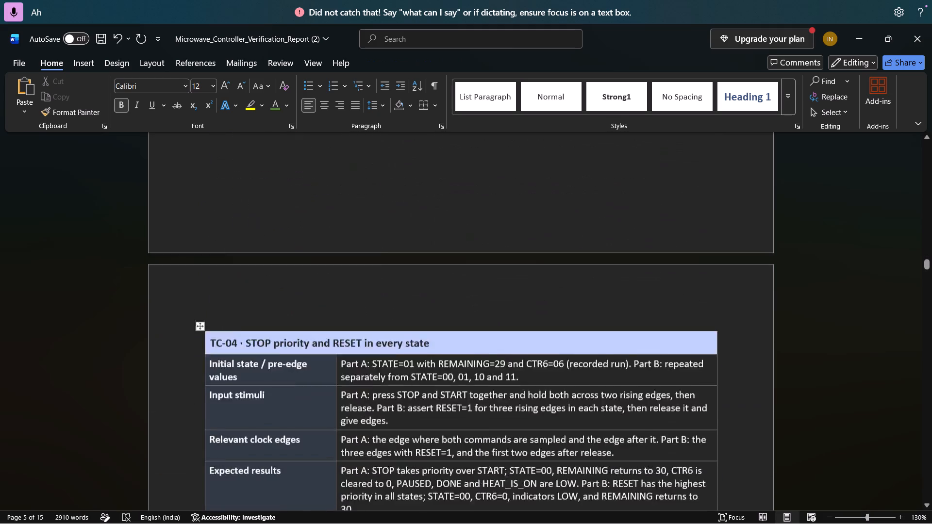
scroll(355, 420, "down", 2)
scroll(355, 420, "up", 1)
right_click(355, 420)
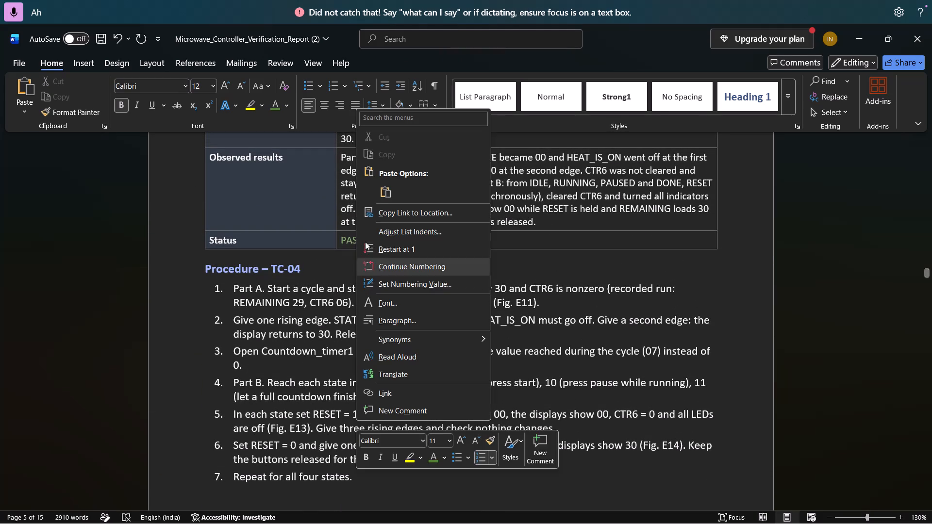
left_click_drag(336, 257, 368, 247)
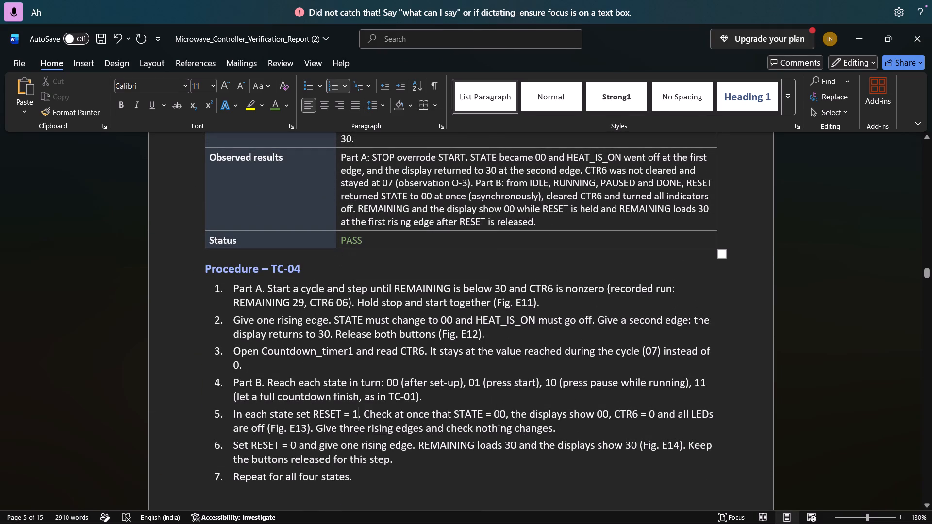
left_click_drag(368, 247, 348, 243)
left_click_drag(370, 240, 343, 238)
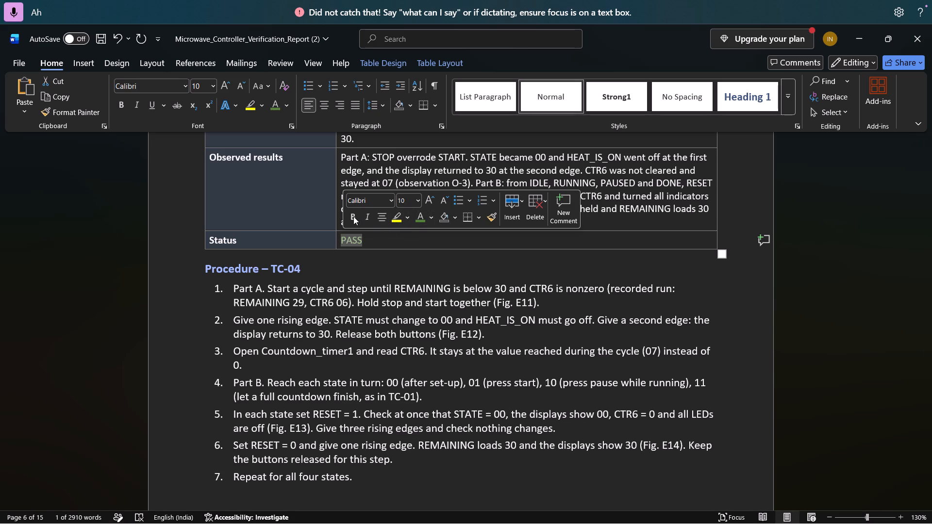
left_click(353, 216)
left_click(365, 261)
Check the Status entries in the TC-01 to TC-04 tables for matching green, bold styling.
scroll(365, 261, "up", 1)
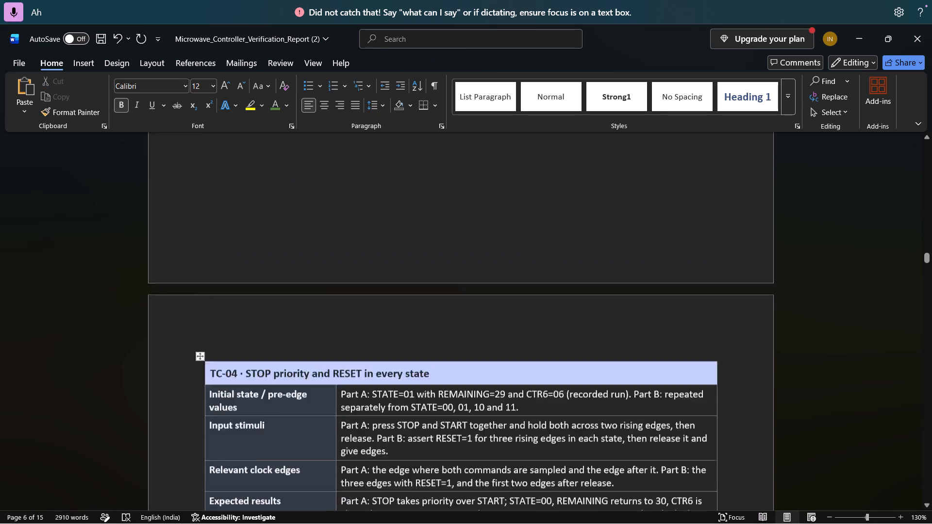
scroll(365, 261, "up", 3)
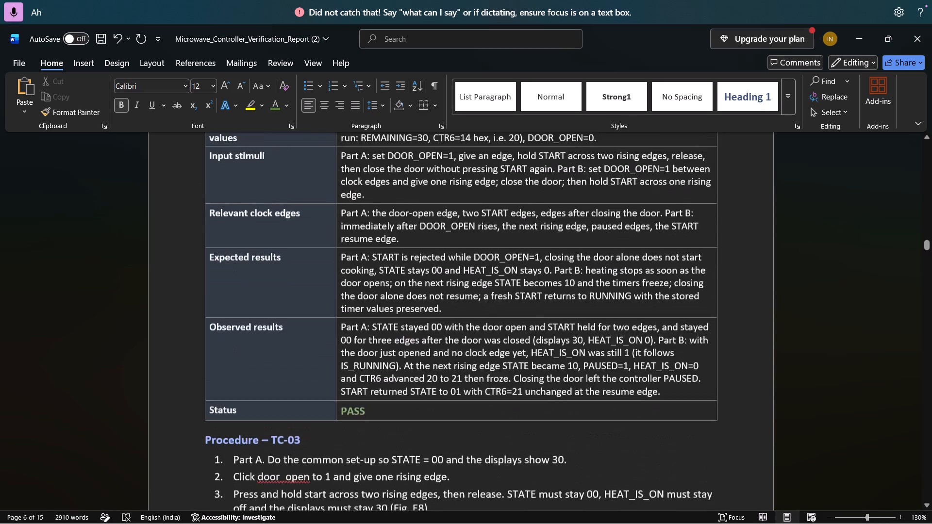
scroll(365, 261, "up", 4)
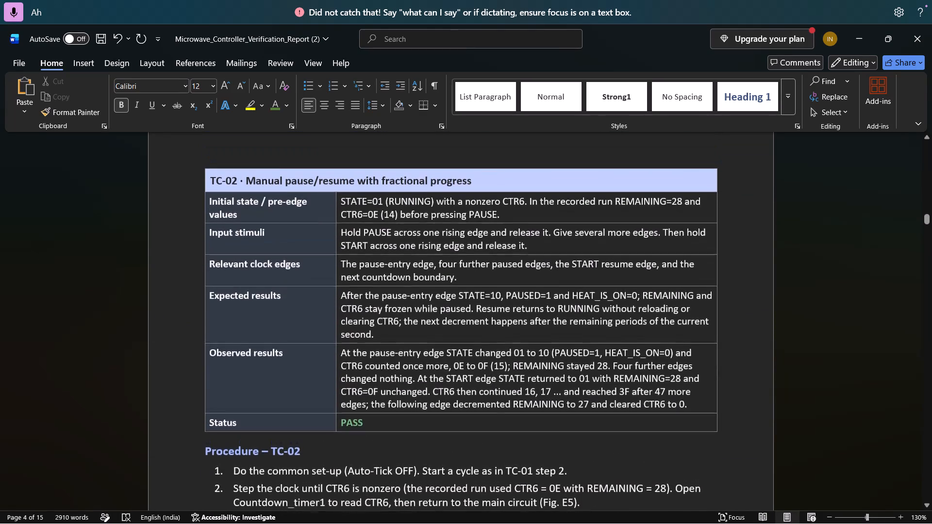
scroll(365, 261, "up", 3)
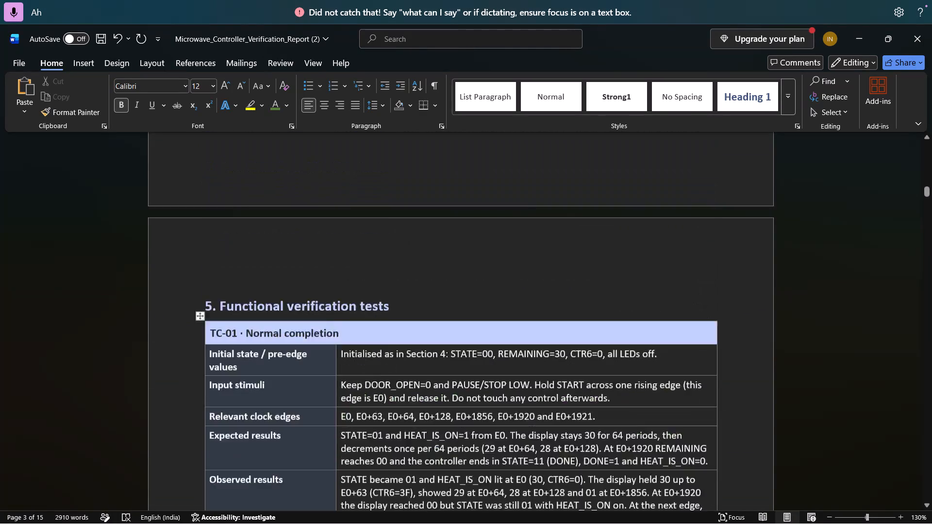
scroll(365, 261, "down", 3)
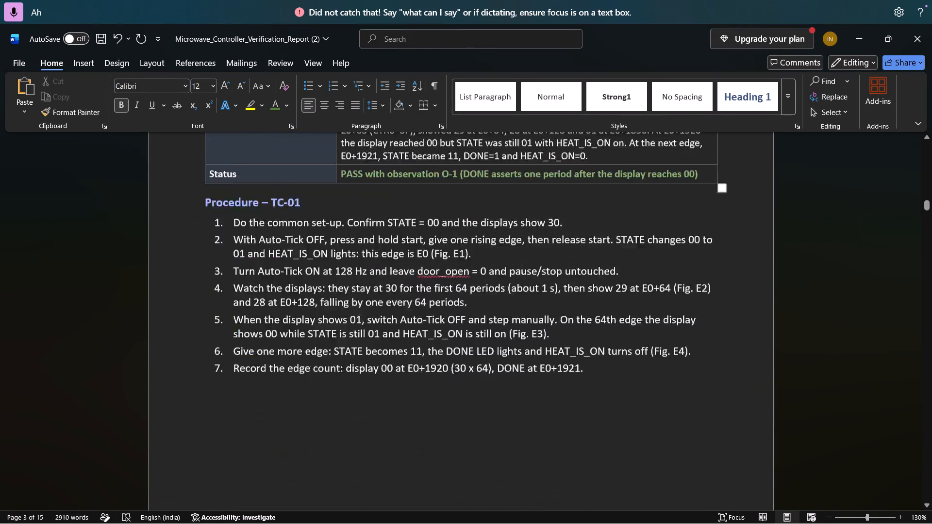
scroll(365, 261, "down", 4)
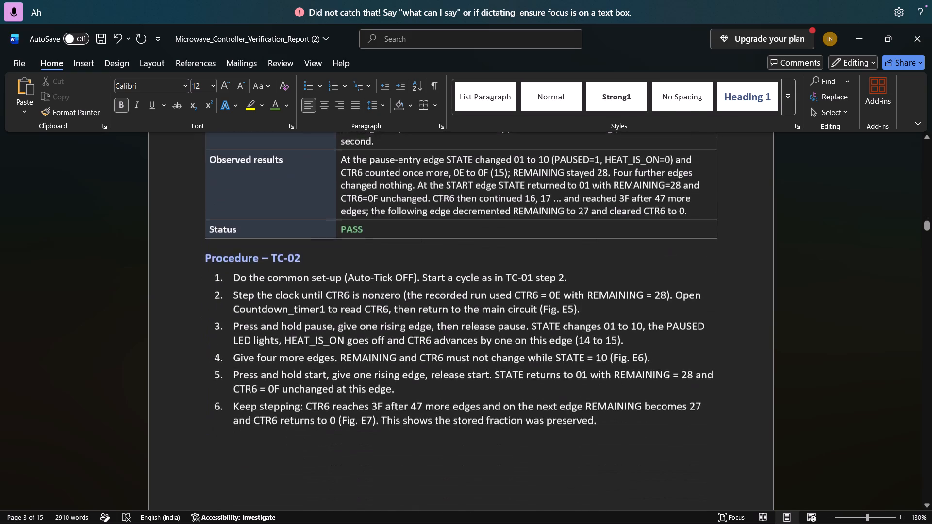
scroll(365, 261, "down", 1)
scroll(365, 261, "down", 4, "ctrl")
scroll(365, 261, "down", 5)
Review the results summary, the circuit observations and the screenshot evidence up to the TC-01 figures E1 to E4.
scroll(365, 261, "down", 1)
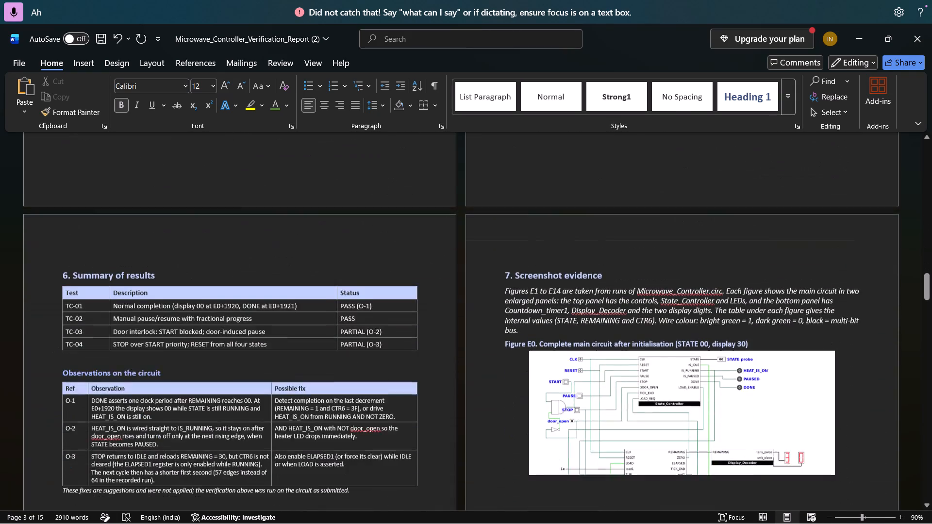
scroll(365, 261, "down", 2)
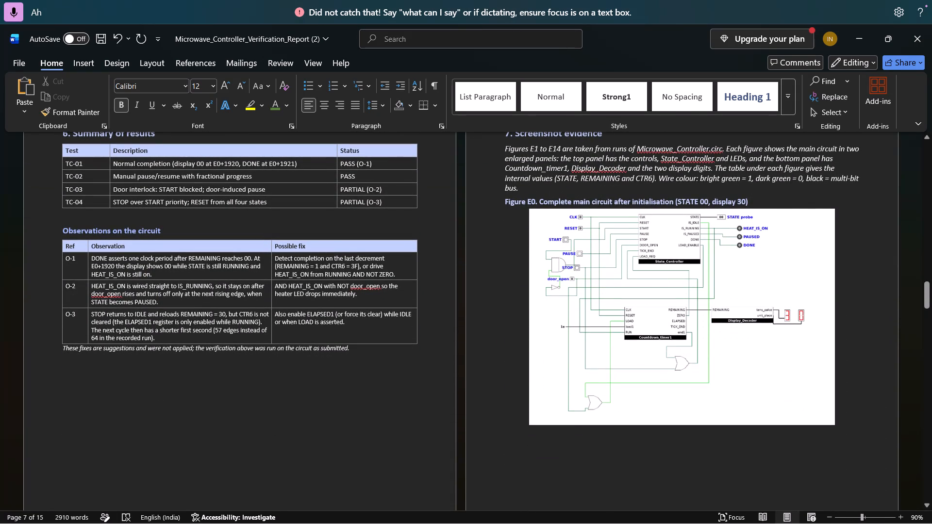
scroll(499, 248, "up", 1)
scroll(499, 248, "down", 1)
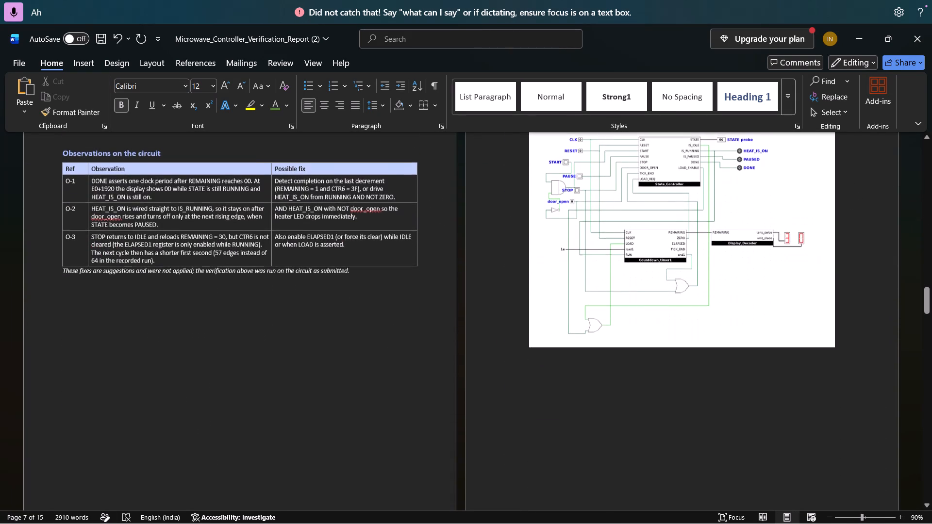
scroll(499, 248, "up", 1)
scroll(499, 248, "down", 2)
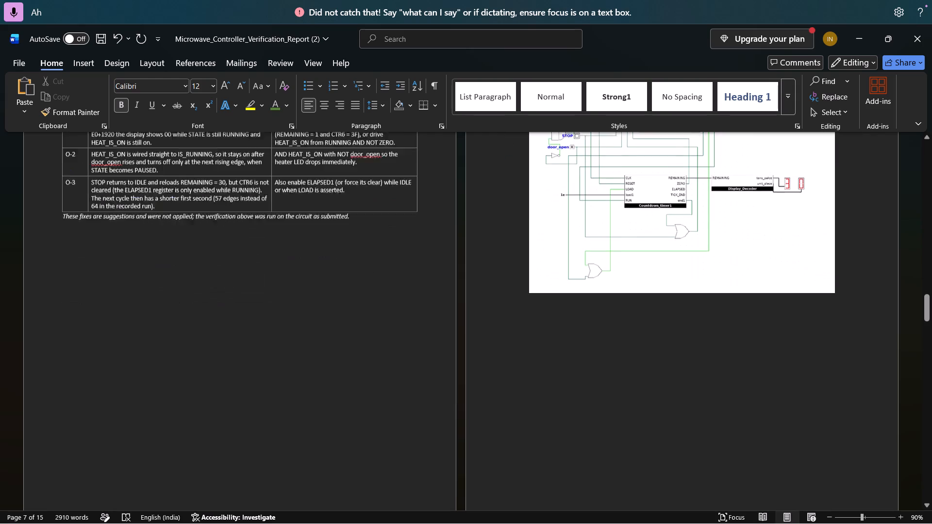
scroll(499, 248, "down", 1)
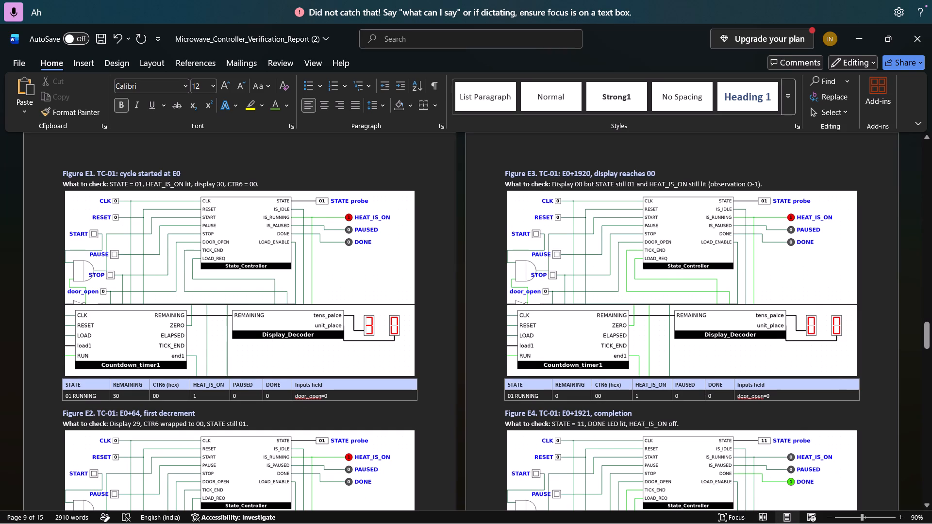
scroll(490, 307, "down", 3)
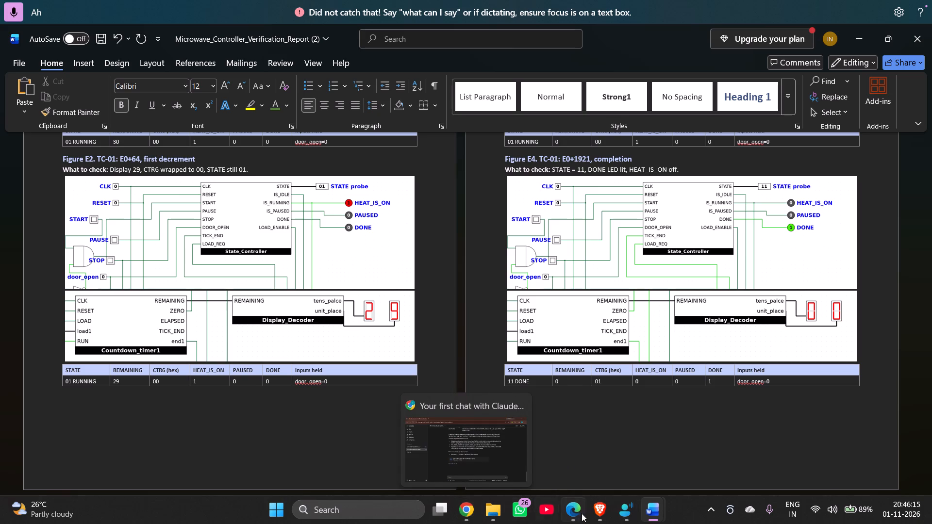
Open the Microwave_Controller circuit from the Downloads folder in Logisim-evolution.
left_click(490, 503)
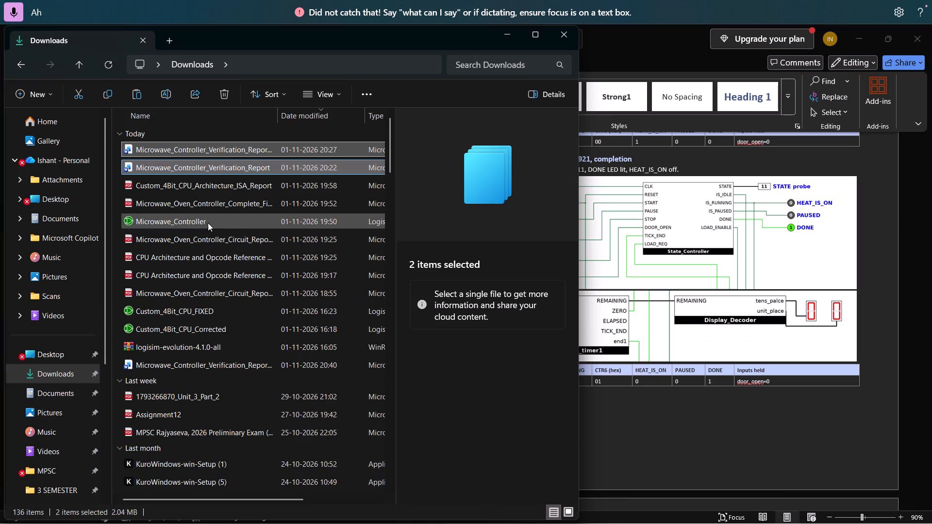
double_click(208, 223)
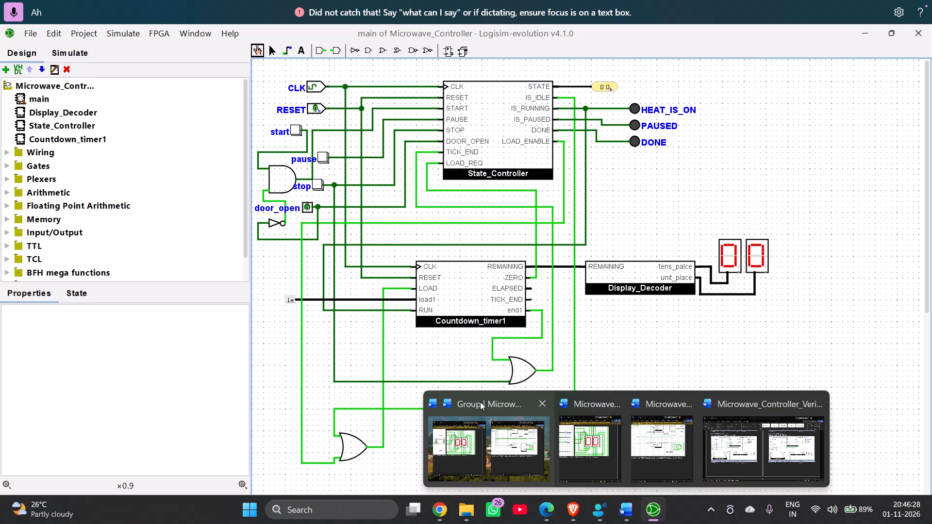
Close the grouped extra report windows and return to Microwave_Controller_Verification_Report (2) in Word.
left_click(543, 399)
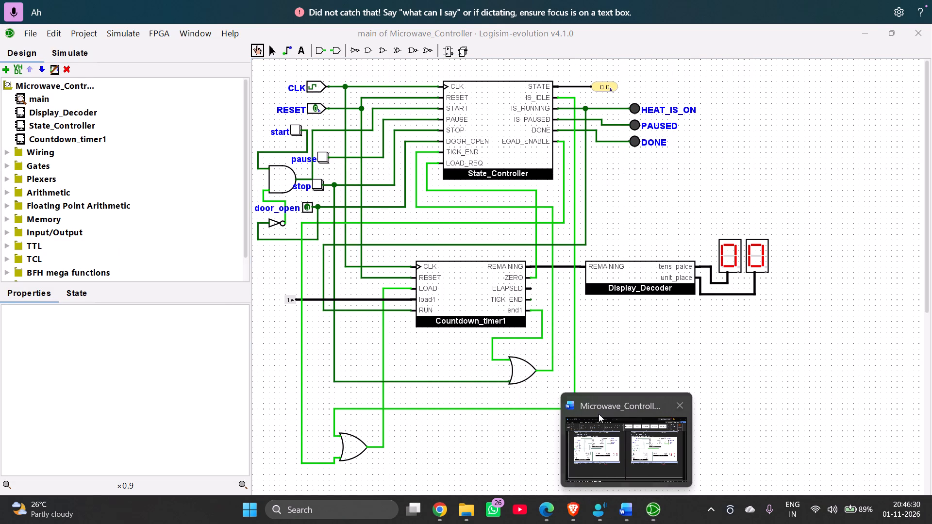
left_click(630, 438)
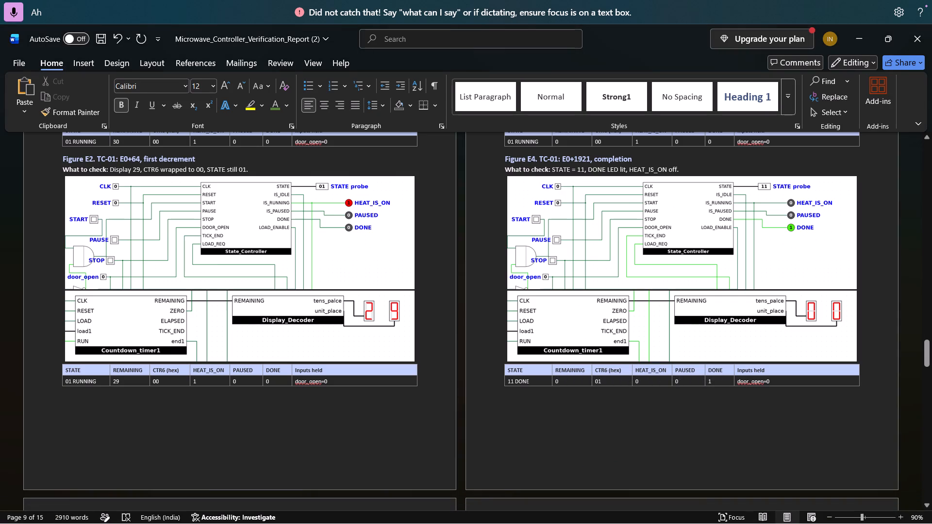
Compare the live main circuit in Logisim-evolution with the TC-01 figures in the Word report.
key("alt+Tab")
key("alt+Tab")
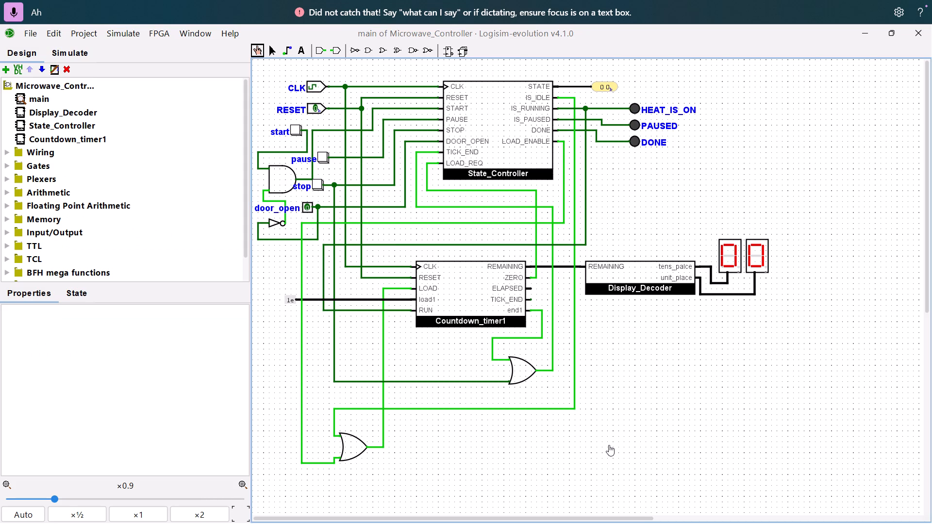
key("alt+Tab")
key("alt+Tab")
key("alt+Tab")
key("alt+Tab")
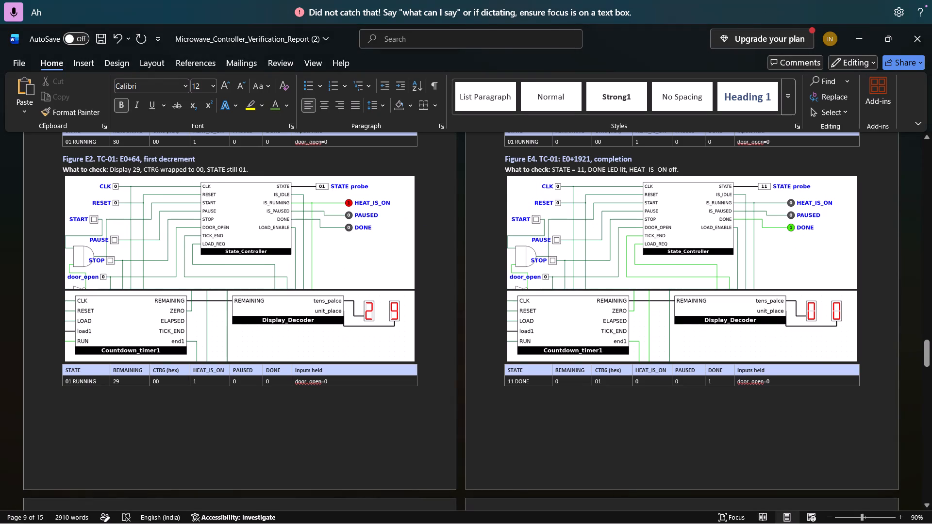
Examine the results summary, the observations table and Figure E0 of the complete main circuit in the report.
scroll(398, 342, "up", 3)
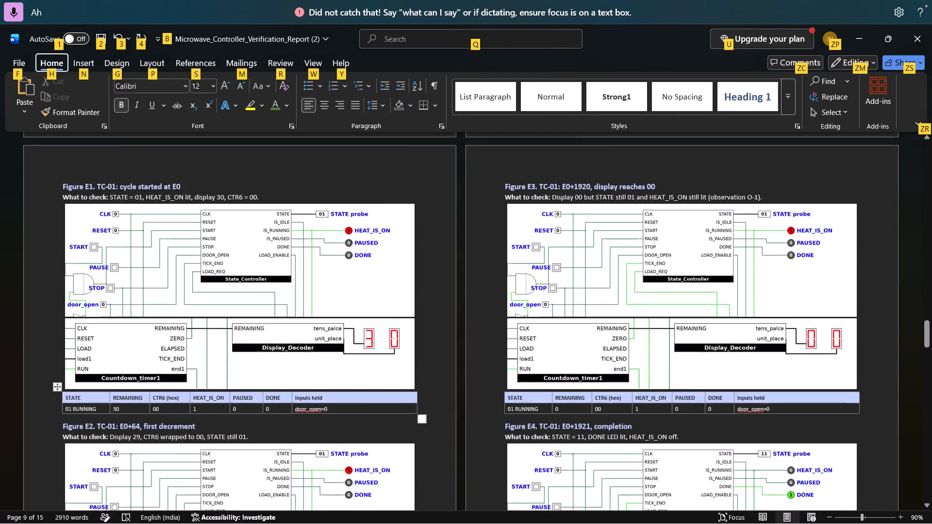
scroll(398, 342, "up", 2)
scroll(398, 342, "down", 1)
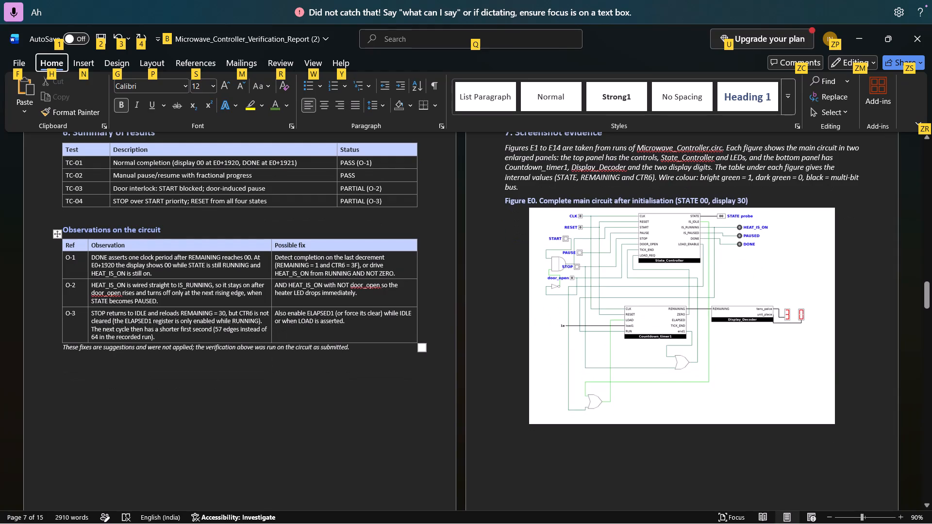
scroll(407, 211, "up", 3)
scroll(407, 211, "down", 1)
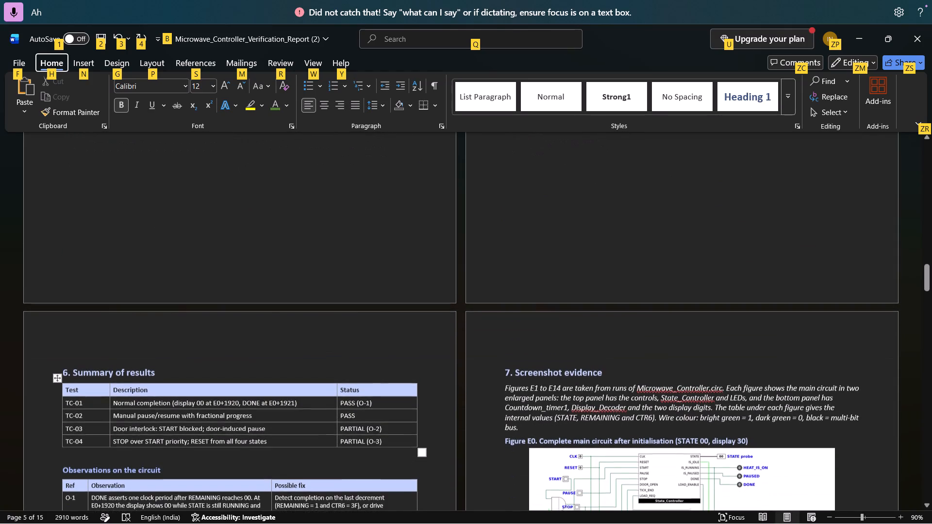
scroll(407, 211, "down", 1)
scroll(407, 211, "up", 1)
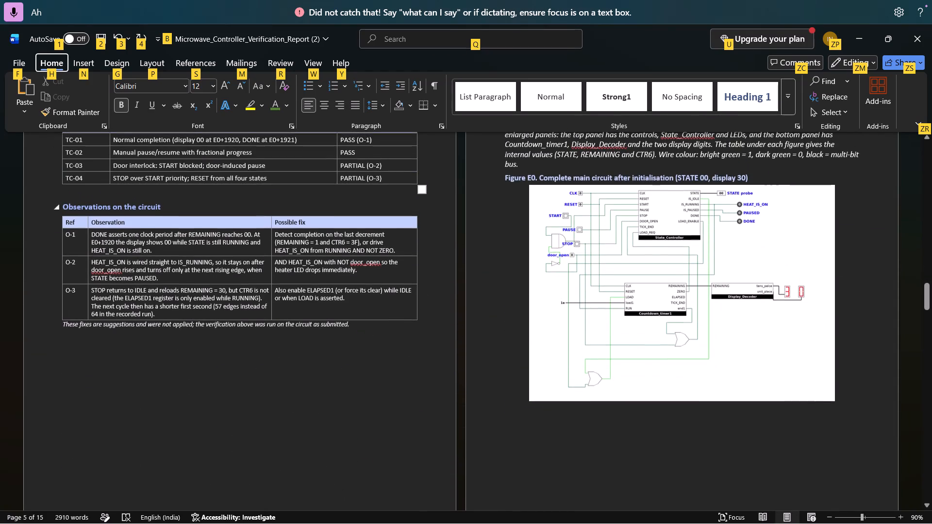
scroll(582, 215, "up", 2, "ctrl")
scroll(582, 215, "left", 2)
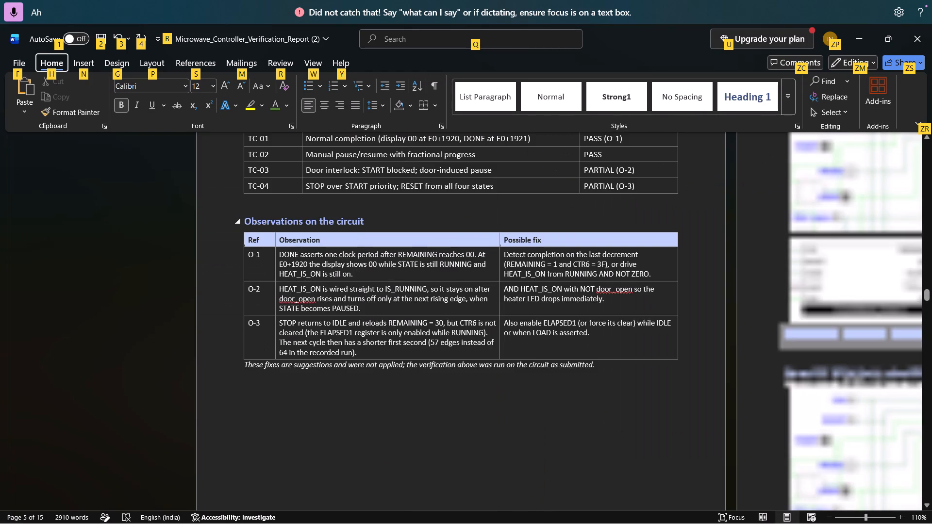
left_click(700, 224)
scroll(700, 224, "down", 5)
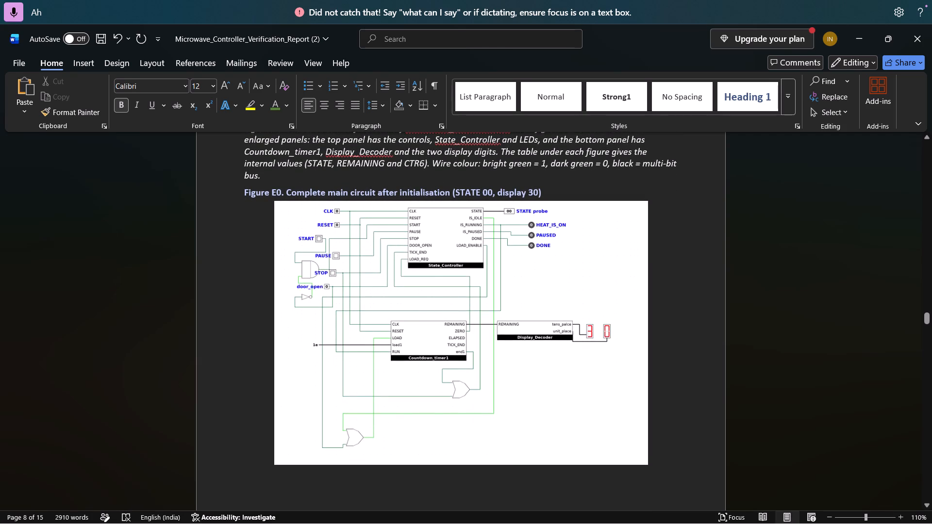
Switch to Logisim-evolution and capture a screenshot of the whole main circuit, including the STATE probe, LEDs and display digits.
key("alt+Tab")
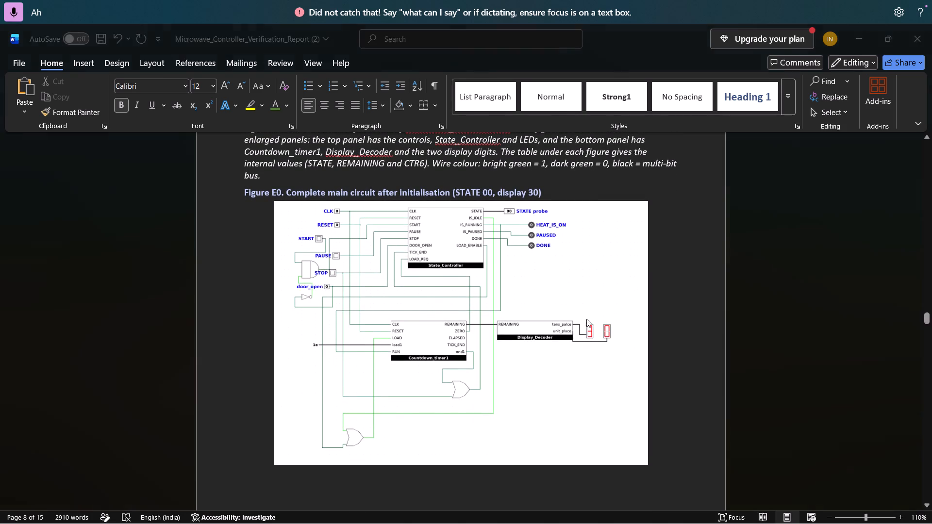
scroll(472, 293, "right", 1)
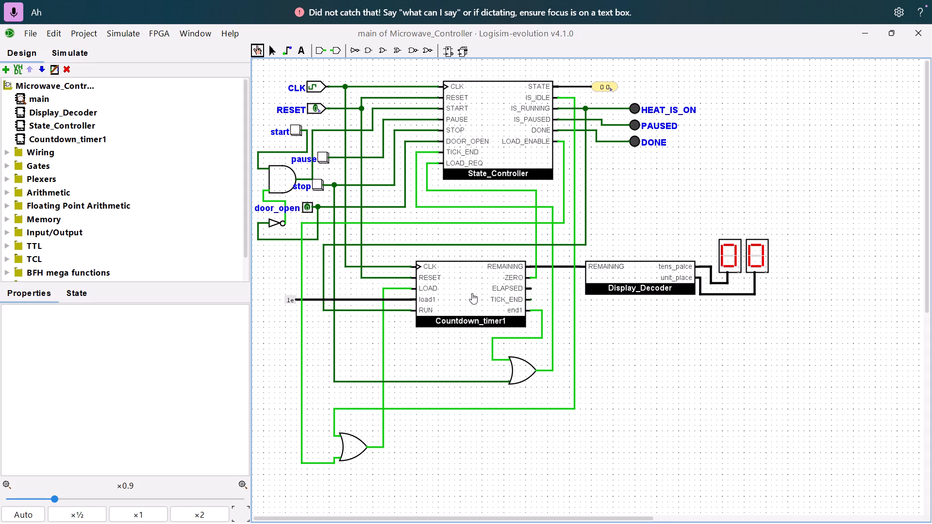
key("Print")
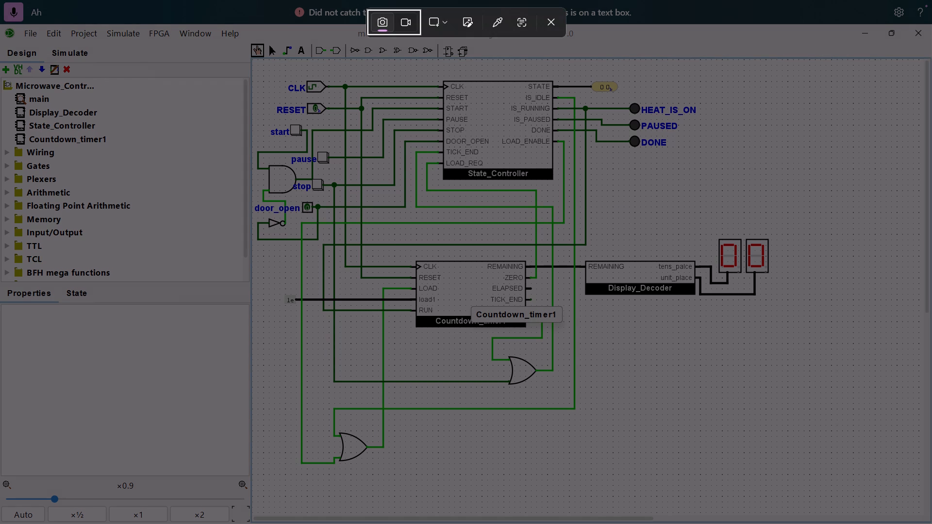
left_click_drag(252, 67, 776, 478)
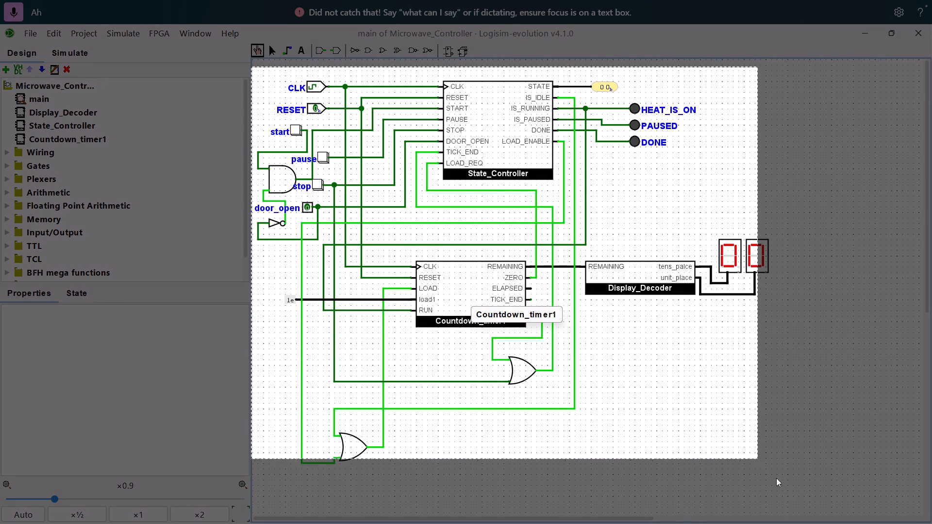
left_click_drag(776, 478, 778, 484)
Return to the Word report and replace the Figure E0 picture with the captured Logisim-evolution screenshot of the main circuit.
key("alt+Tab")
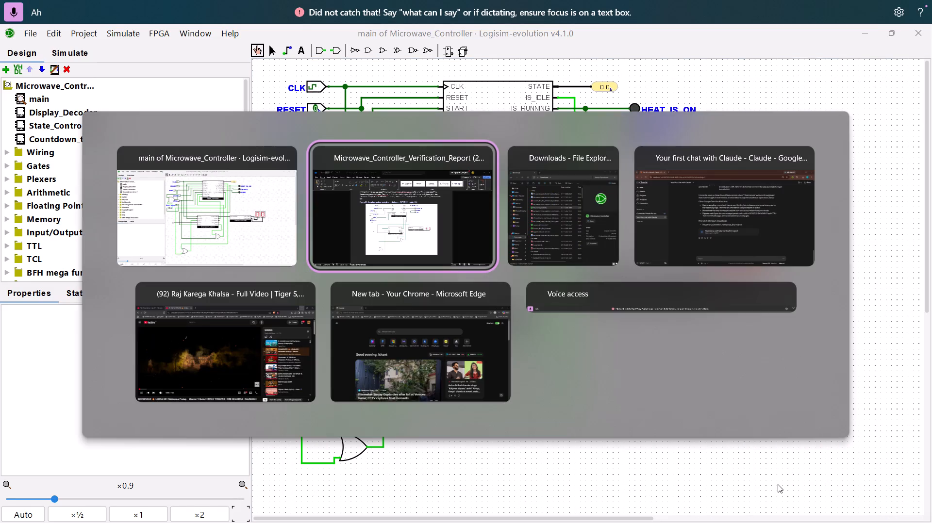
left_click(604, 393)
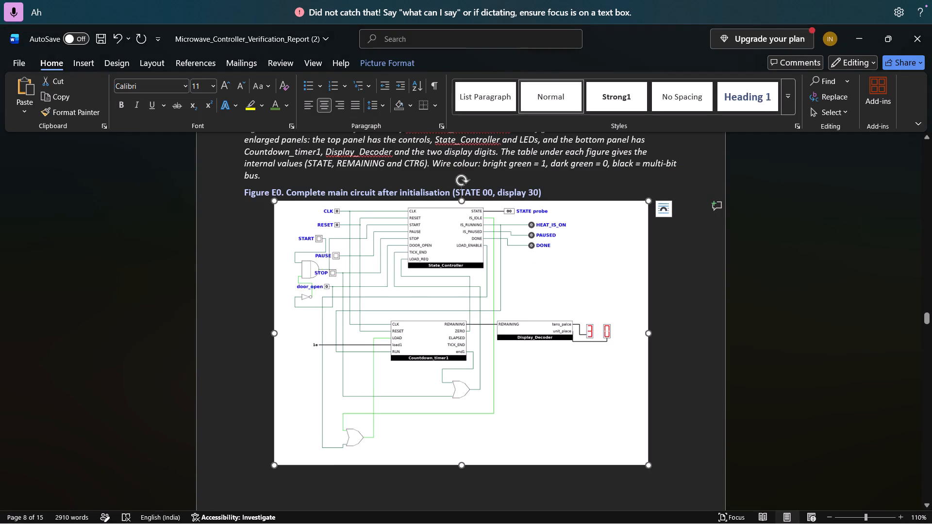
key("Delete")
key("ctrl+v")
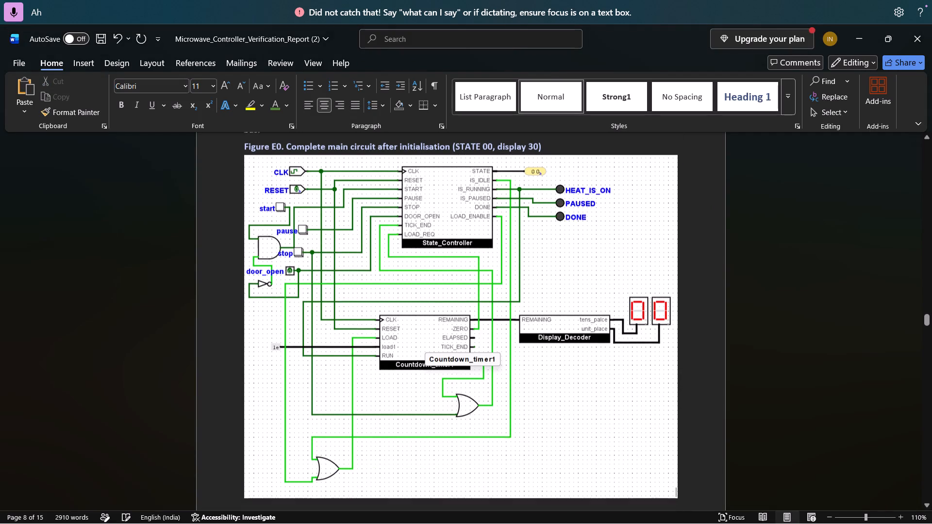
scroll(469, 284, "up", 1)
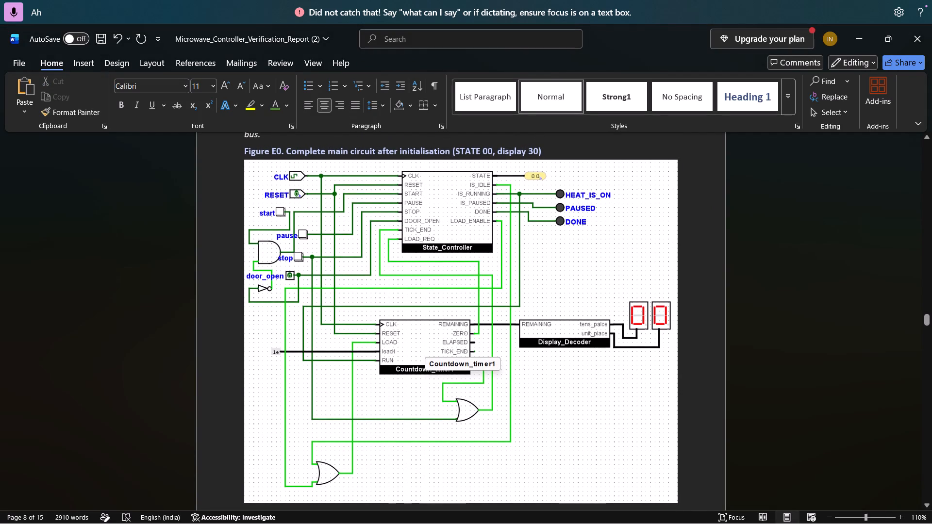
Check the Figure E1 conditions for TC-01 in the report, and start automatic clock ticking for the main circuit in Logisim-evolution.
scroll(469, 284, "down", 4)
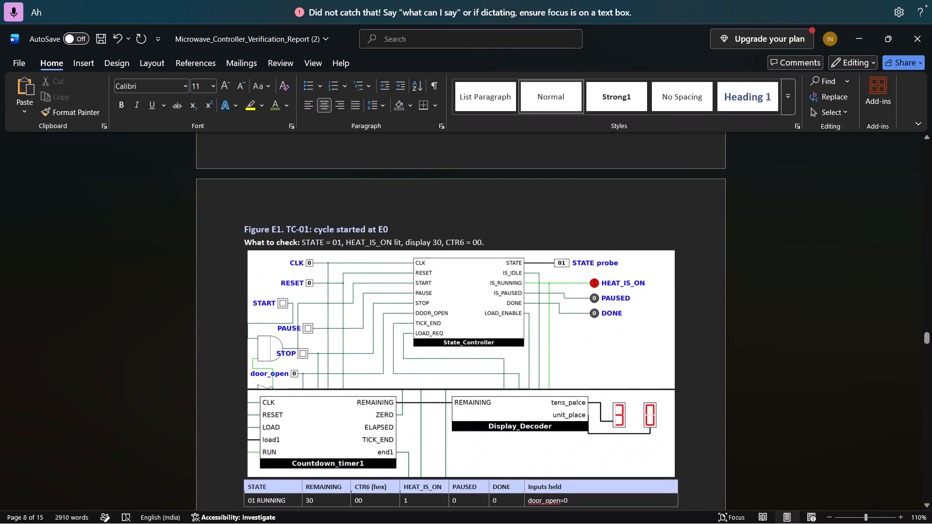
scroll(469, 284, "down", 2)
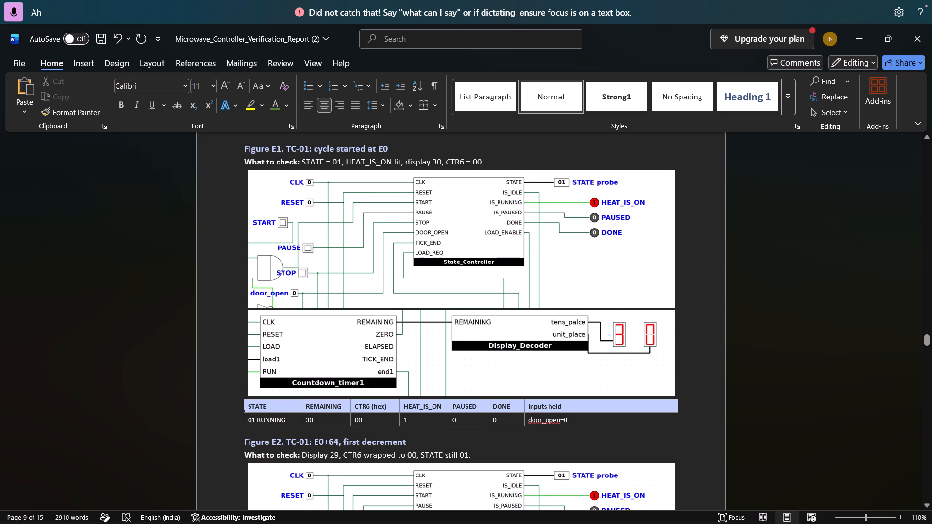
key("alt+Tab")
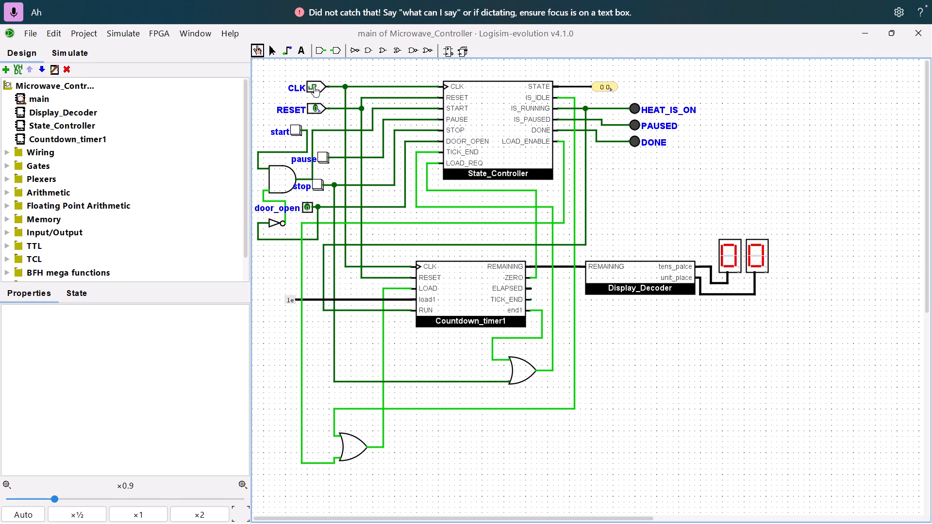
left_click(533, 336)
left_click(648, 400)
key("ctrl+k")
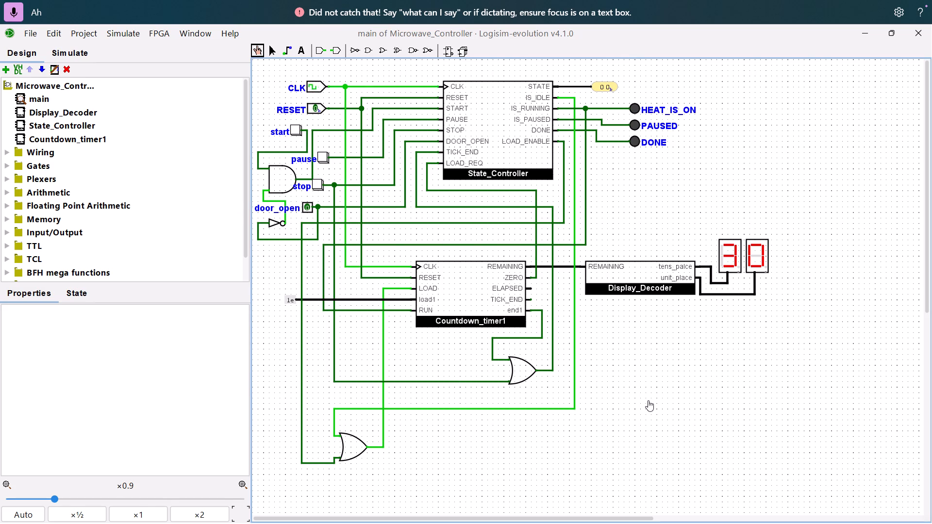
Compare the ticking main circuit in Logisim-evolution with Figure E1 (TC-01: cycle started at E0) in the Word report.
key("alt+Tab")
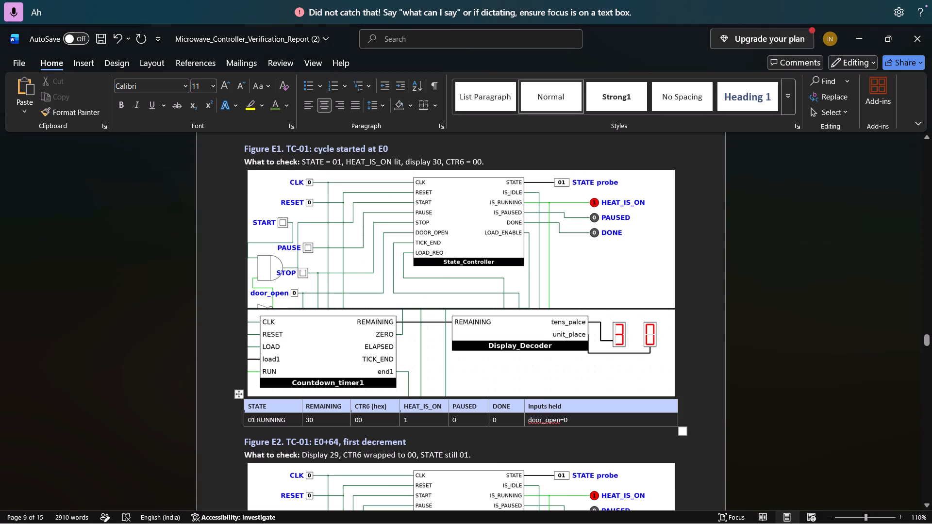
key("alt+Tab")
key("alt+Tab")
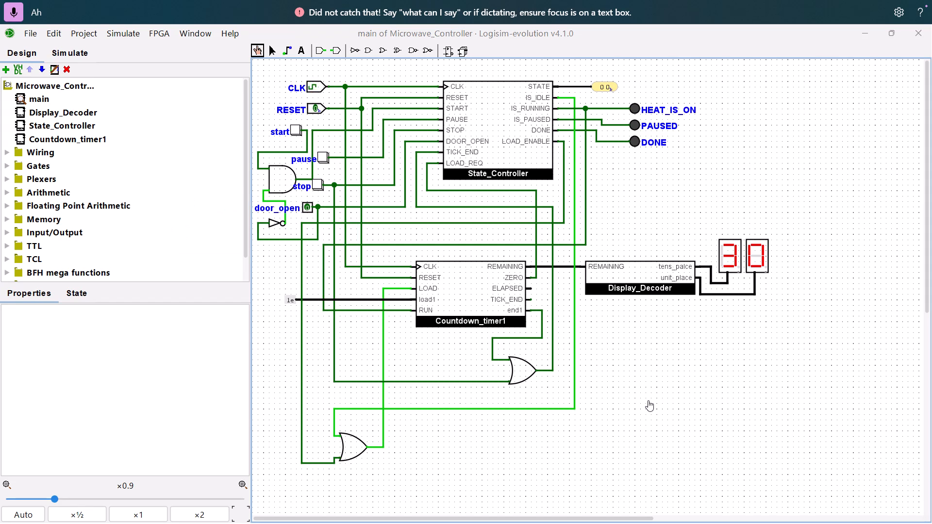
key("alt+Tab")
key("alt+Tab")
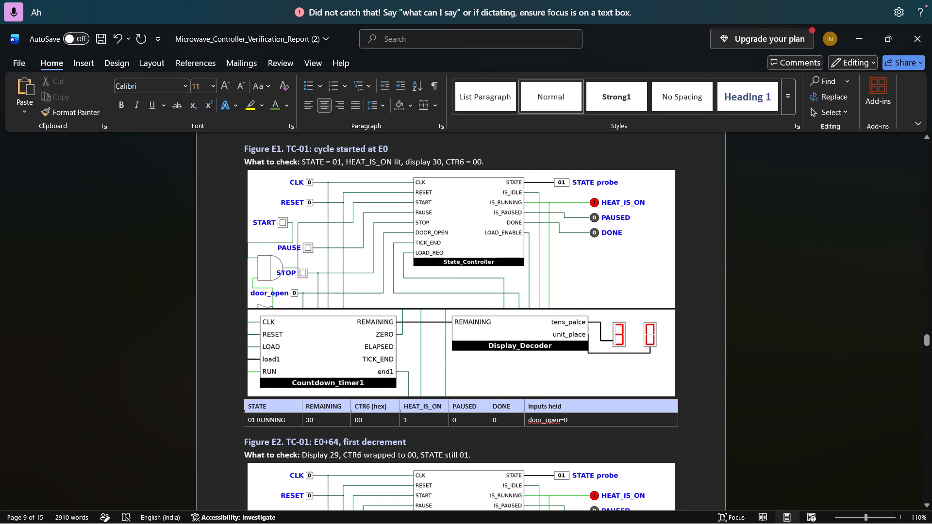
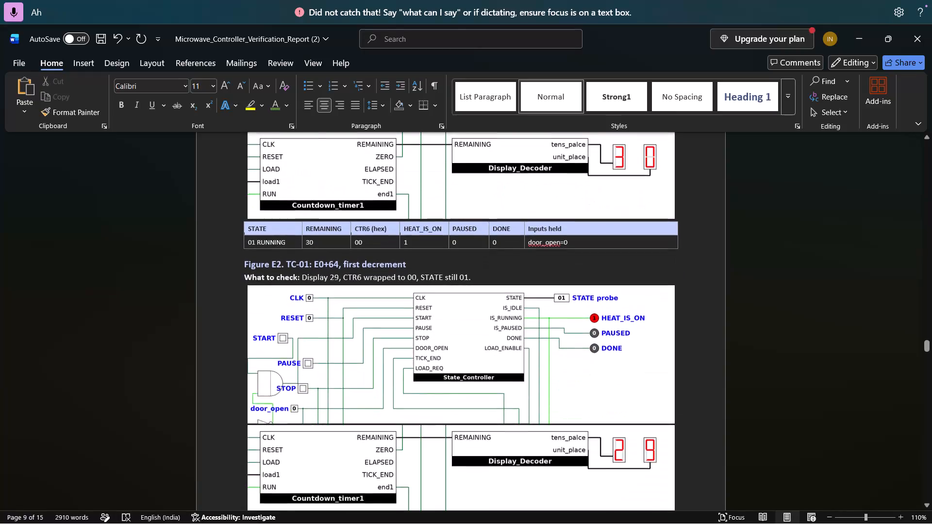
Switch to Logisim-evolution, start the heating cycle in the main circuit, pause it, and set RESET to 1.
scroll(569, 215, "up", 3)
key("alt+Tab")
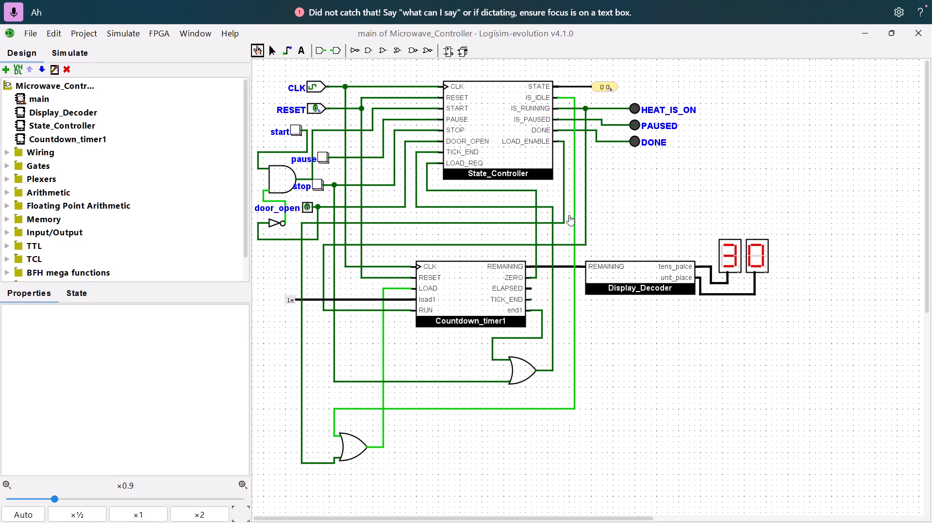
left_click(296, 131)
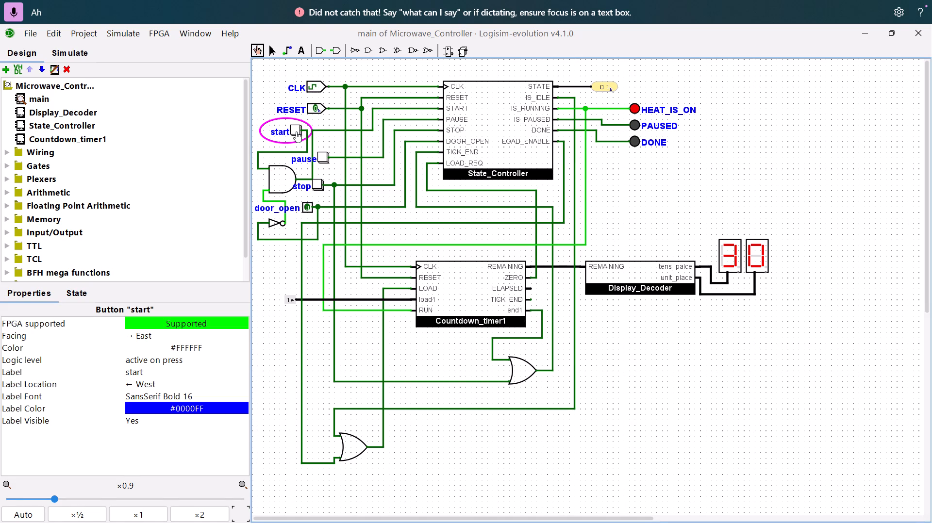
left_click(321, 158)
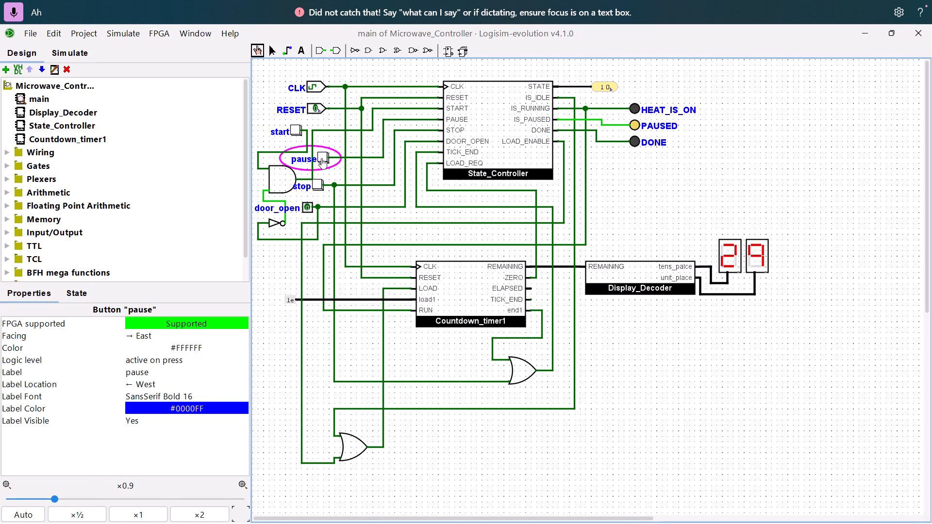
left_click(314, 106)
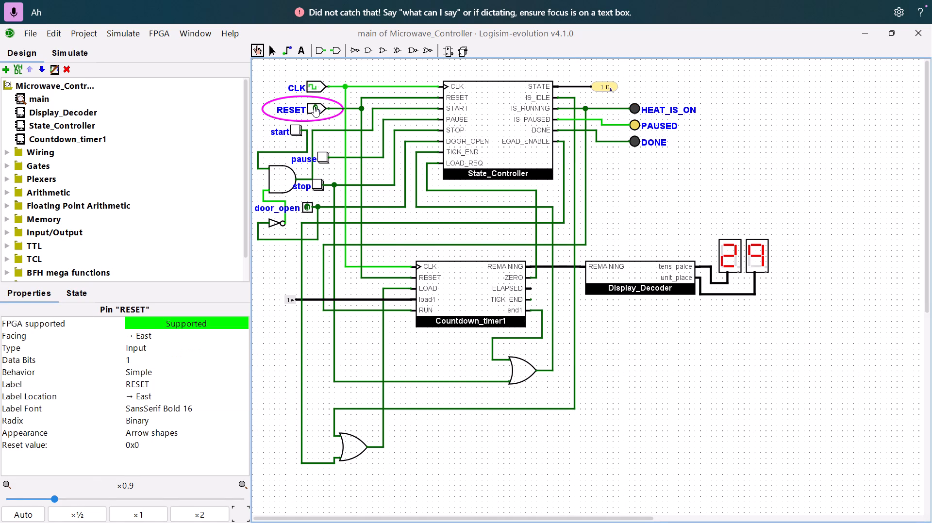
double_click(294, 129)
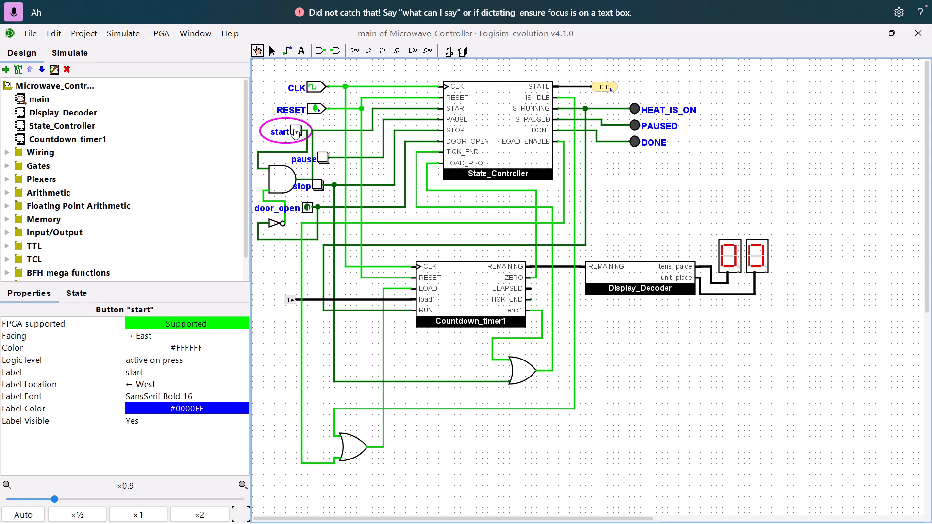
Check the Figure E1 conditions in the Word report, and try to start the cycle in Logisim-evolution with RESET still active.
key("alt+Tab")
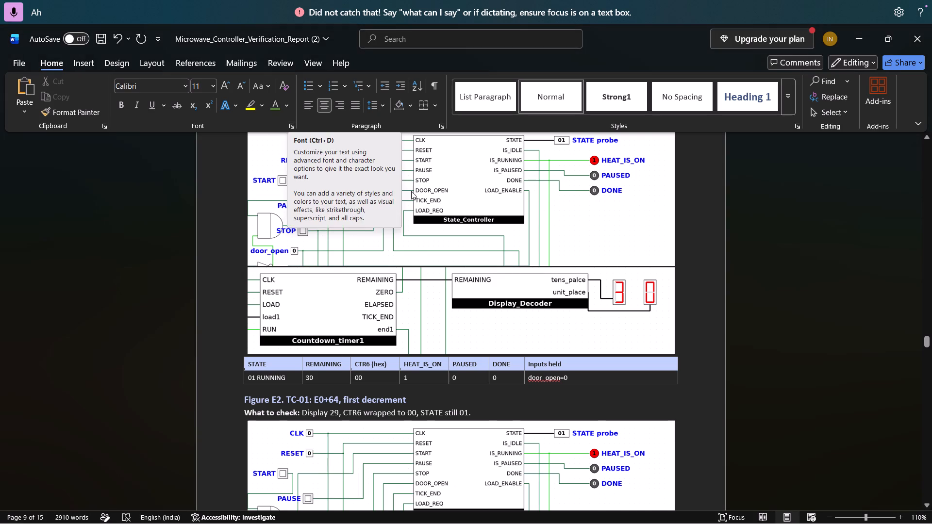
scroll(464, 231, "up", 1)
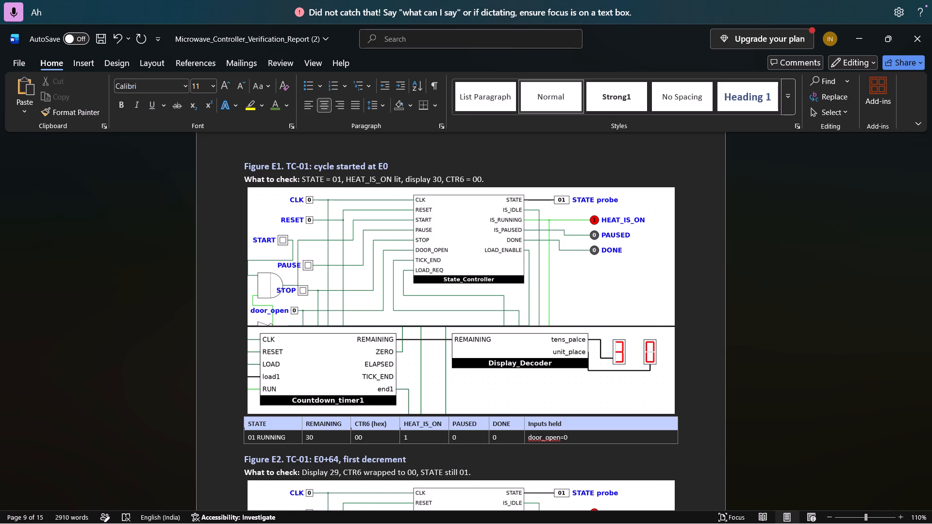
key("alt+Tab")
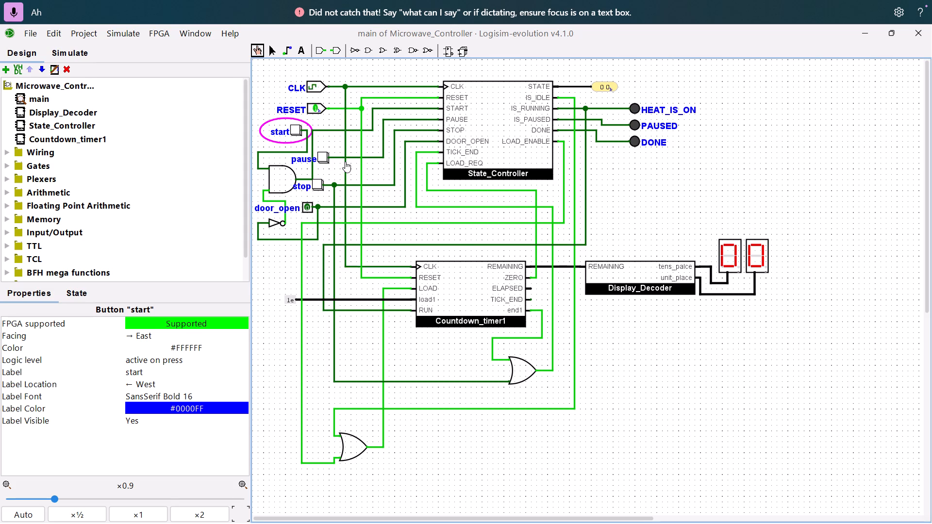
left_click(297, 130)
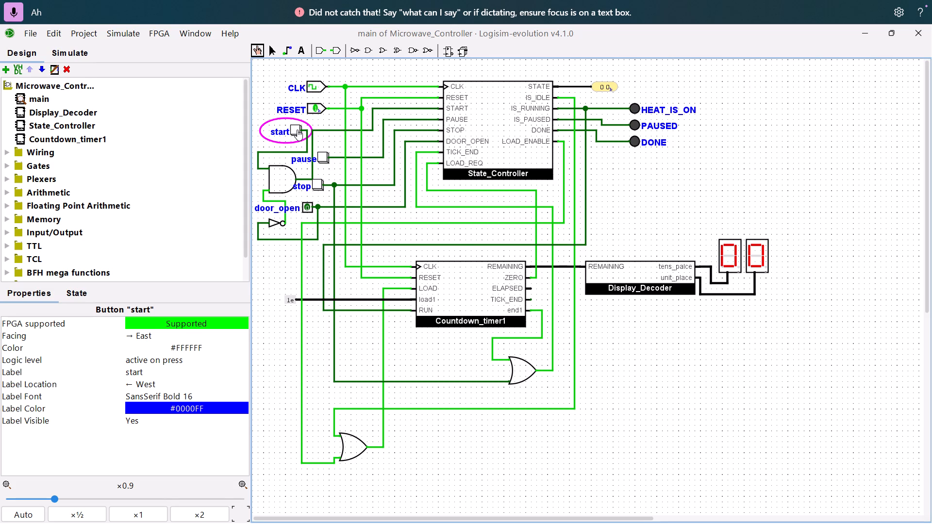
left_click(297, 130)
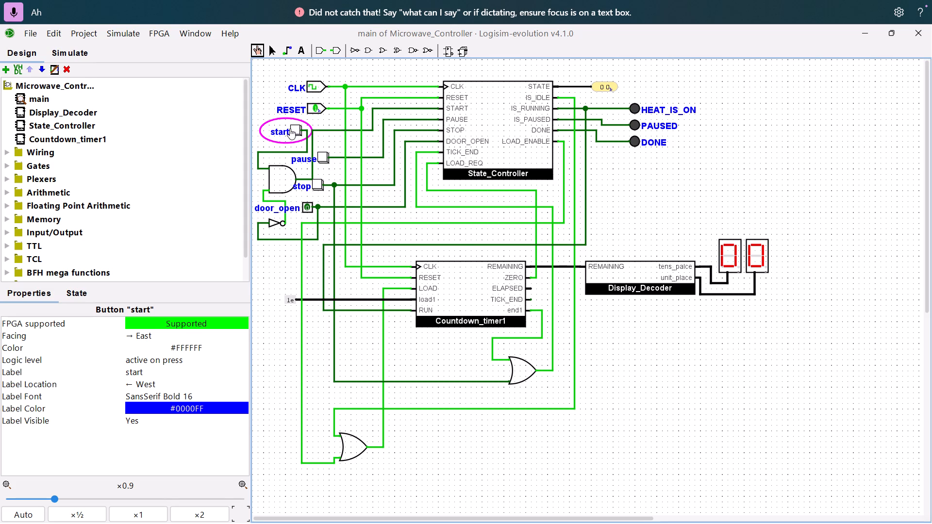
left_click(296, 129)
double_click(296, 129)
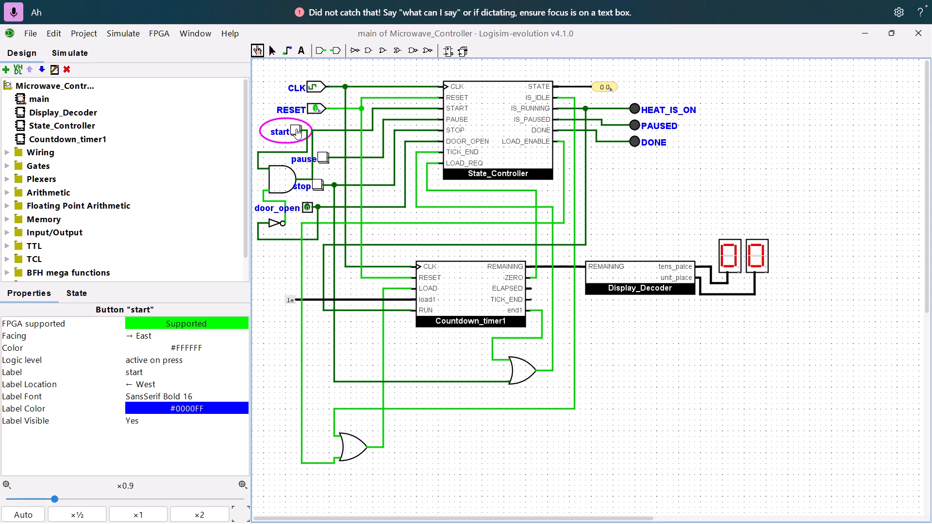
Set RESET back to 0, start the cycle, and capture a screenshot of the whole main circuit in STATE 01 with display 30.
left_click(314, 109)
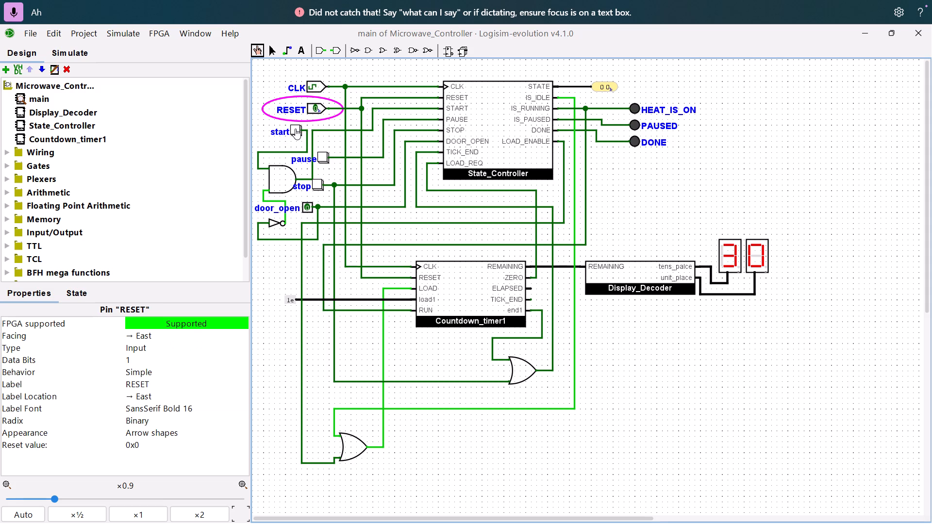
left_click(295, 129)
key("Print")
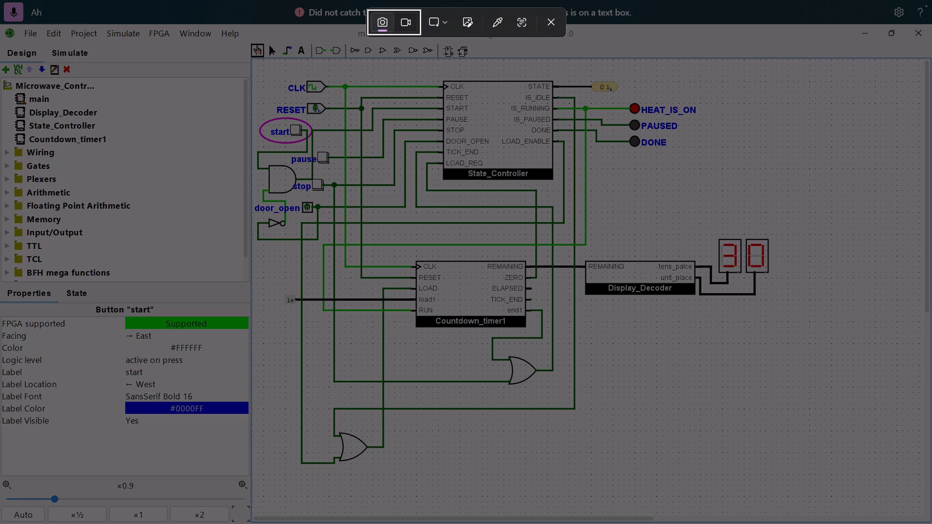
left_click_drag(250, 72, 766, 487)
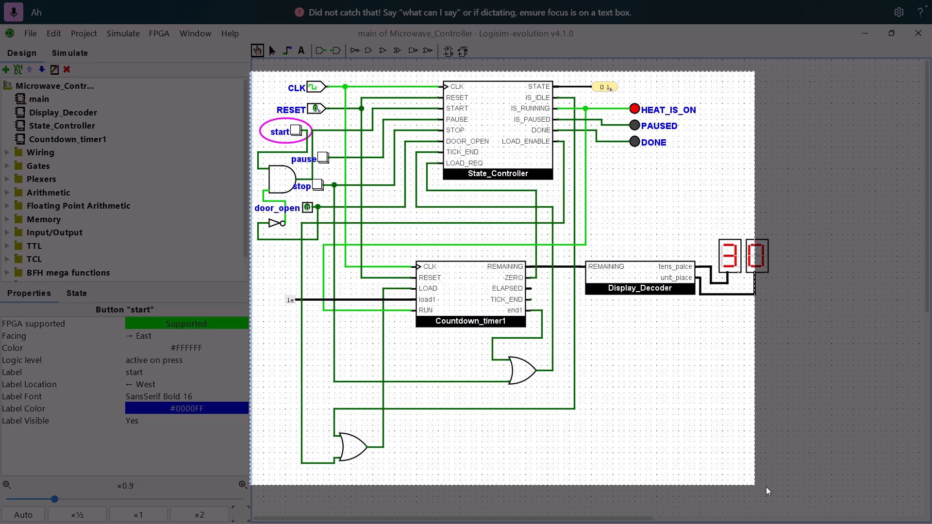
left_click_drag(766, 487, 807, 477)
Switch to the Word report and replace the upper Figure E1 picture with the captured screenshot of the running main circuit.
key("alt+Tab")
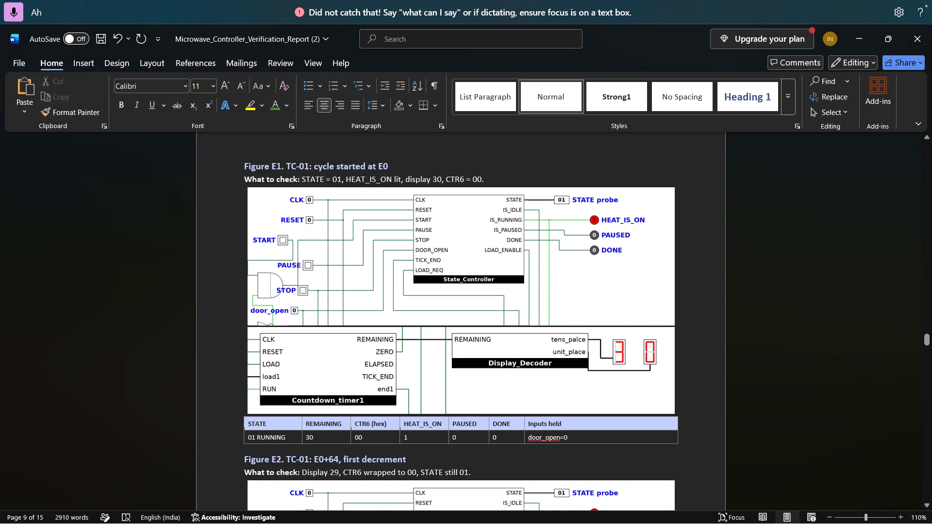
key("alt+Tab")
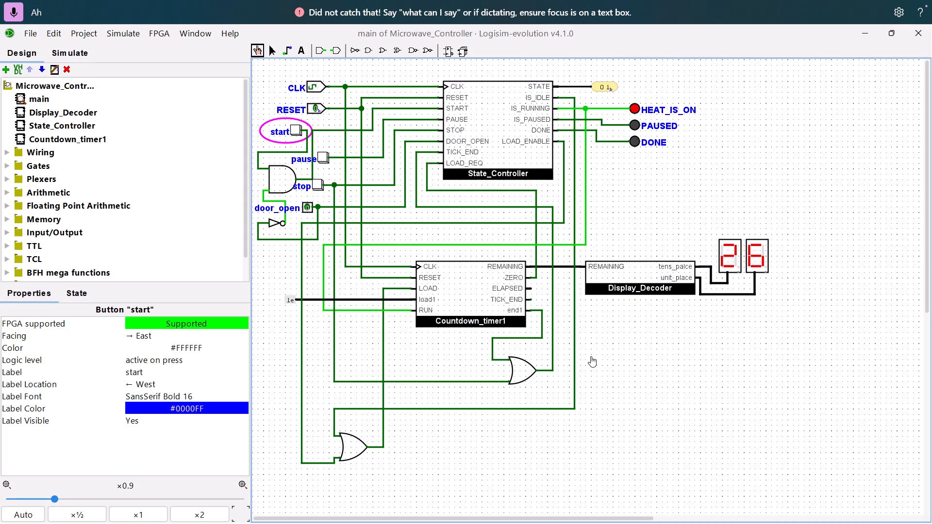
key("alt+Tab")
key("alt+Tab")
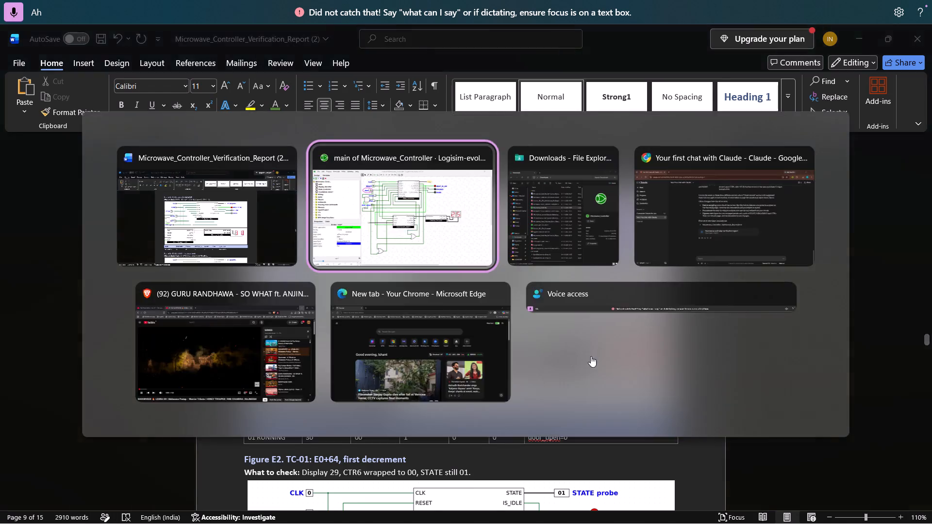
key("alt+Tab")
key("alt+Tab")
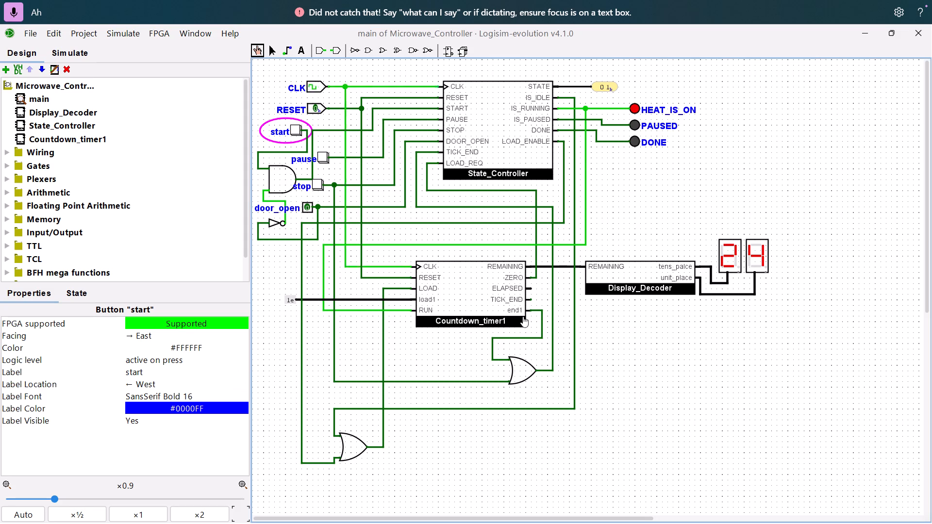
key("alt+Tab")
left_click(495, 295)
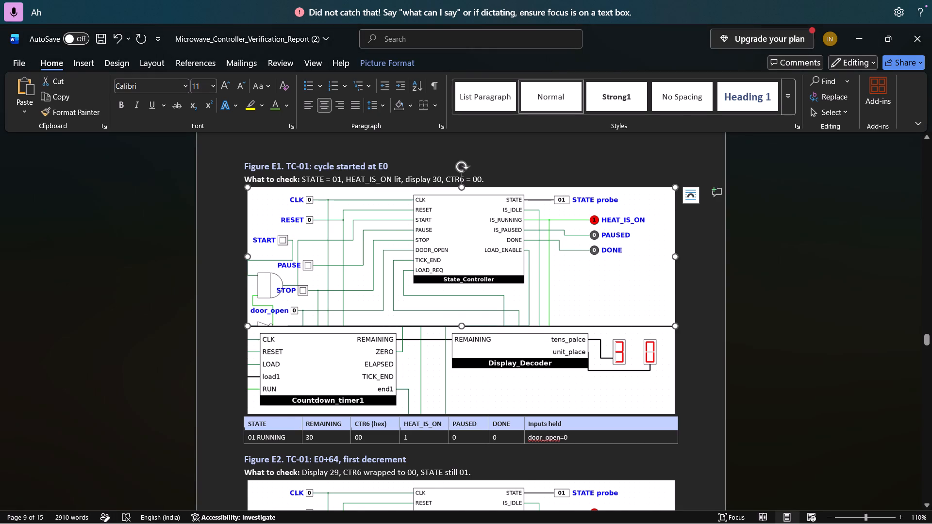
key("Delete")
key("ctrl+v")
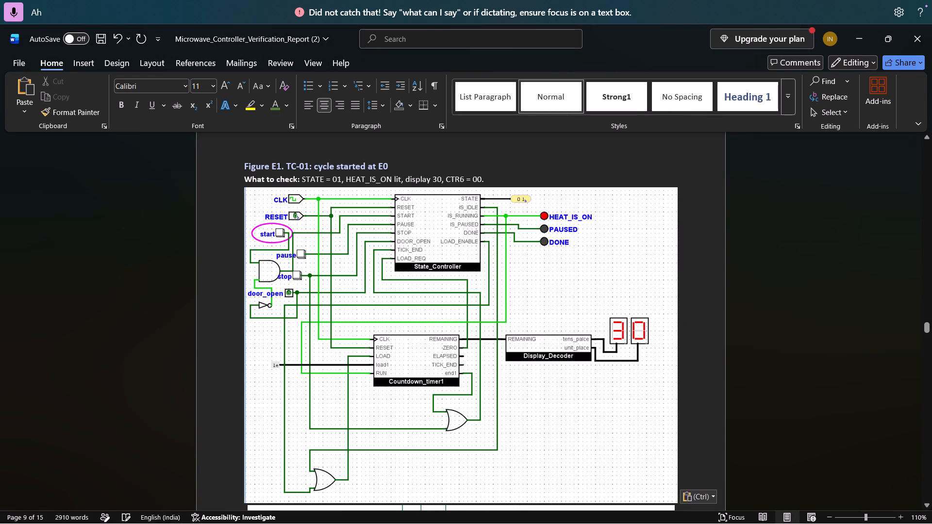
Delete the leftover Countdown_timer1 and Display_Decoder picture below the new Figure E1 screenshot, and review the figure.
scroll(448, 278, "down", 3)
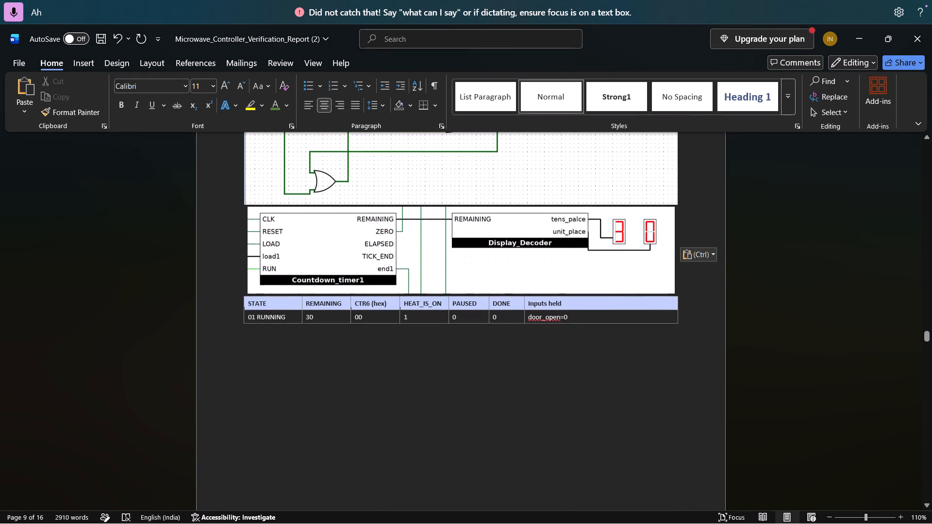
scroll(448, 278, "up", 1)
left_click(479, 316)
key("Delete")
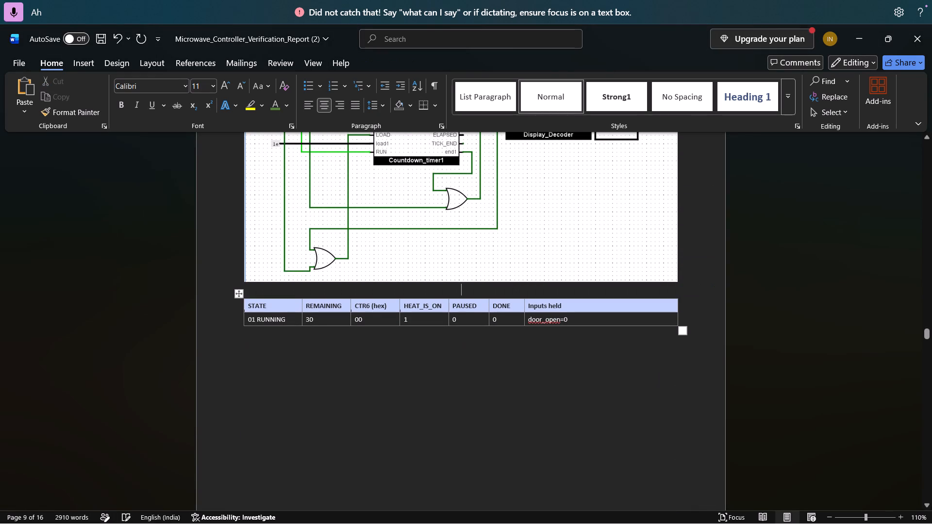
scroll(458, 338, "up", 3)
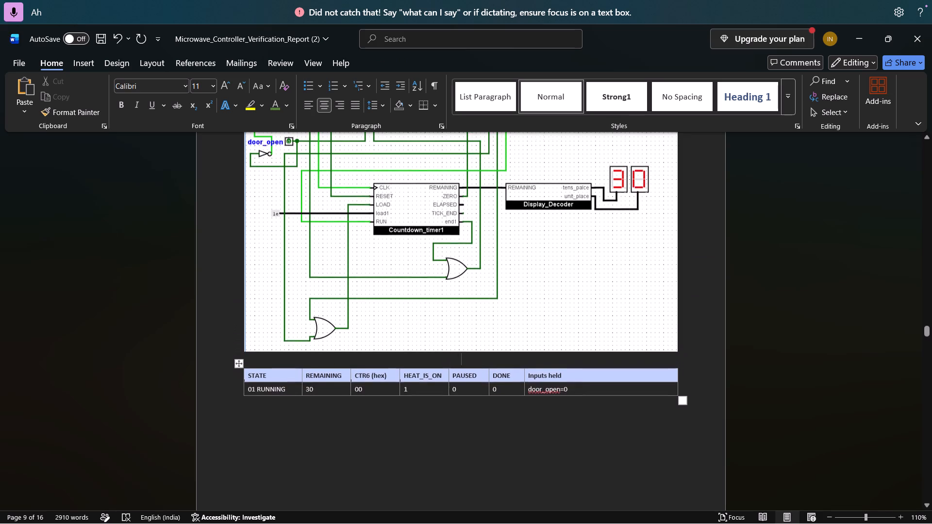
scroll(458, 338, "up", 2)
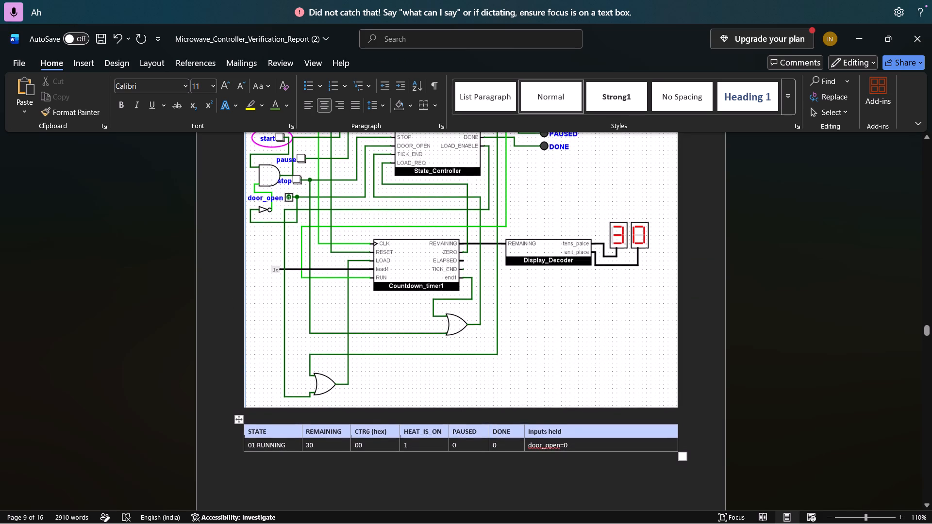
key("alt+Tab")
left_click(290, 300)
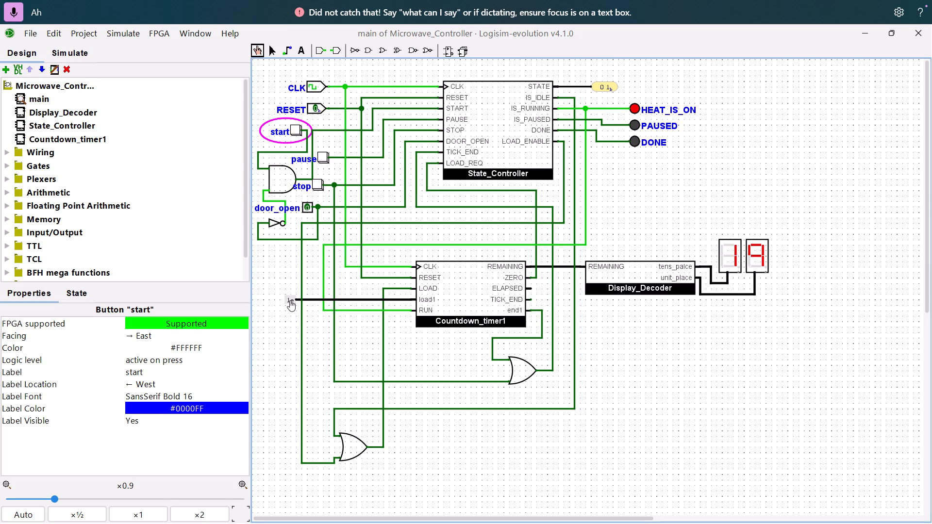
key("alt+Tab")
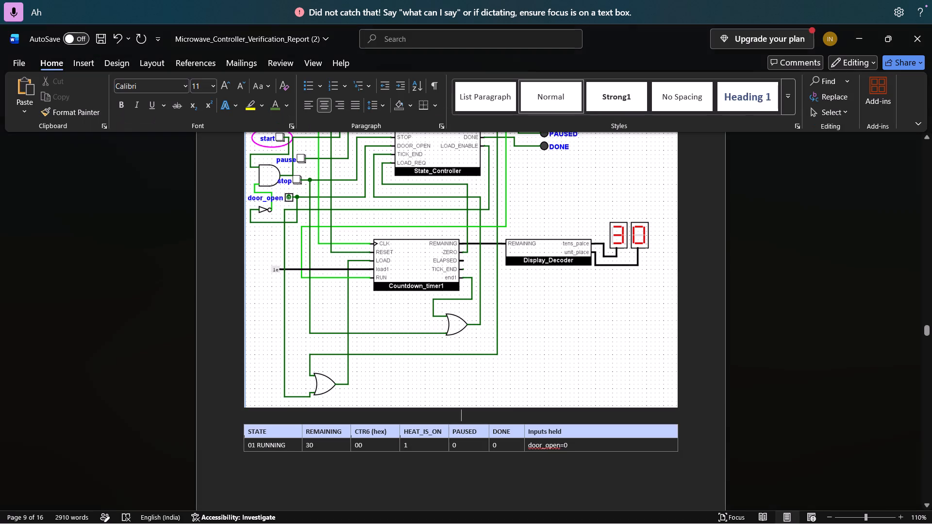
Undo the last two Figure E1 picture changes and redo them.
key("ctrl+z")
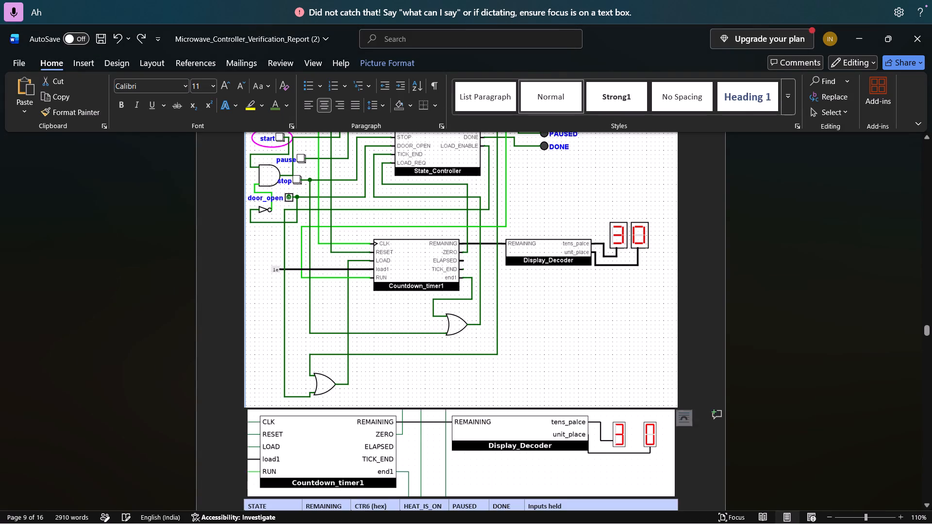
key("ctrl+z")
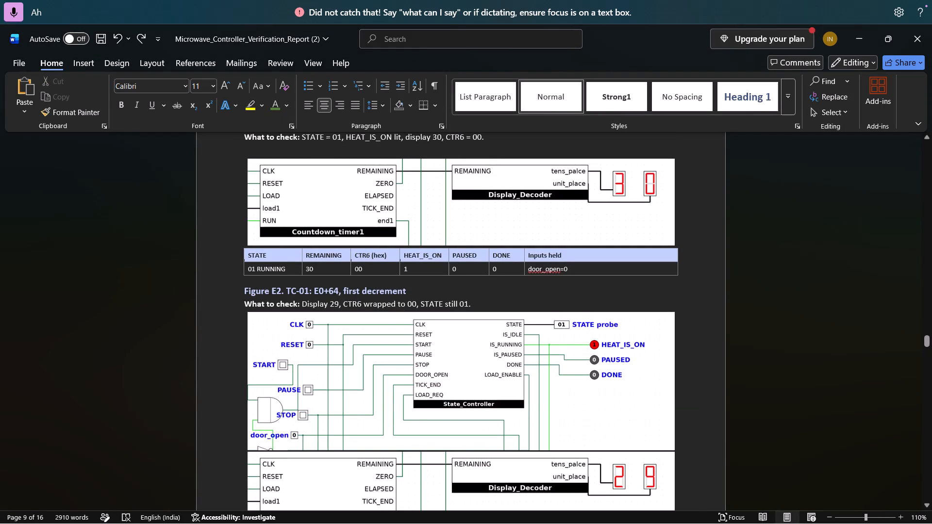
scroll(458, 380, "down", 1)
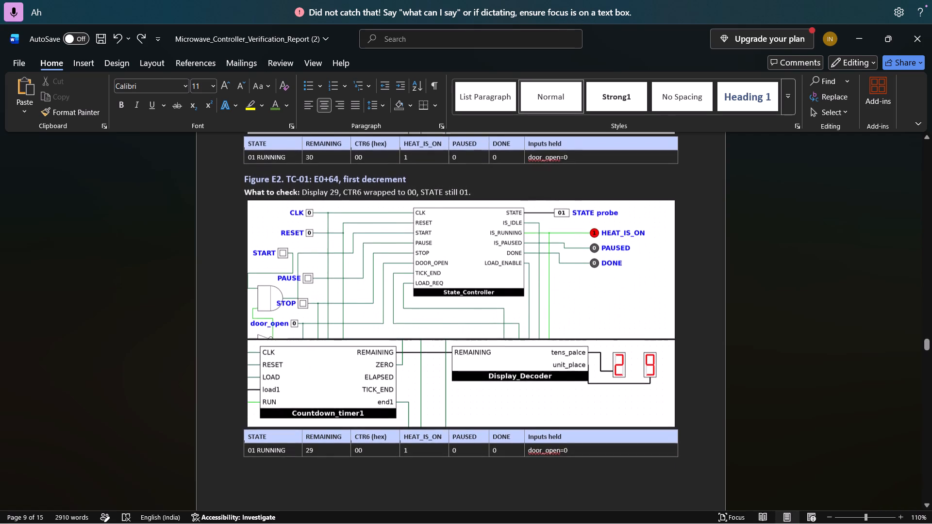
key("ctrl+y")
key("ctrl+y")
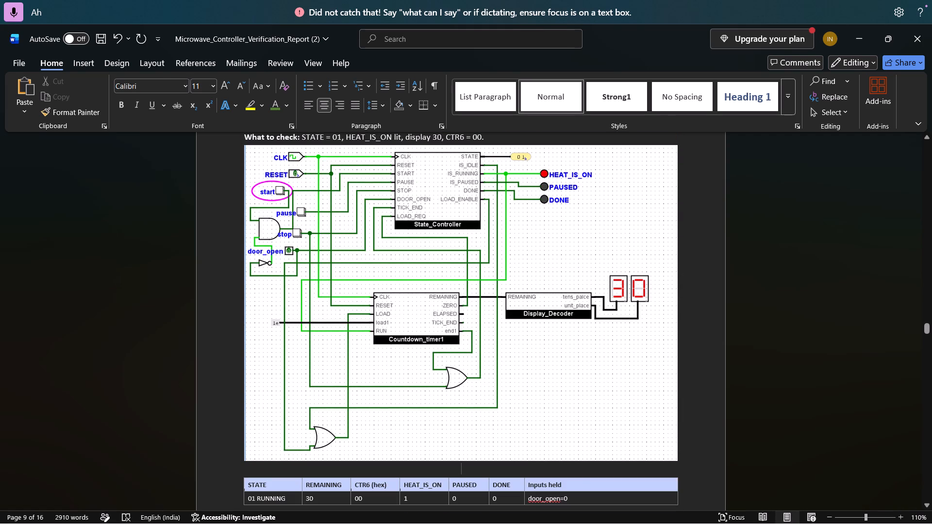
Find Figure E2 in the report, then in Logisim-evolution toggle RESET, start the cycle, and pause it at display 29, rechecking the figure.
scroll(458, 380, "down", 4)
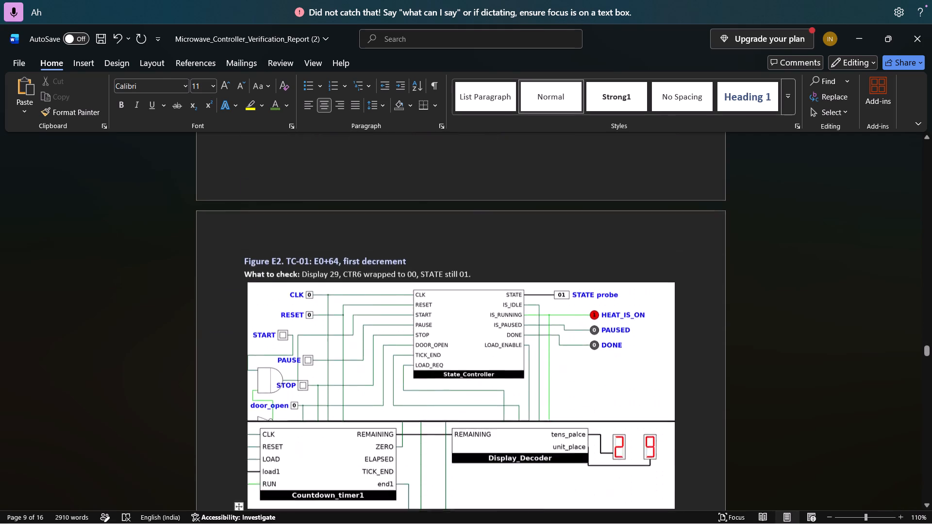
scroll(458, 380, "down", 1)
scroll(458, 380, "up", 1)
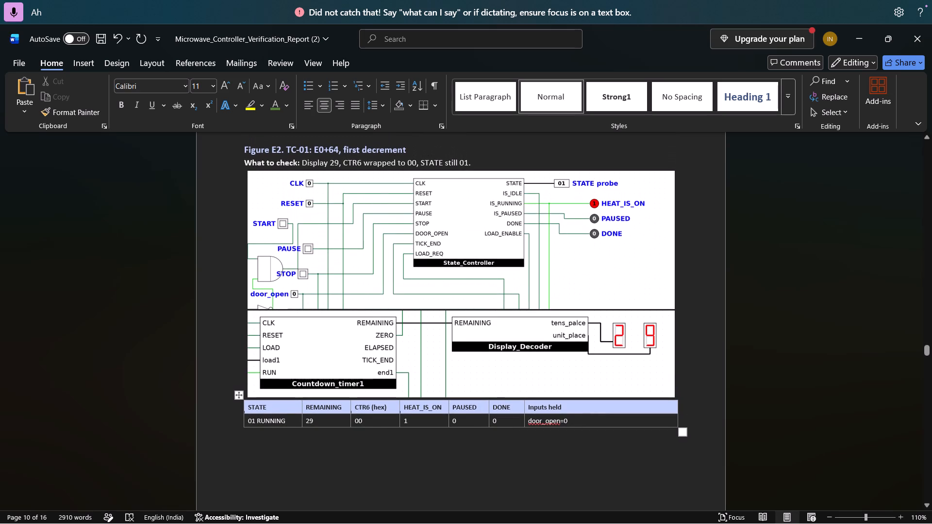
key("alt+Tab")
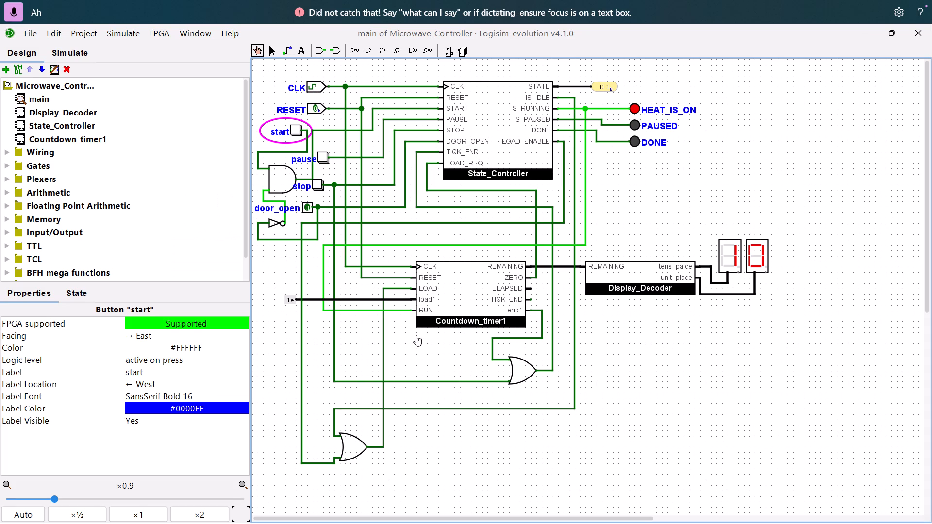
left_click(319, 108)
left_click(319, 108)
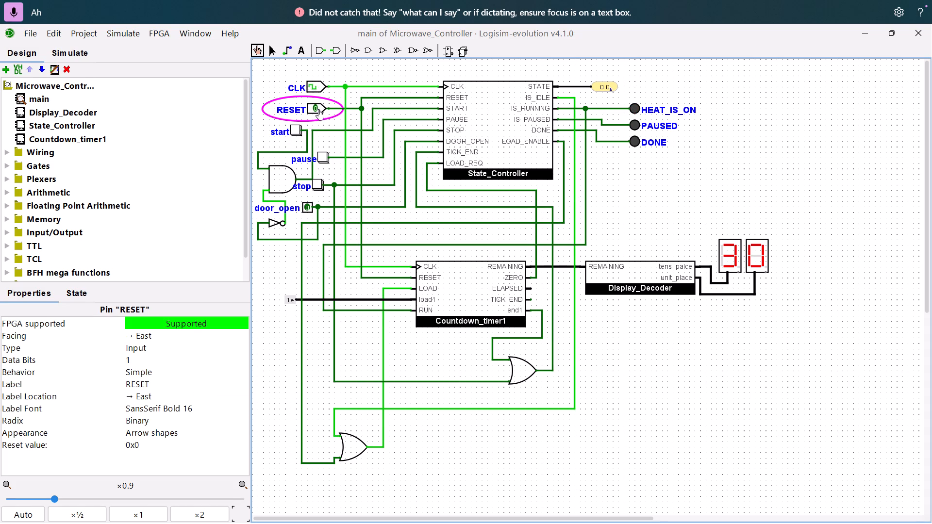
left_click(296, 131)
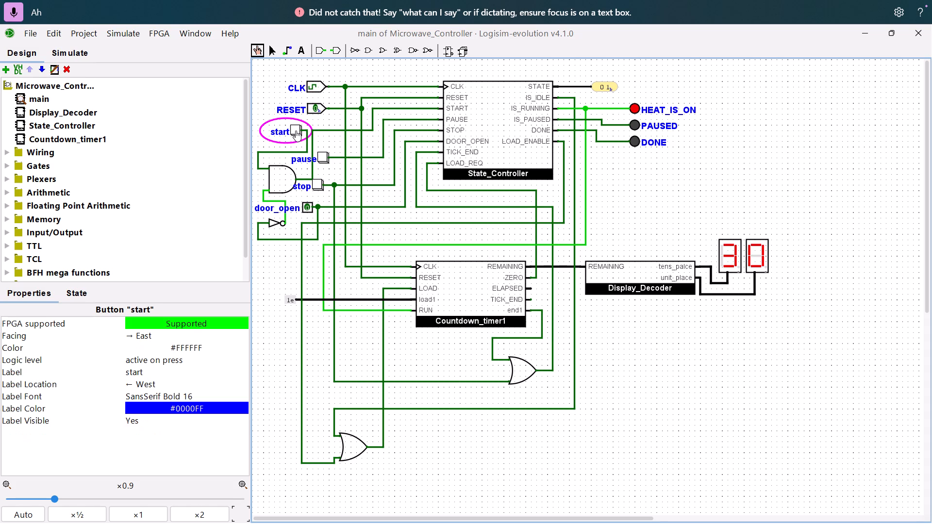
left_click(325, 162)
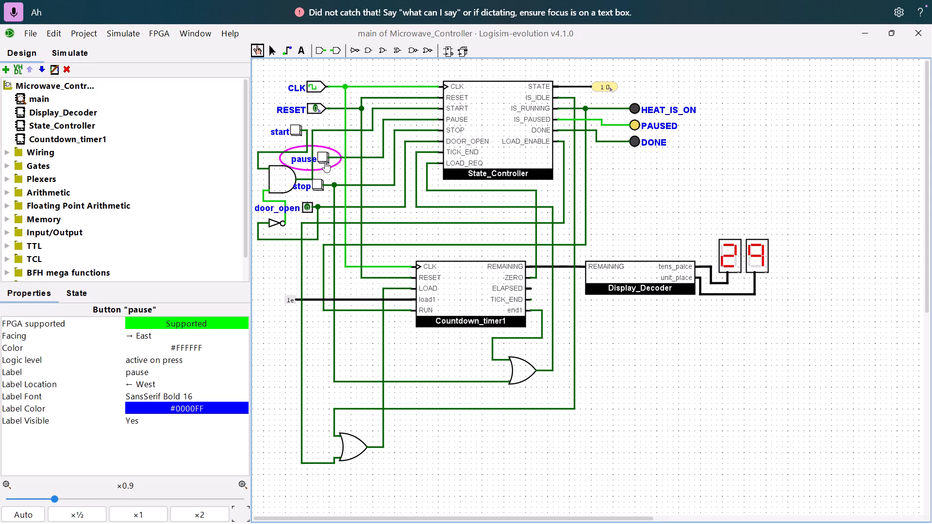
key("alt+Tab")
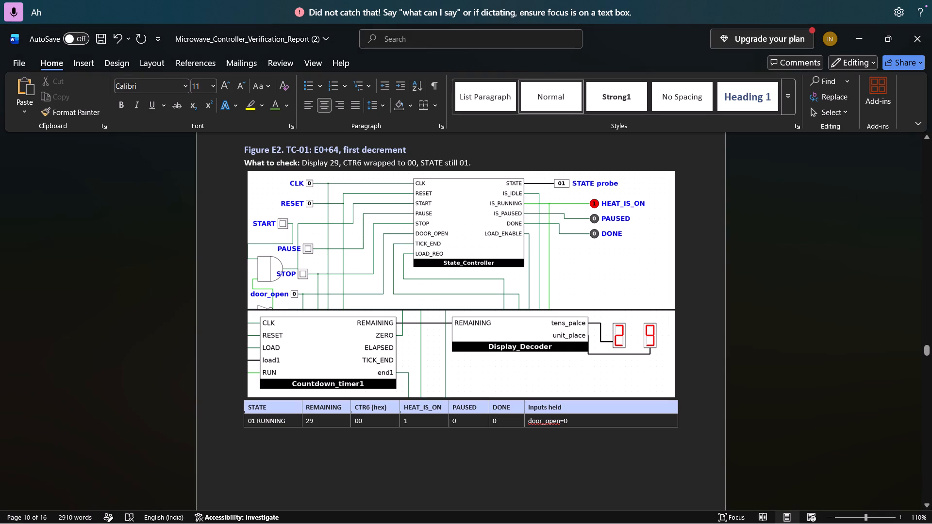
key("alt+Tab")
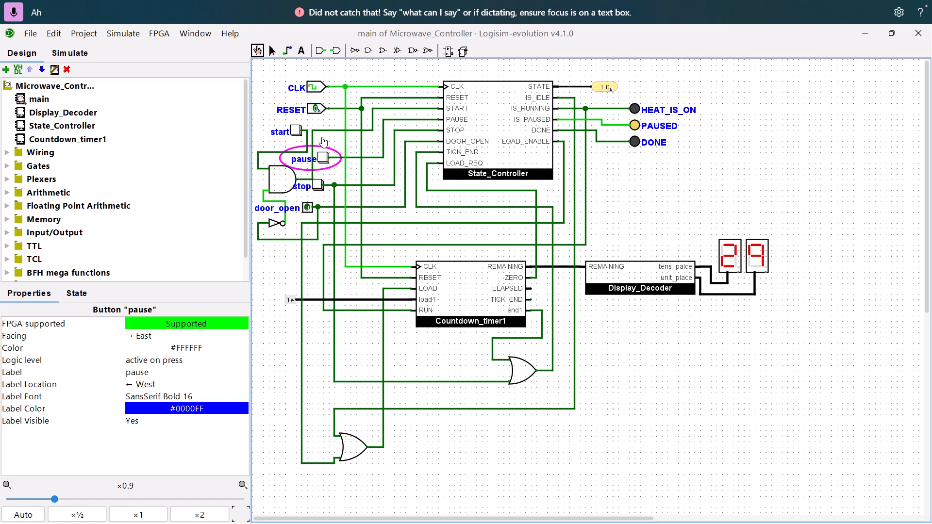
Toggle RESET on and off, start the cycle, and capture a screenshot of the whole main circuit in STATE 01 with display 29.
left_click(315, 113)
left_click(315, 113)
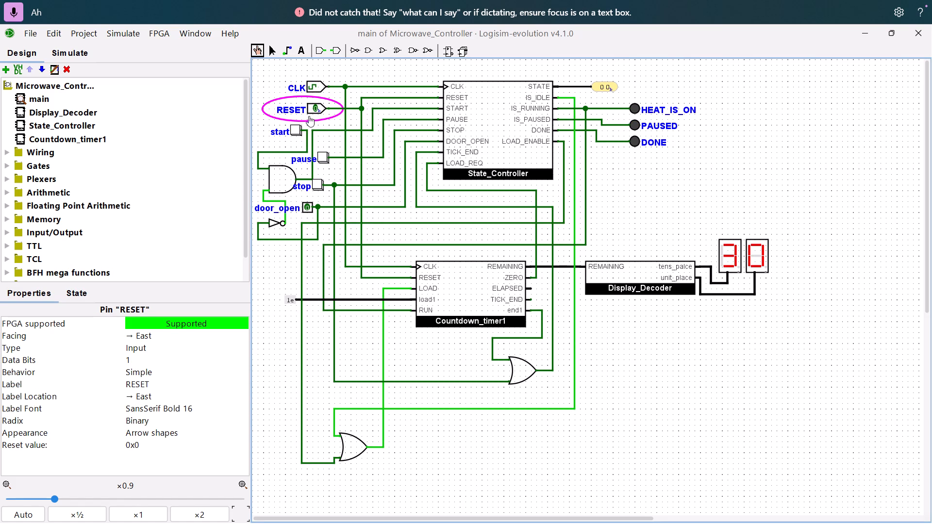
left_click(295, 128)
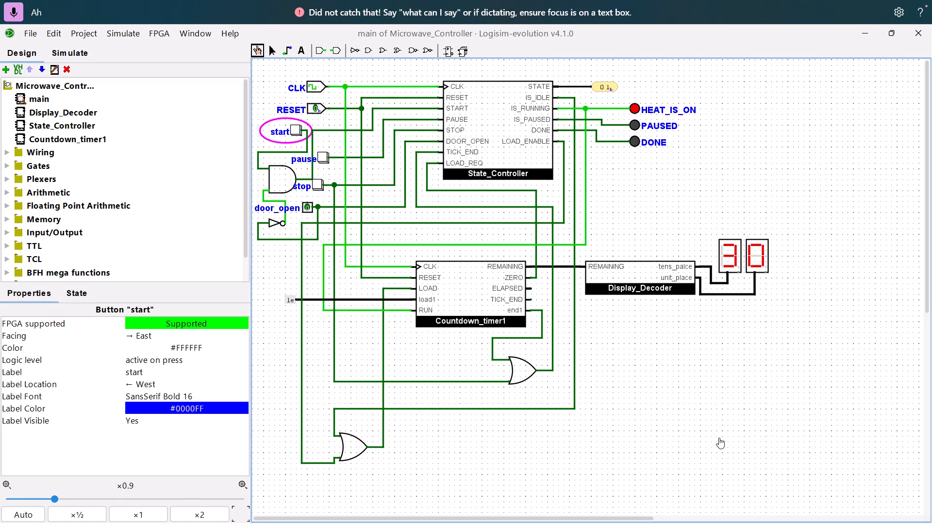
key("Print")
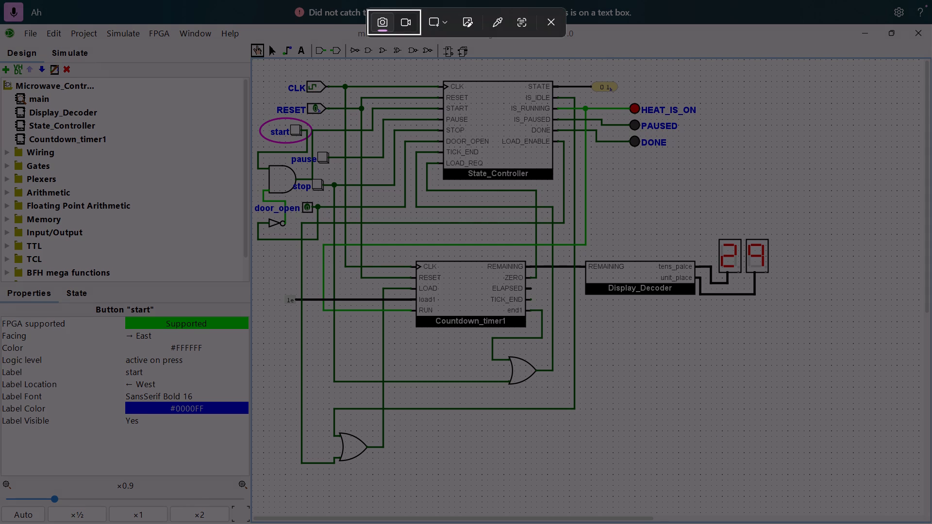
left_click_drag(251, 66, 751, 477)
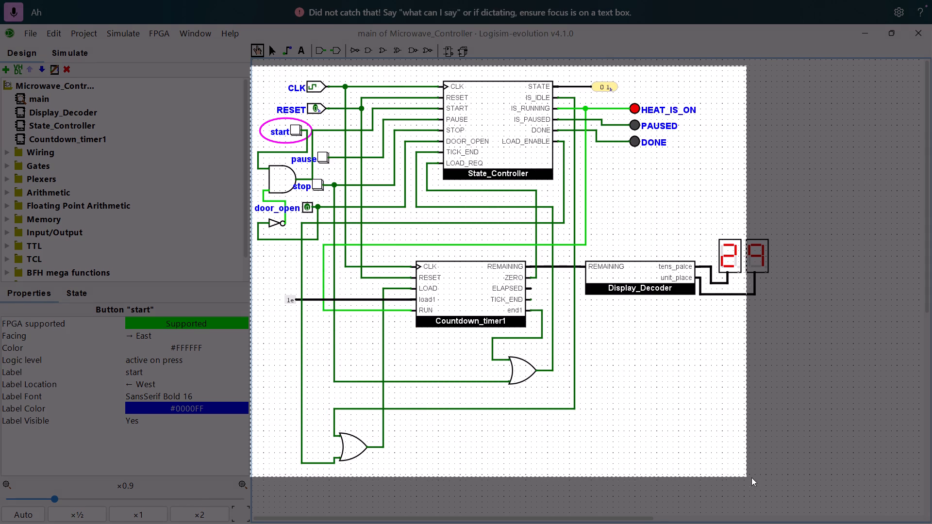
left_click_drag(751, 477, 781, 485)
Switch to the Word report and delete the lower Figure E2 picture showing Countdown_timer1 and Display_Decoder.
key("alt+Tab")
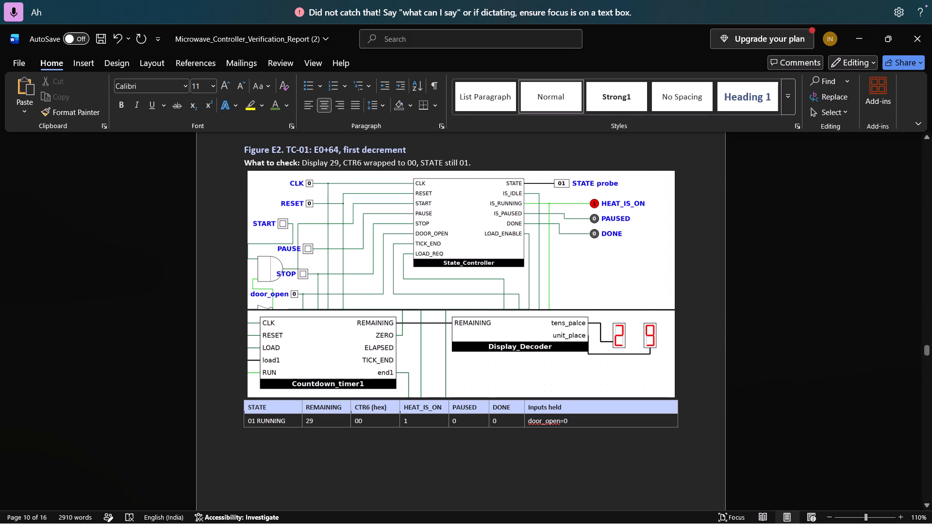
scroll(515, 354, "down", 1)
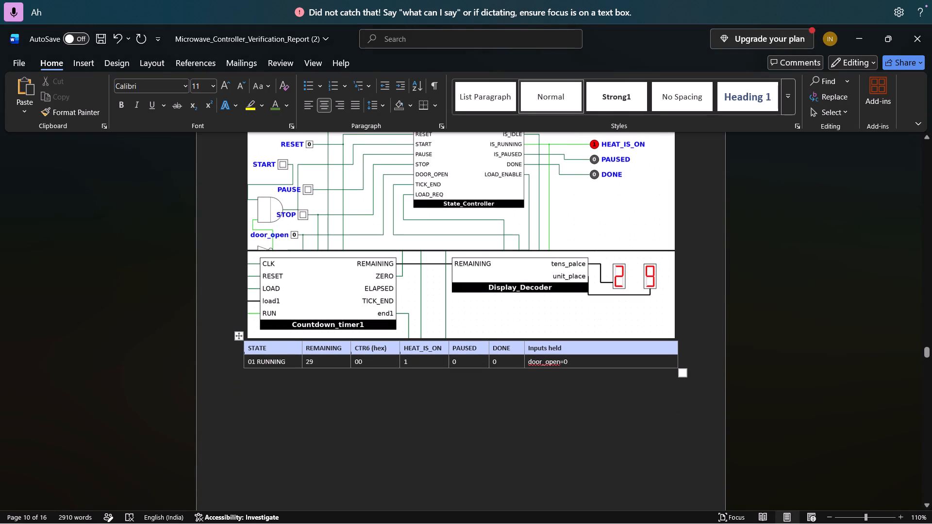
scroll(520, 269, "up", 1)
left_click(497, 281)
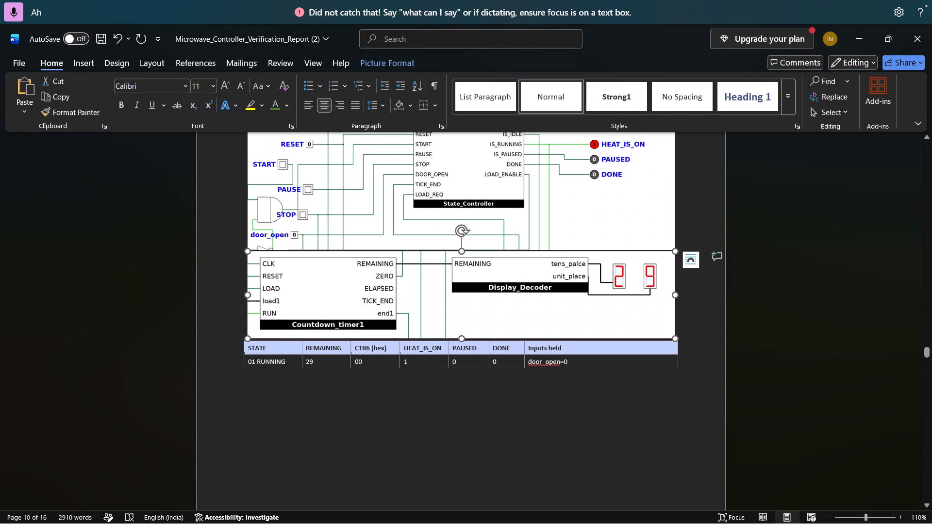
key("Delete")
Replace the remaining State_Controller picture in Figure E2 with the captured screenshot of the running main circuit.
scroll(497, 281, "down", 1)
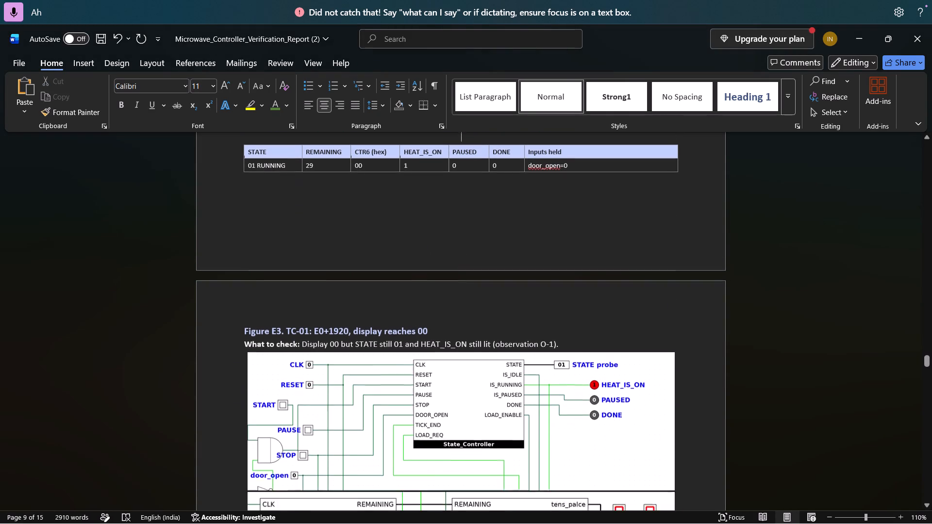
scroll(497, 281, "down", 2)
scroll(497, 281, "up", 4)
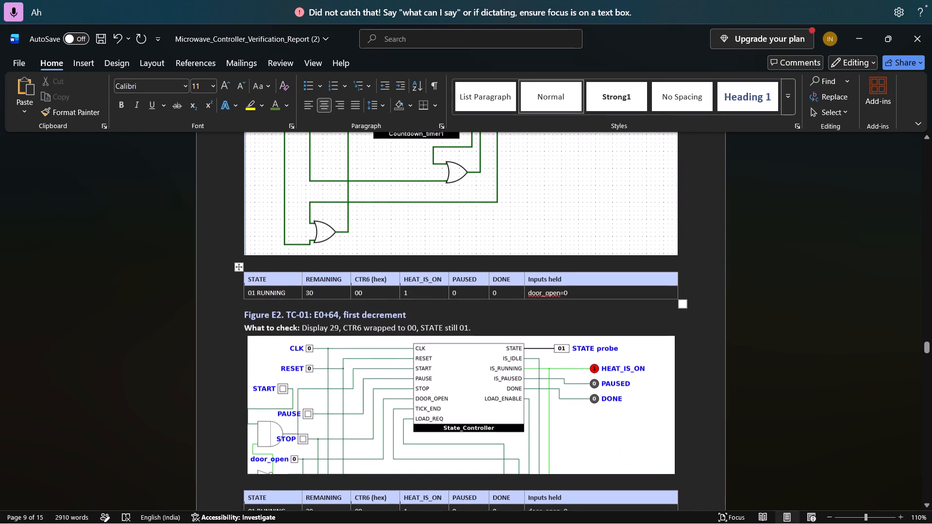
left_click(457, 371)
key("Delete")
key("ctrl+v")
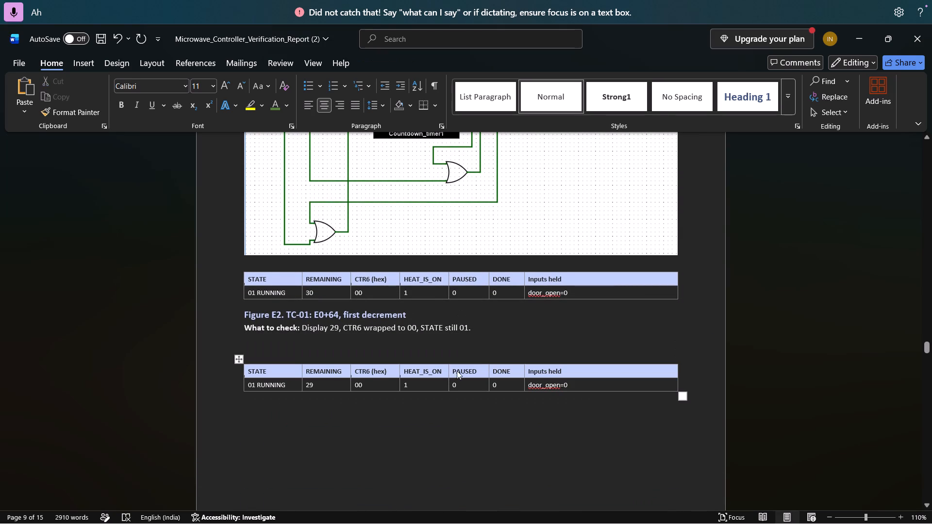
Review the new Figure E2 screenshot and its table, and read what Figure E3 must show.
scroll(457, 371, "down", 1)
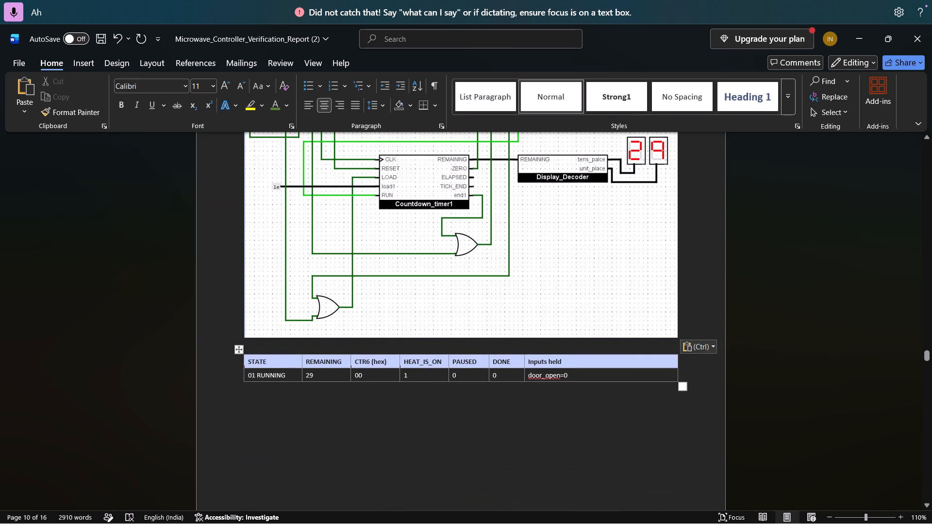
scroll(457, 371, "up", 1)
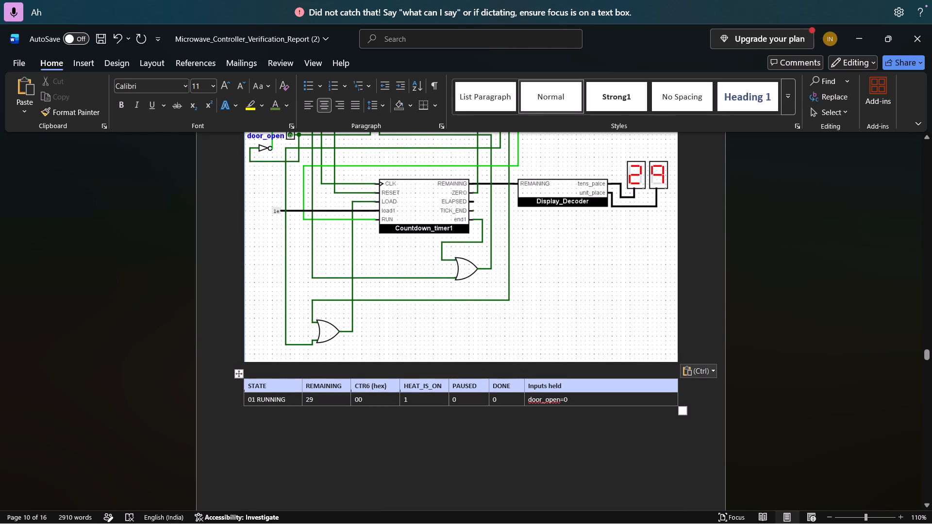
scroll(426, 441, "up", 2)
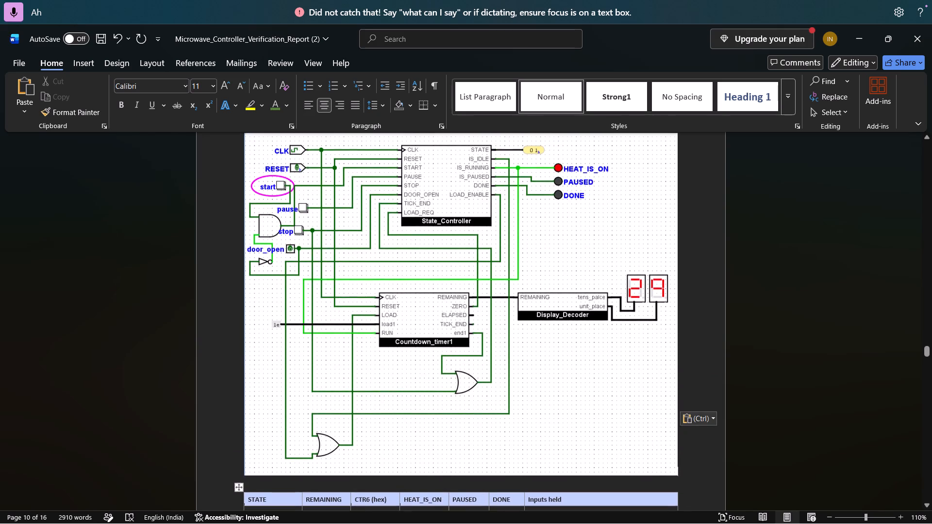
scroll(426, 441, "up", 1)
scroll(426, 441, "down", 1)
scroll(426, 441, "up", 1)
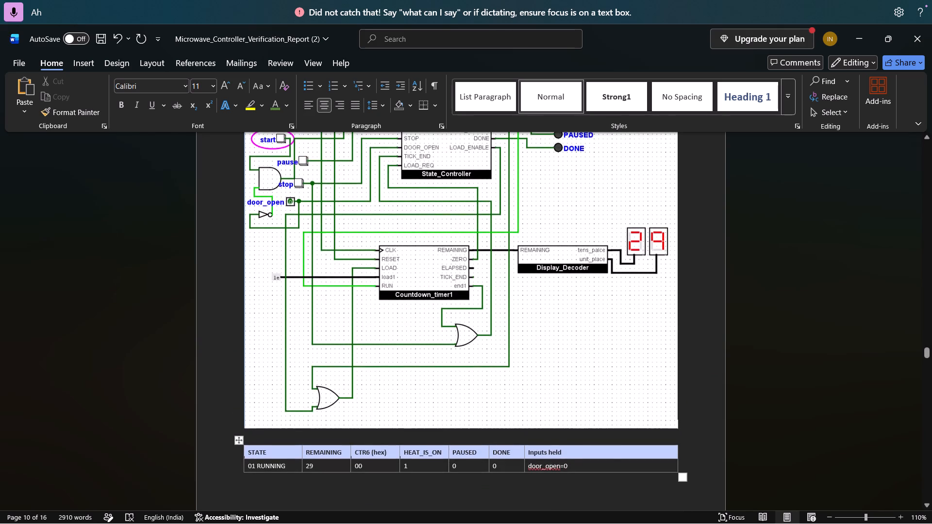
scroll(426, 441, "up", 2)
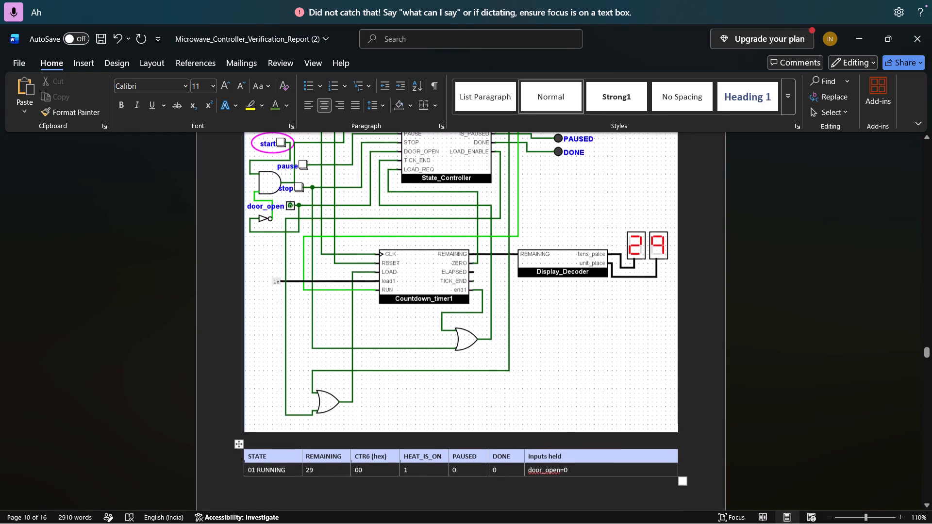
scroll(426, 441, "up", 1)
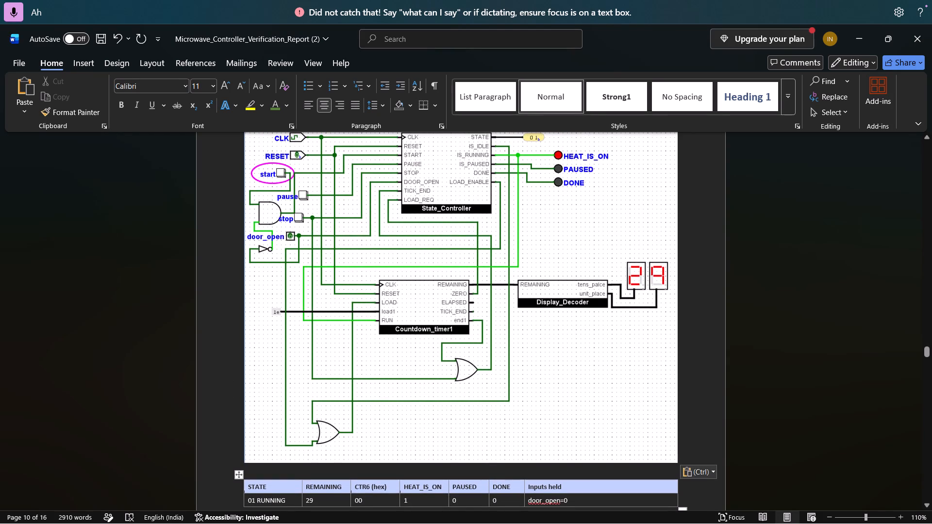
scroll(426, 441, "down", 1)
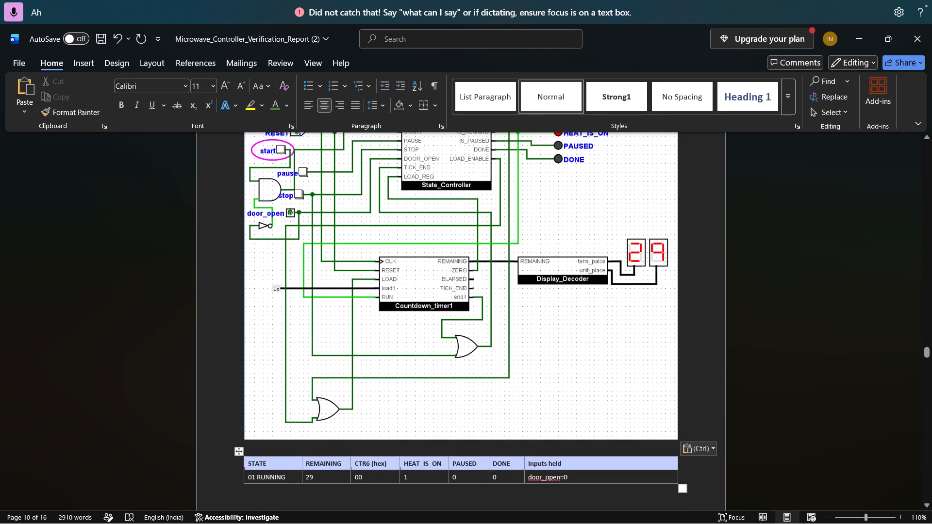
scroll(426, 441, "down", 4)
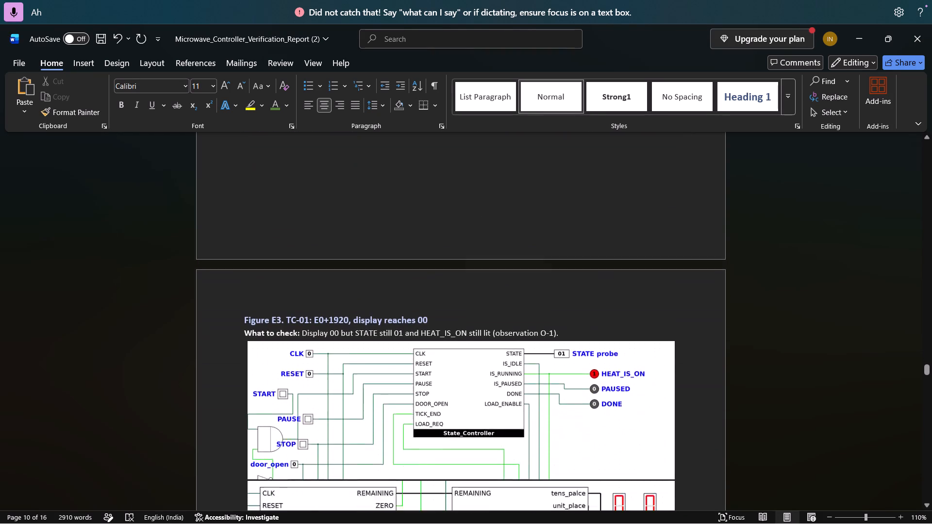
scroll(426, 441, "down", 2)
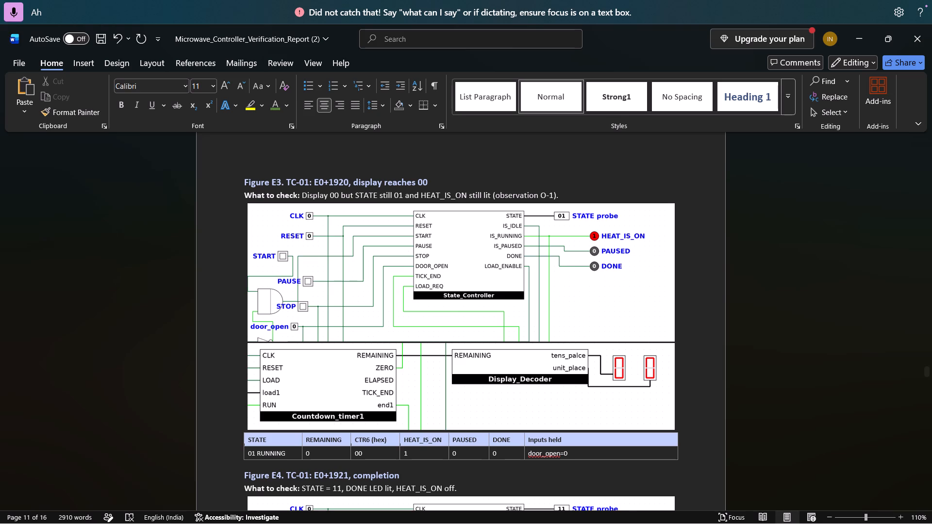
Switch to YouTube in the Brave browser and play "[1 HOUR] Panic! At The Disco - House of Memories" from the SONGS playlist.
left_click(575, 509)
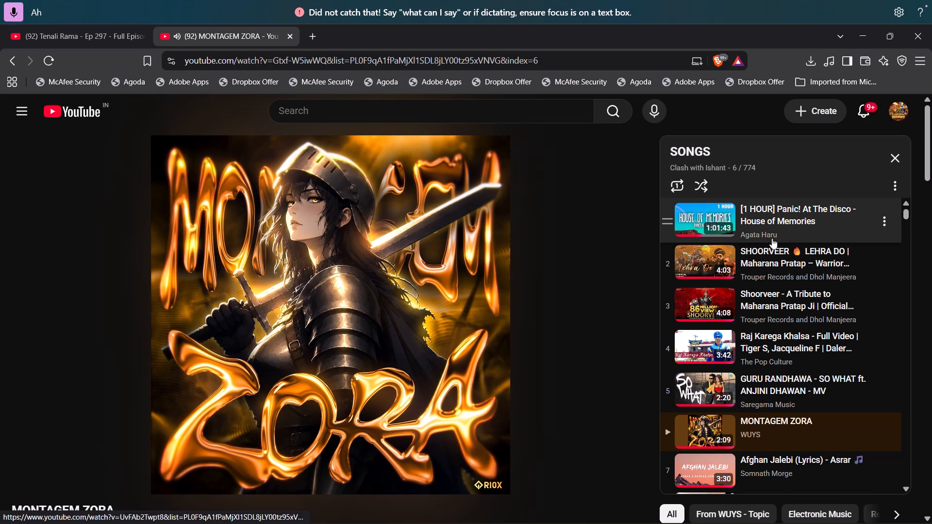
left_click(742, 256)
scroll(742, 256, "up", 3)
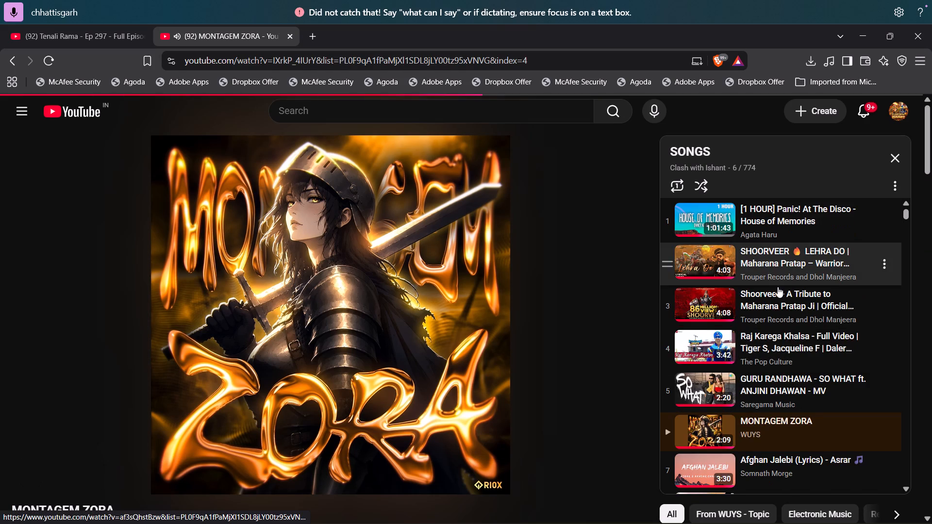
left_click(773, 305)
left_click(732, 221)
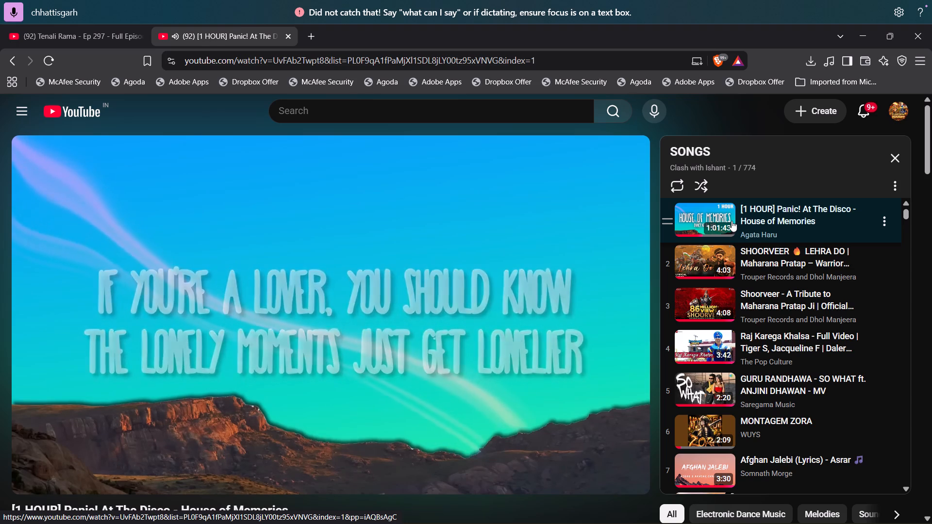
Close the open Voice access, Downloads File Explorer, Claude chat Chrome, and Microsoft Edge windows.
key("alt+Tab")
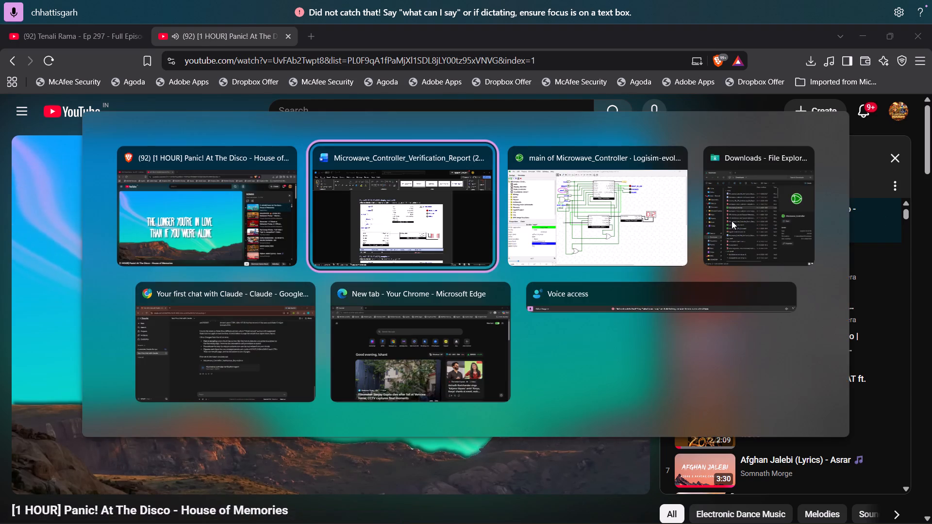
key("alt+Tab")
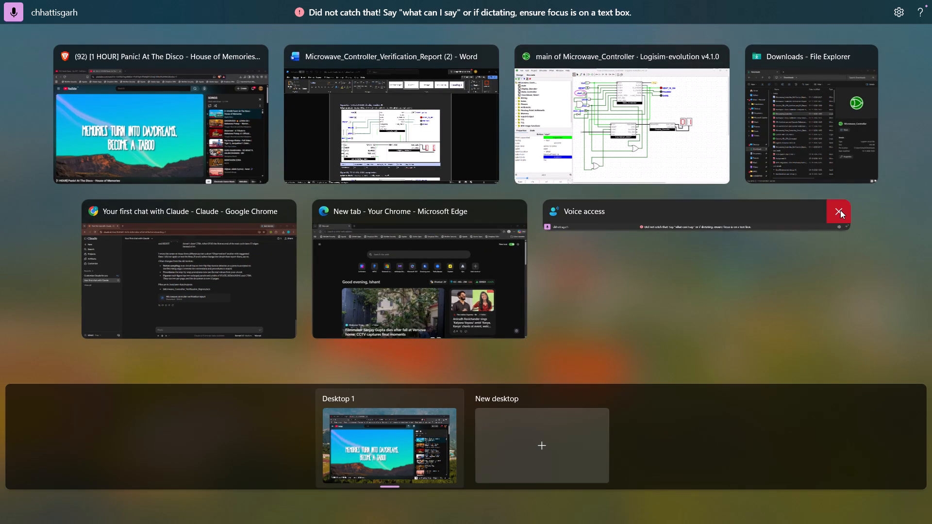
left_click(840, 210)
left_click(869, 51)
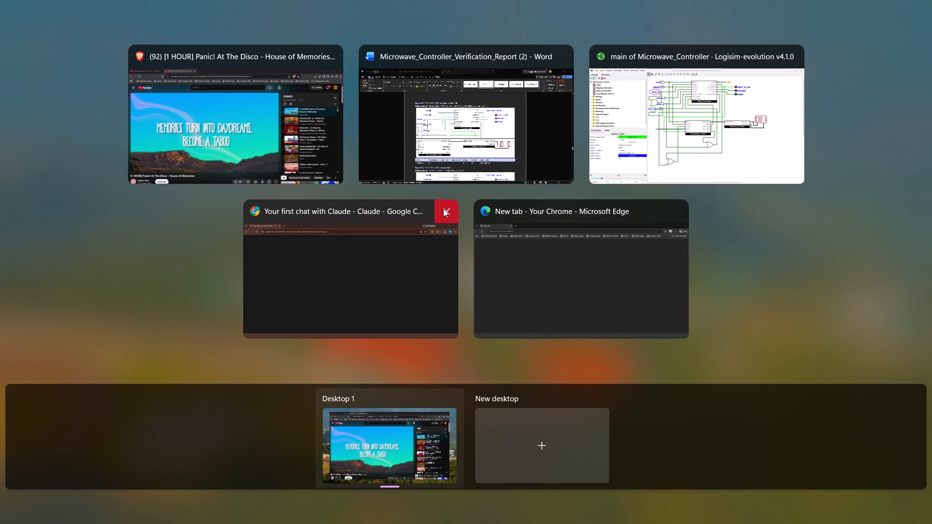
left_click(445, 212)
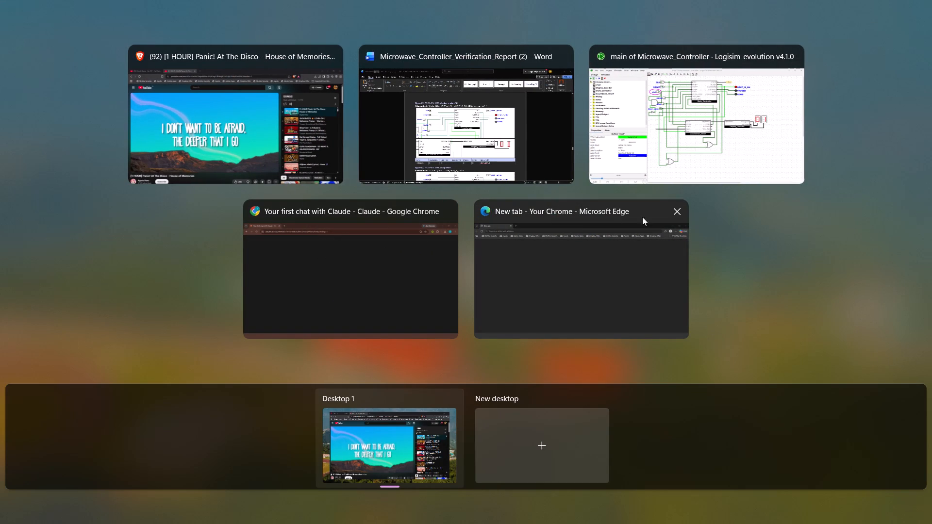
left_click(559, 217)
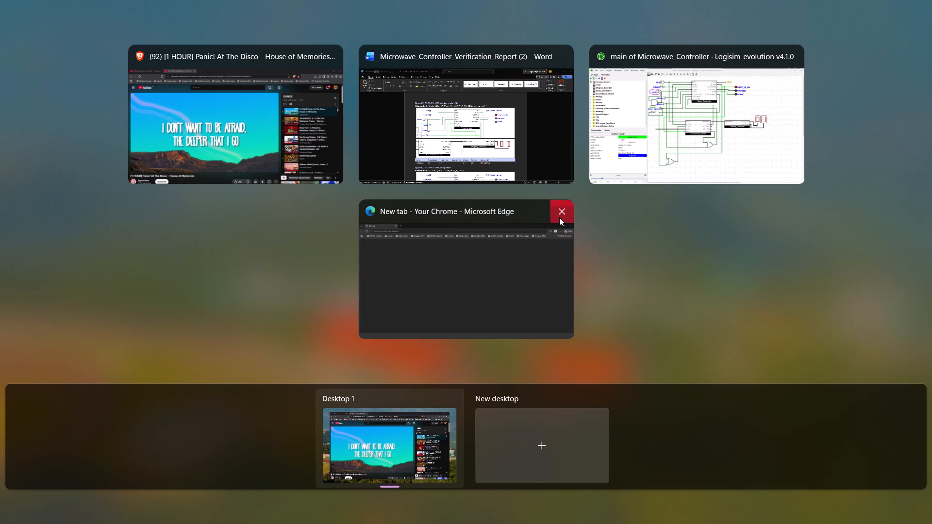
Switch to the Word report, review Figure E2 and Figure E3's "What to check" requirements, and compare E3 with the Logisim-evolution main circuit.
left_click(499, 146)
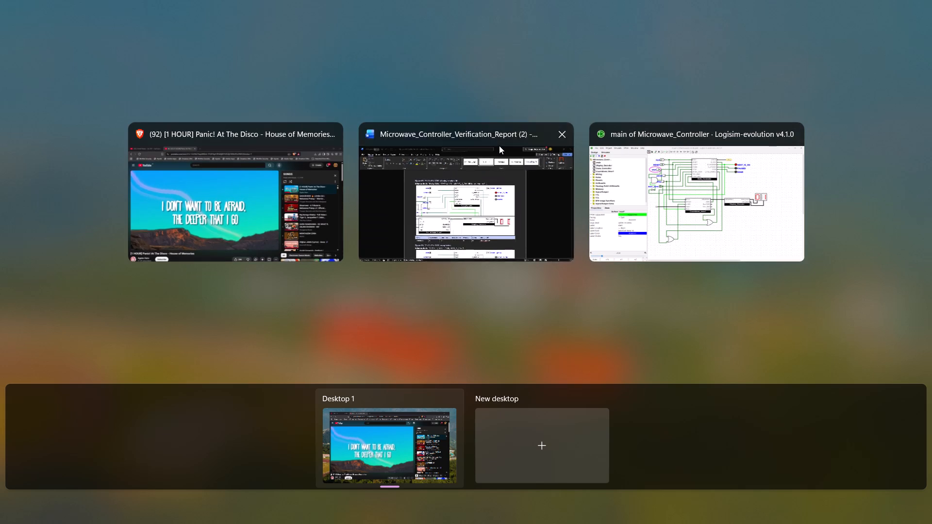
scroll(447, 262, "up", 1)
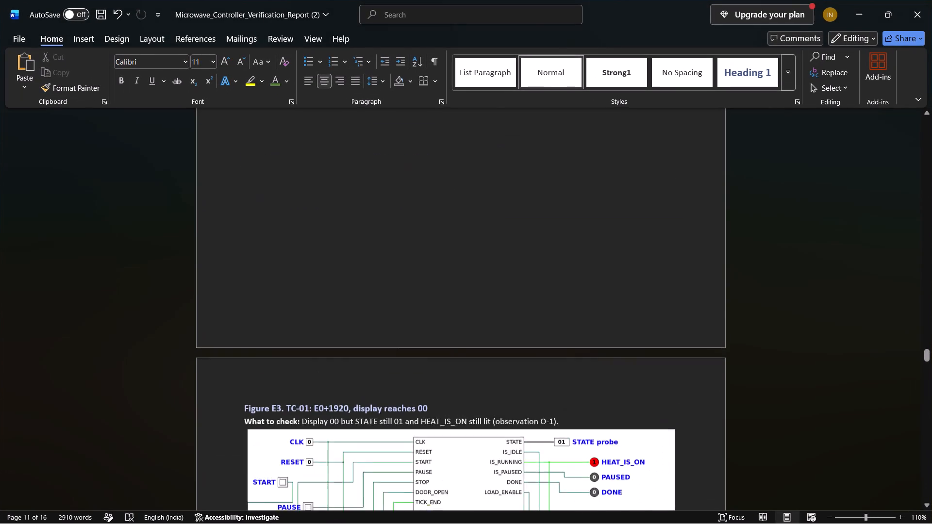
scroll(447, 262, "up", 2)
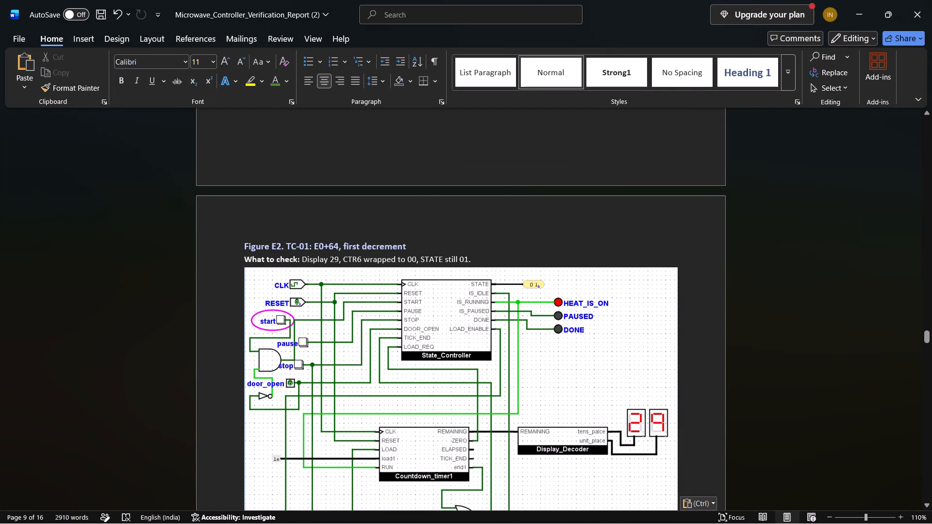
scroll(447, 262, "down", 2)
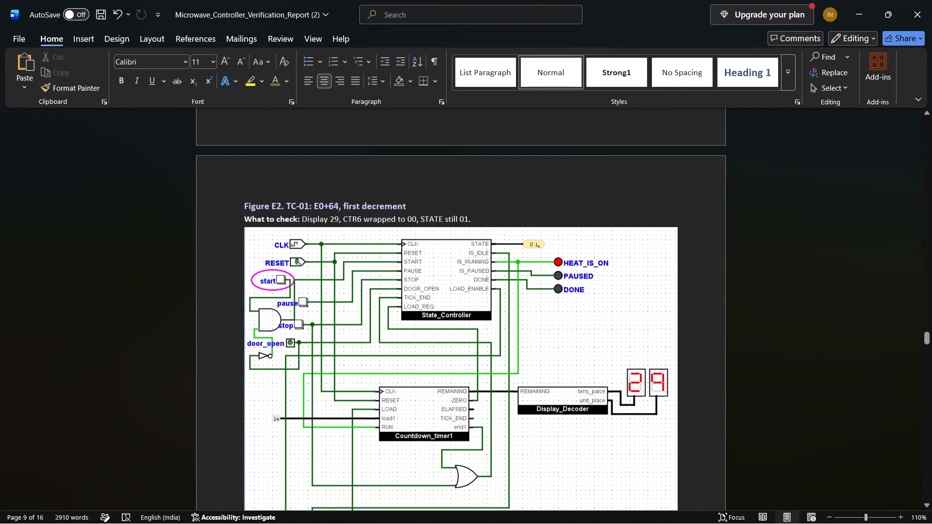
scroll(447, 262, "down", 3)
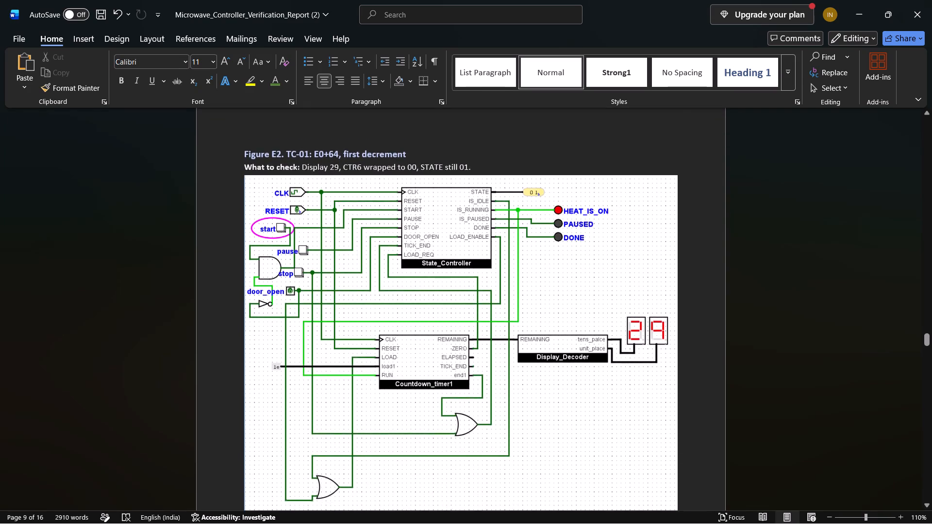
scroll(447, 262, "down", 1)
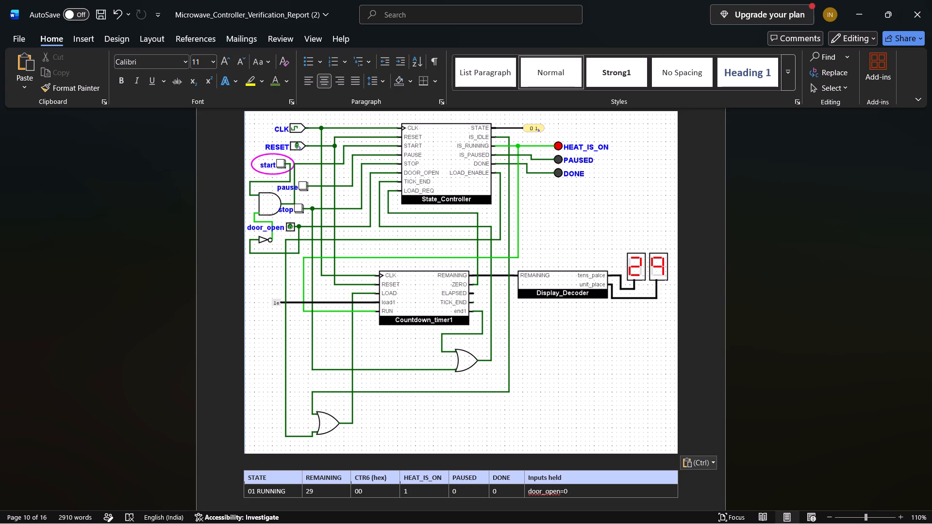
scroll(447, 262, "down", 4)
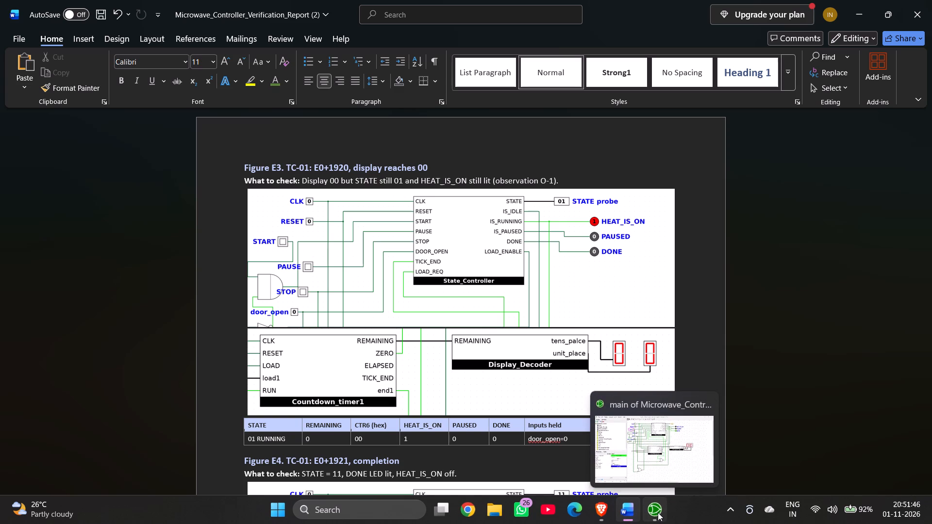
left_click(655, 513)
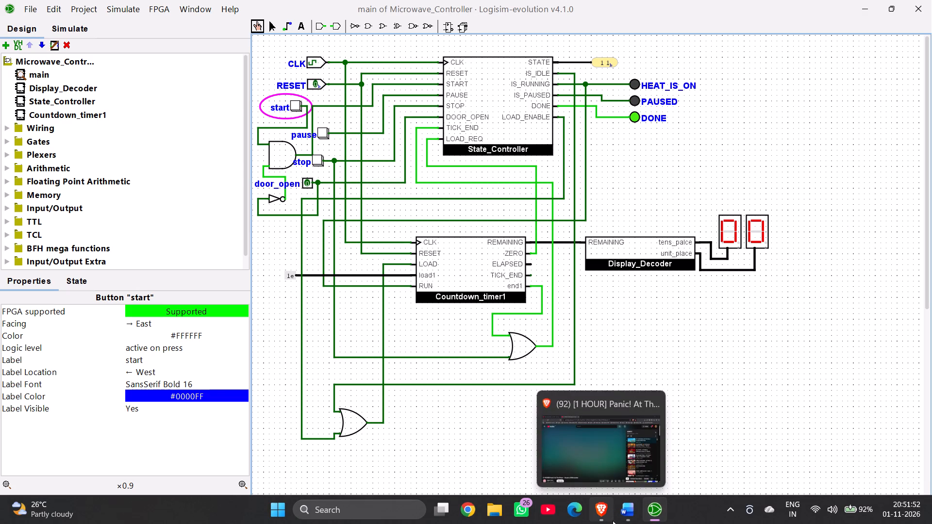
left_click(631, 475)
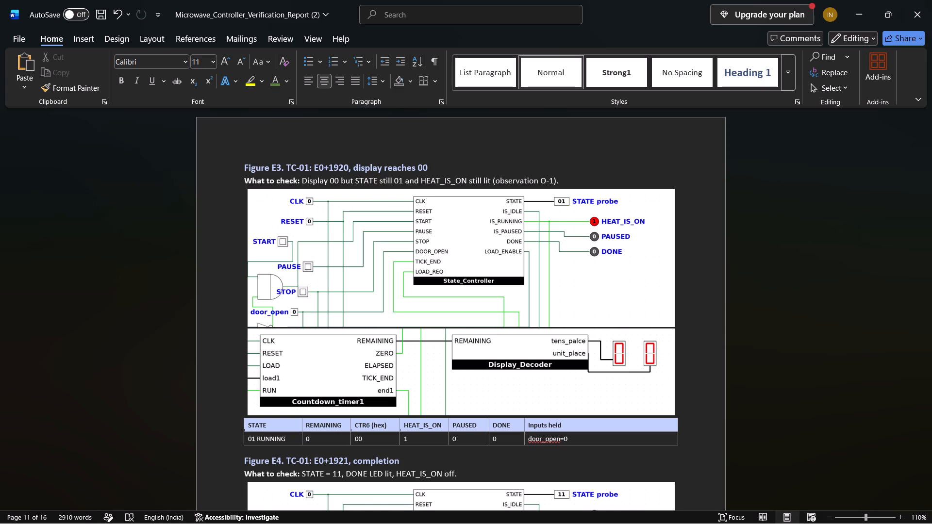
Switch to Logisim-evolution, pulse RESET on and off in the main circuit, and start a fresh countdown with the start input.
key("alt+Tab")
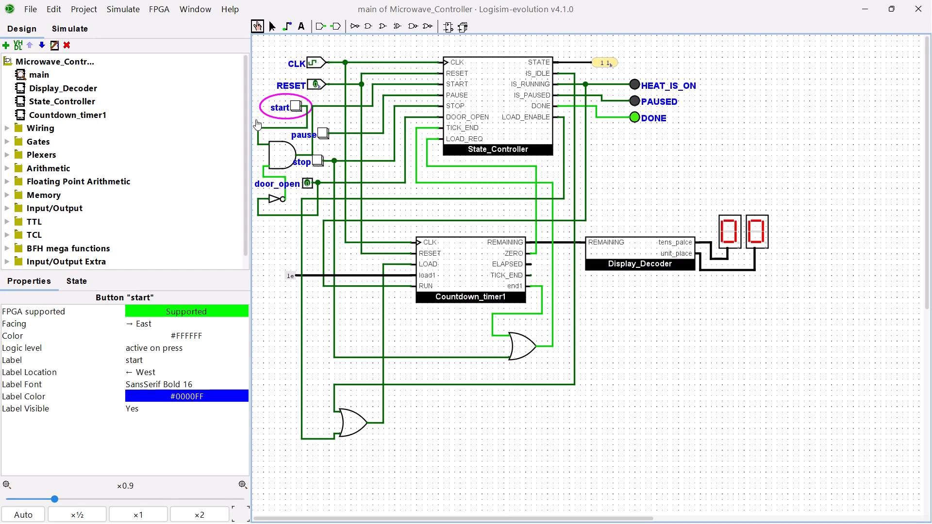
left_click(316, 87)
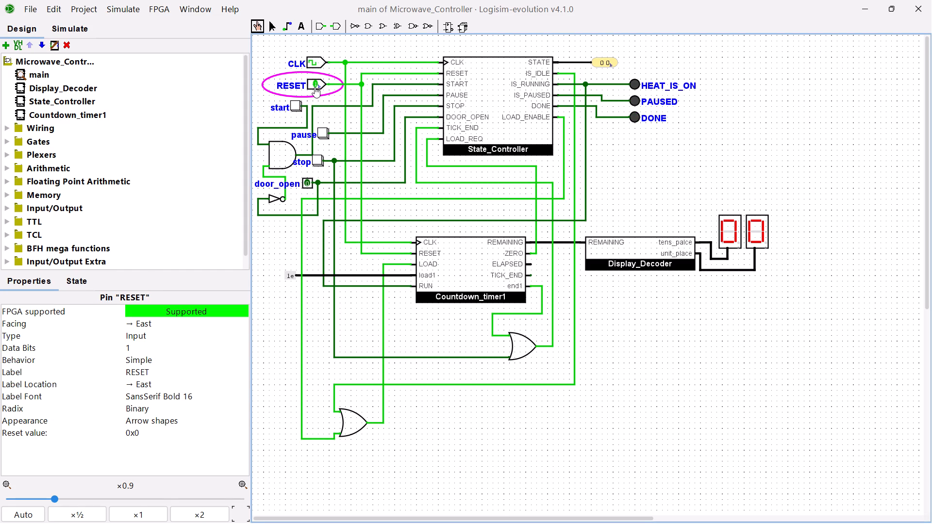
left_click(315, 87)
left_click(296, 106)
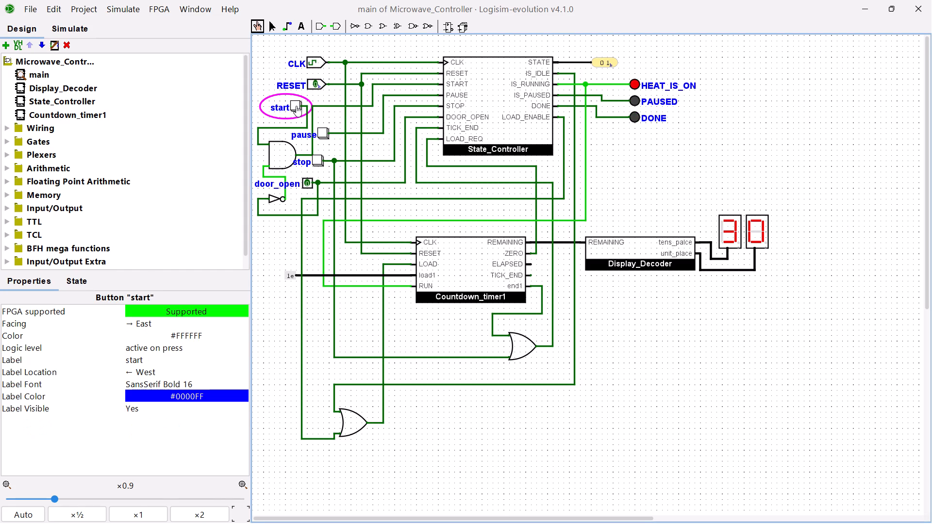
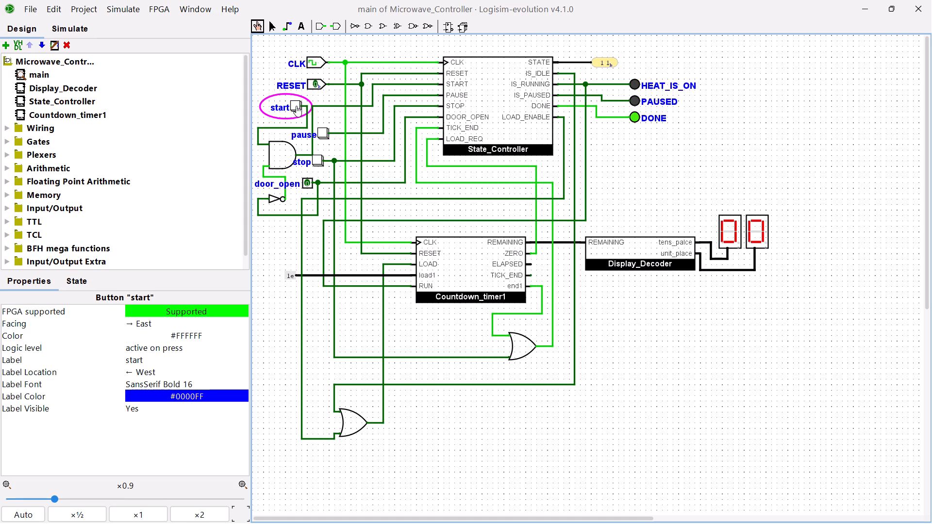
Switch to the Word report and delete both circuit pictures under Figure E3, "TC-01: E0+1920, display reaches 00".
key("alt+Tab")
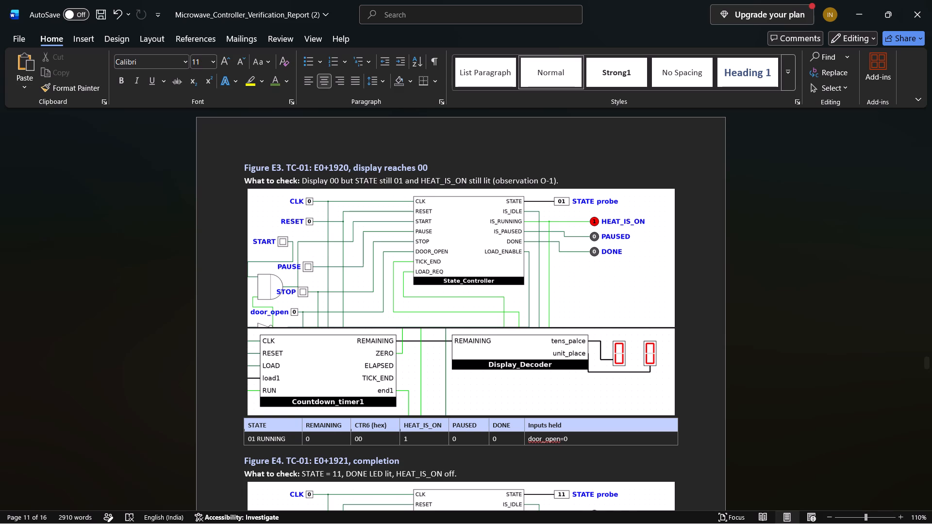
scroll(390, 341, "down", 1)
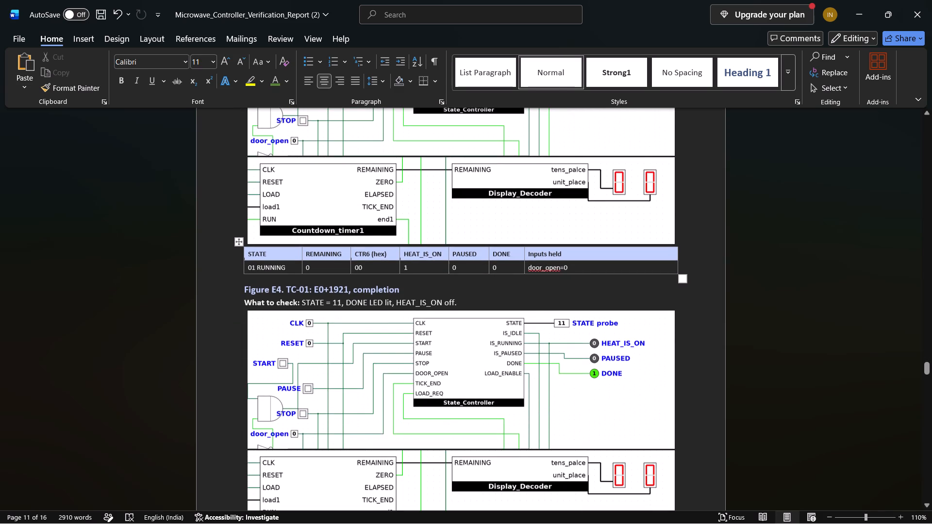
scroll(390, 341, "down", 2)
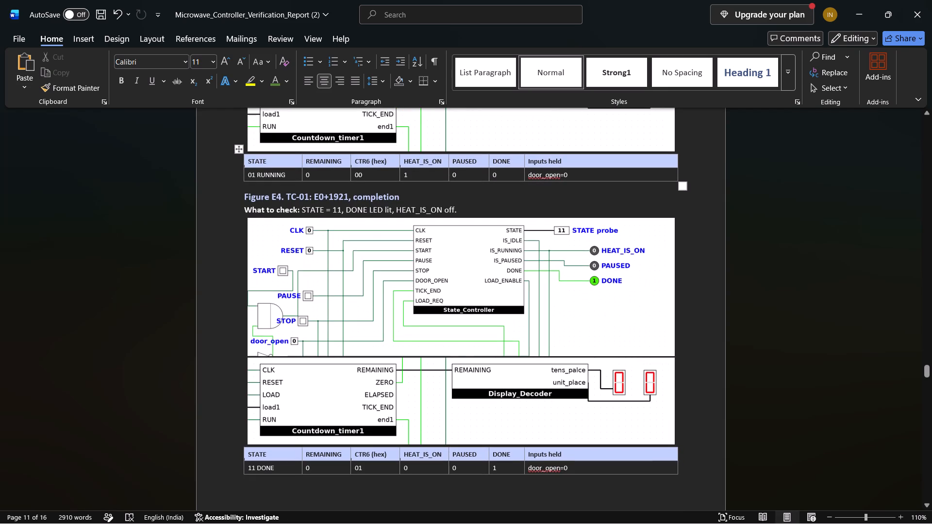
scroll(390, 341, "up", 1)
left_click(366, 357)
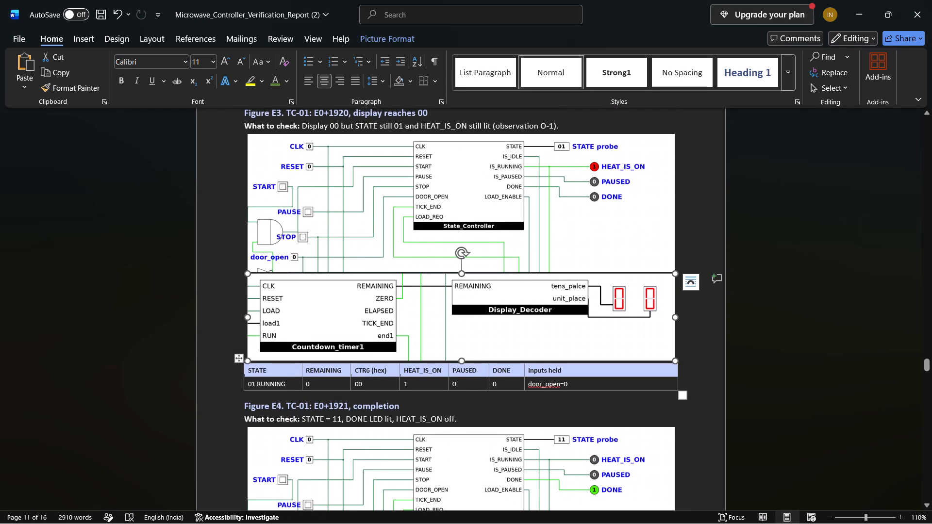
key("Delete")
scroll(400, 211, "up", 1)
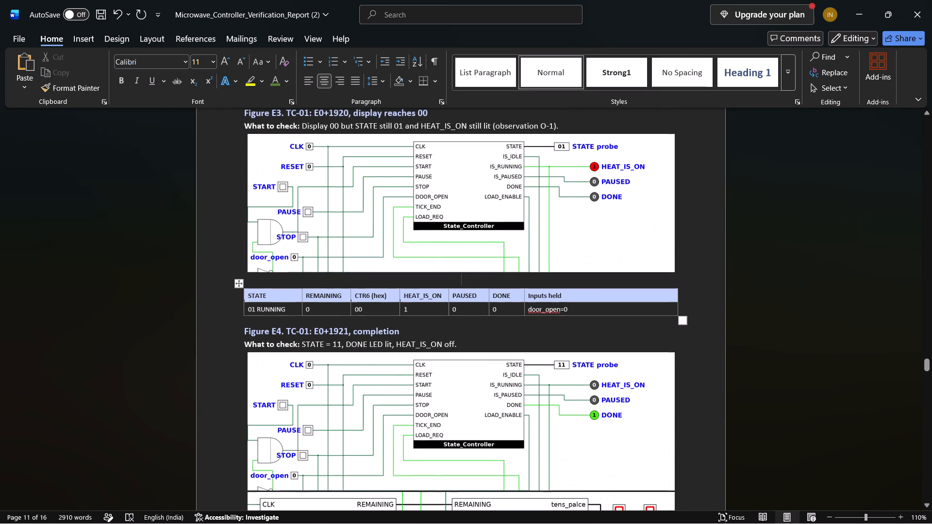
scroll(400, 211, "up", 1)
left_click(391, 171)
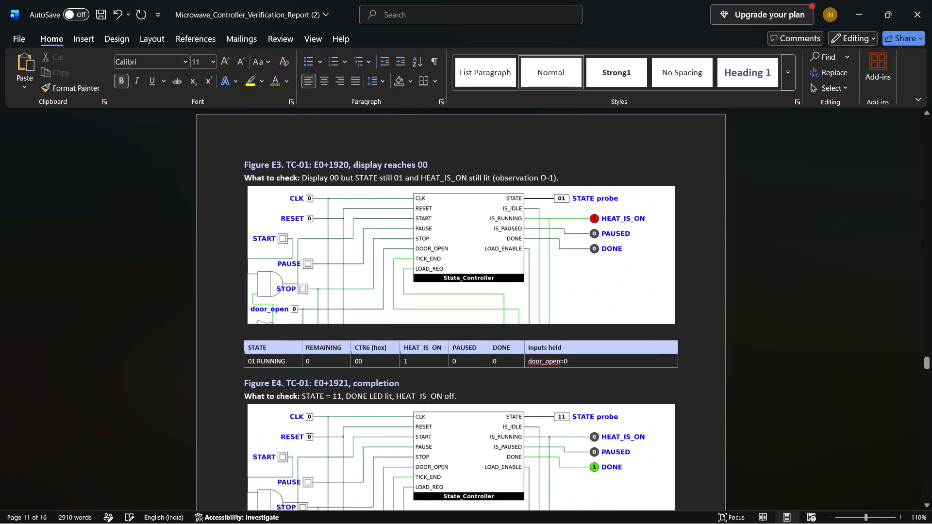
left_click(361, 220)
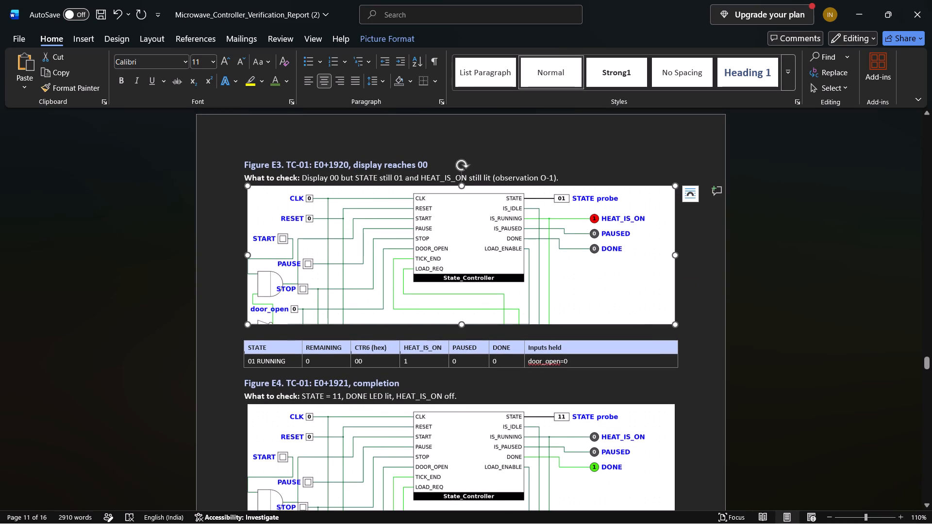
key("Delete")
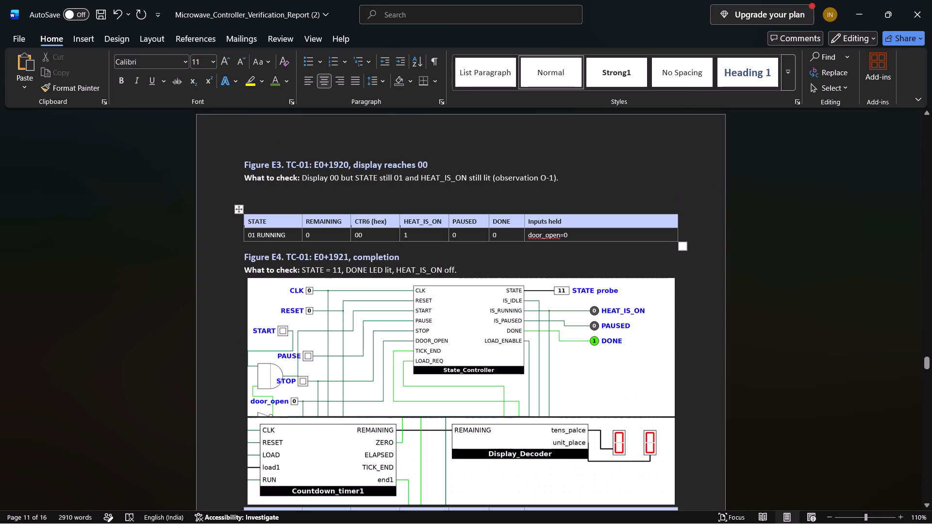
Clear all the text from the state table under Figure E3, including its header row.
left_click(339, 232)
key("Delete")
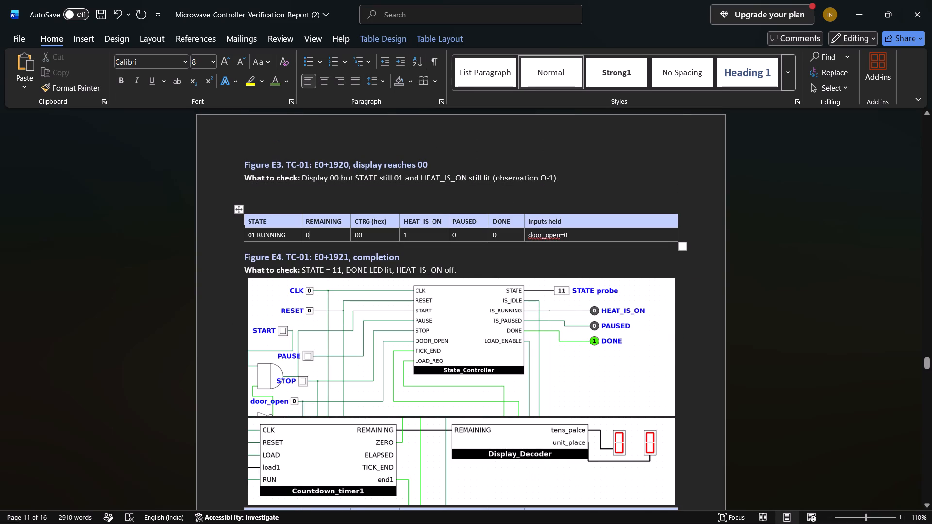
left_click(656, 233)
left_click_drag(695, 232, 380, 224)
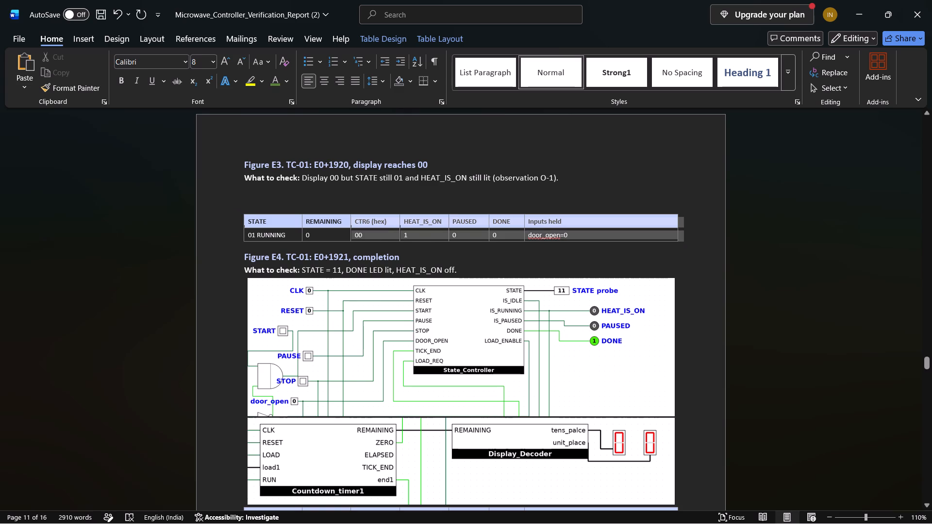
left_click_drag(380, 224, 264, 225)
key("Delete")
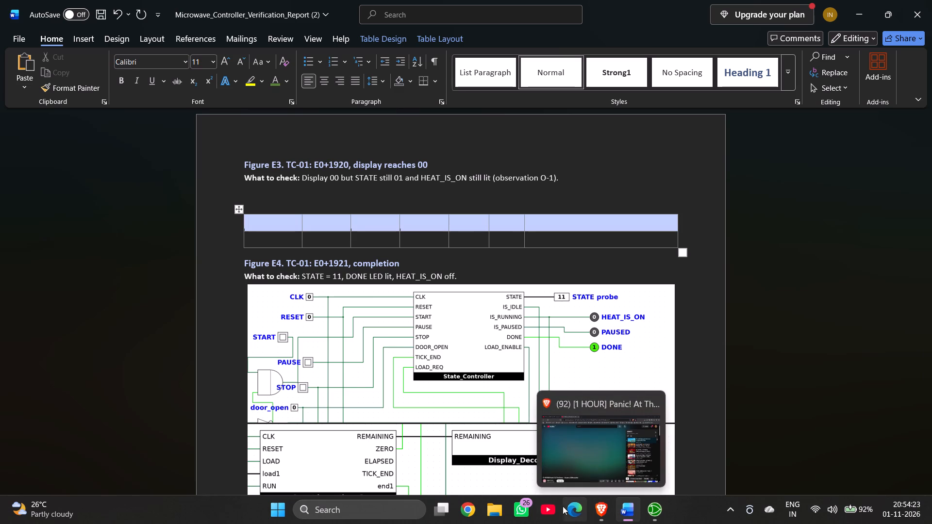
Open File Explorer, look through its recent files, and return to the Word report.
left_click(489, 508)
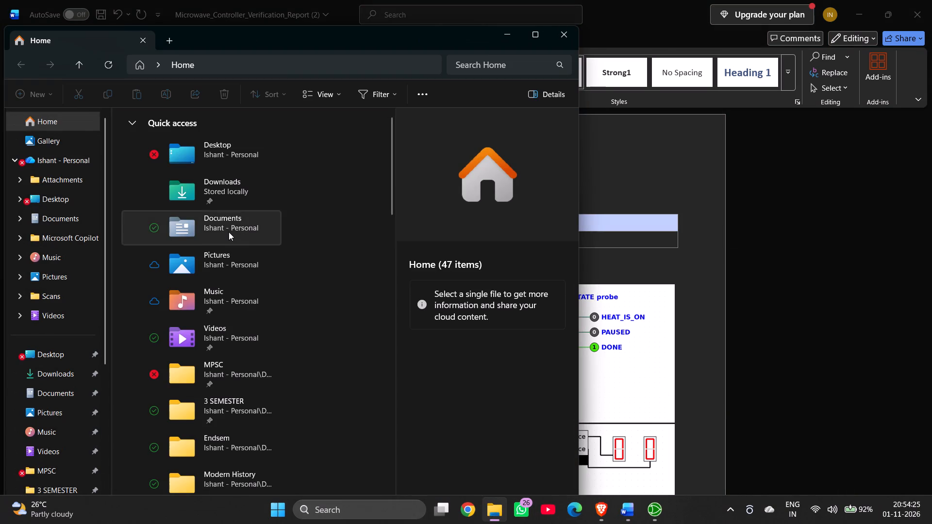
scroll(229, 232, "down", 4)
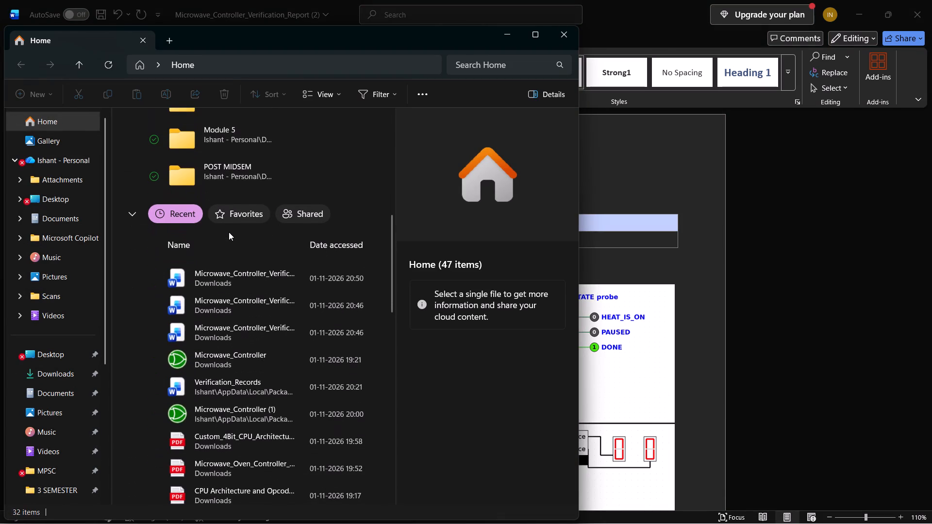
scroll(229, 232, "down", 1)
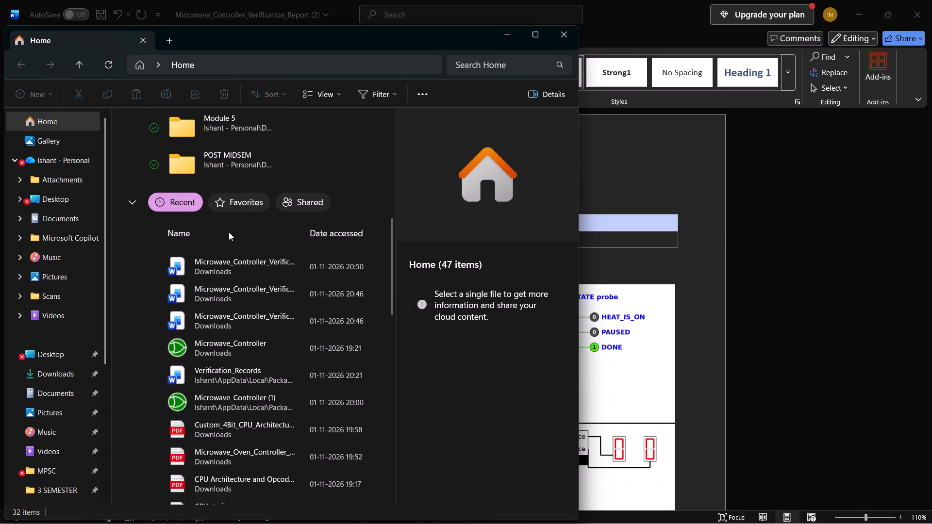
scroll(229, 232, "down", 2)
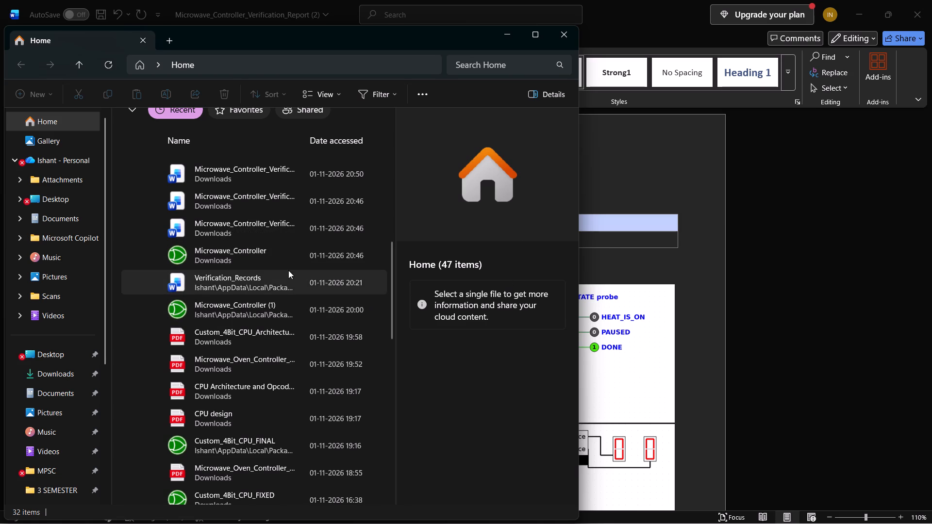
left_click(665, 315)
Delete Figure E3's heading and its "What to check" line.
scroll(563, 346, "up", 1)
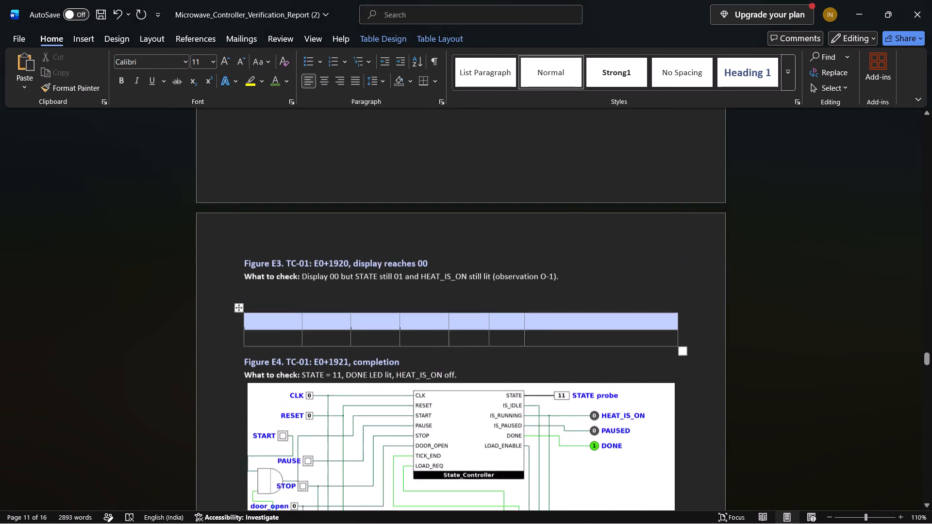
scroll(563, 346, "down", 1)
scroll(419, 226, "up", 1)
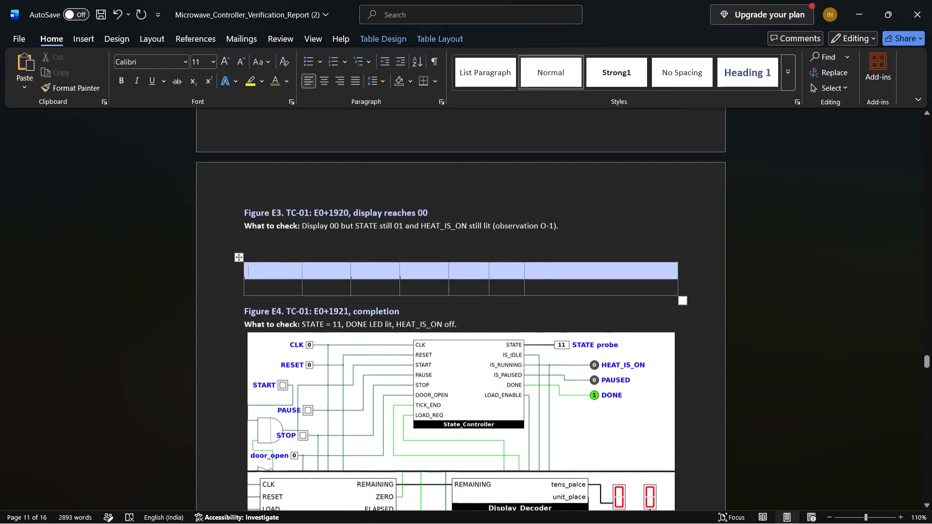
left_click_drag(568, 226, 254, 209)
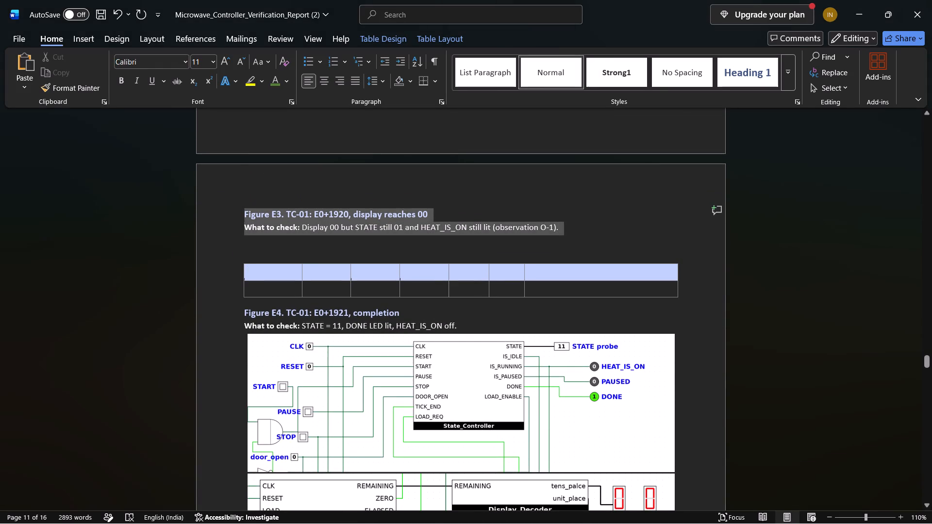
left_click_drag(254, 209, 244, 210)
key("Delete")
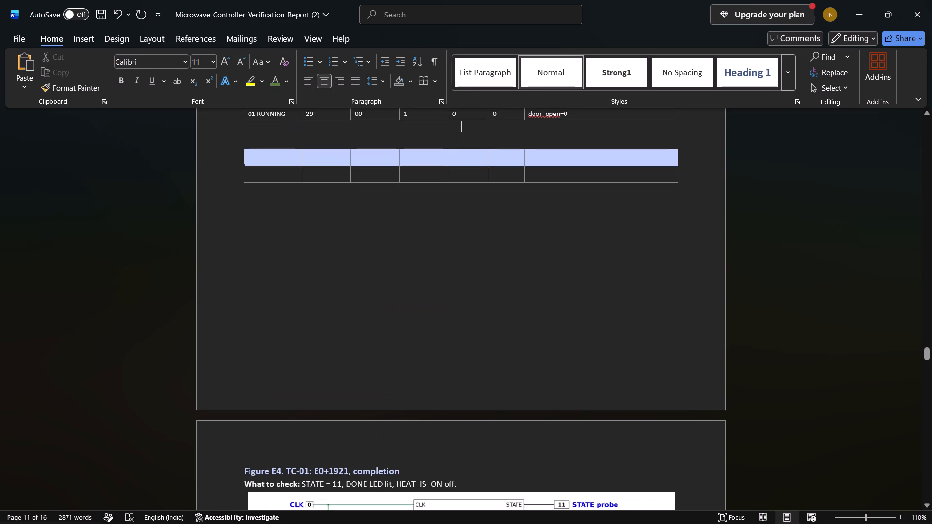
Delete the empty table left over from Figure E3, below Figure E2's state table.
scroll(415, 321, "up", 1)
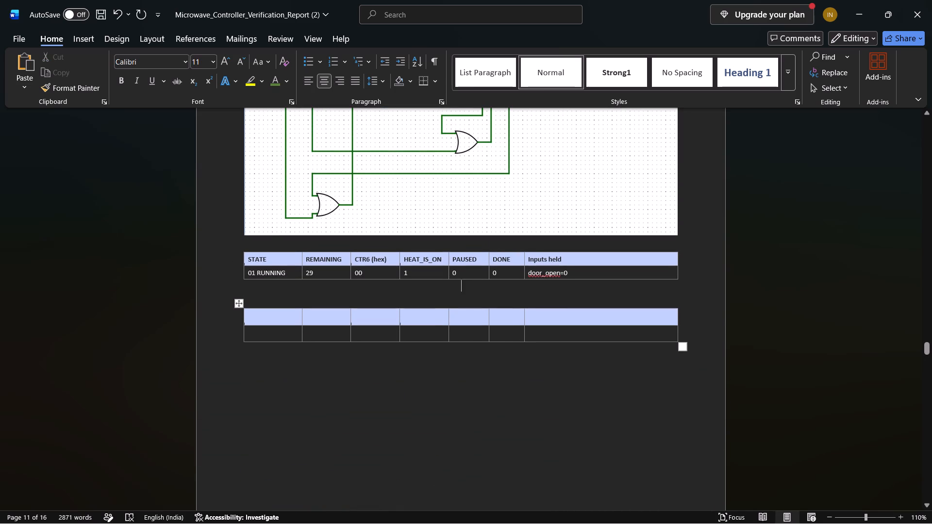
right_click(582, 337)
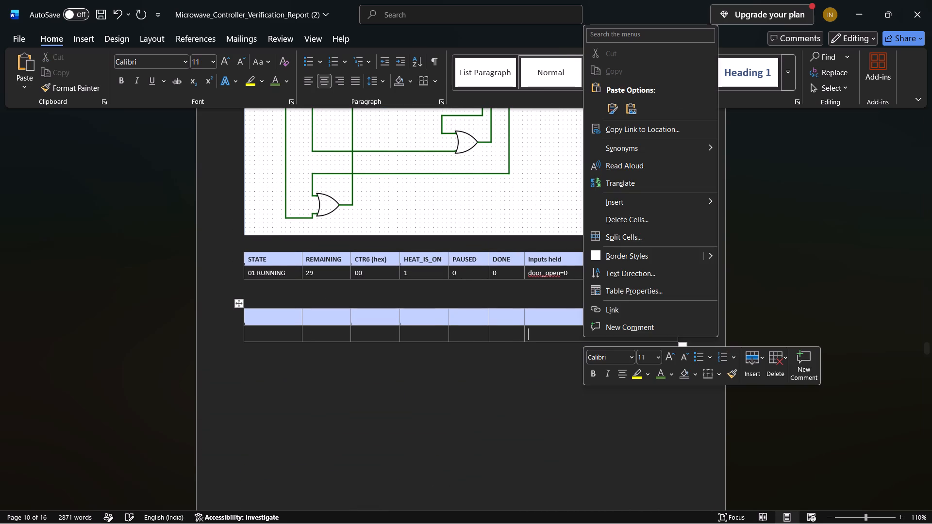
left_click(582, 337)
left_click(582, 337)
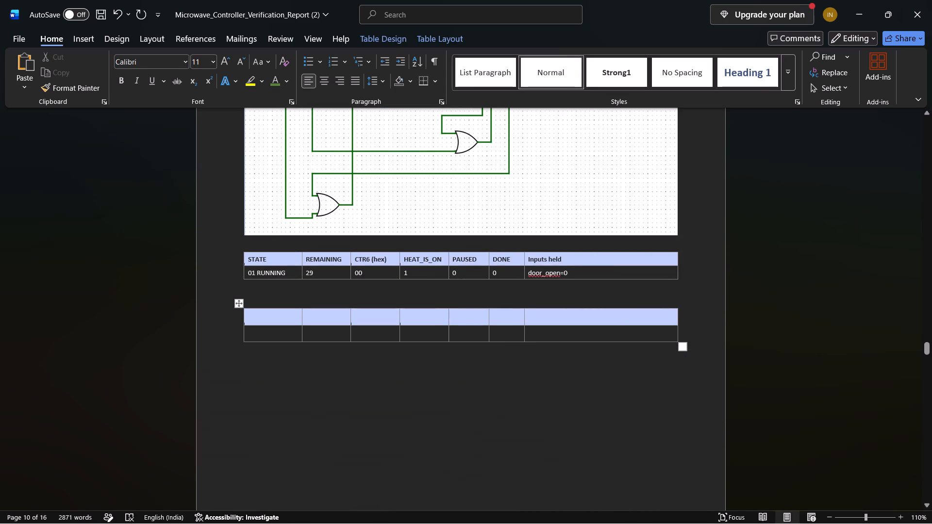
left_click_drag(662, 379, 258, 313)
right_click(571, 329)
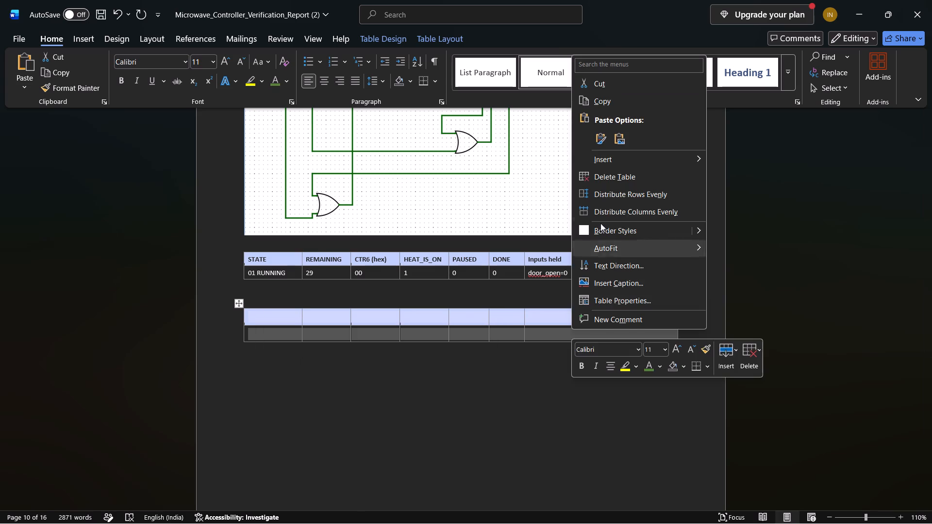
left_click(621, 183)
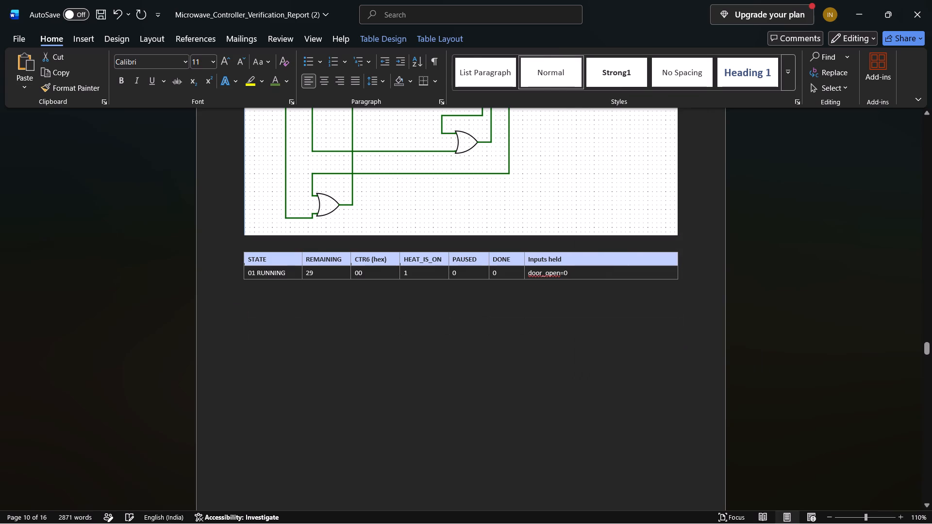
Switch to Logisim-evolution and capture a screenshot of the main circuit in its DONE state for Figure E4.
scroll(517, 343, "down", 3)
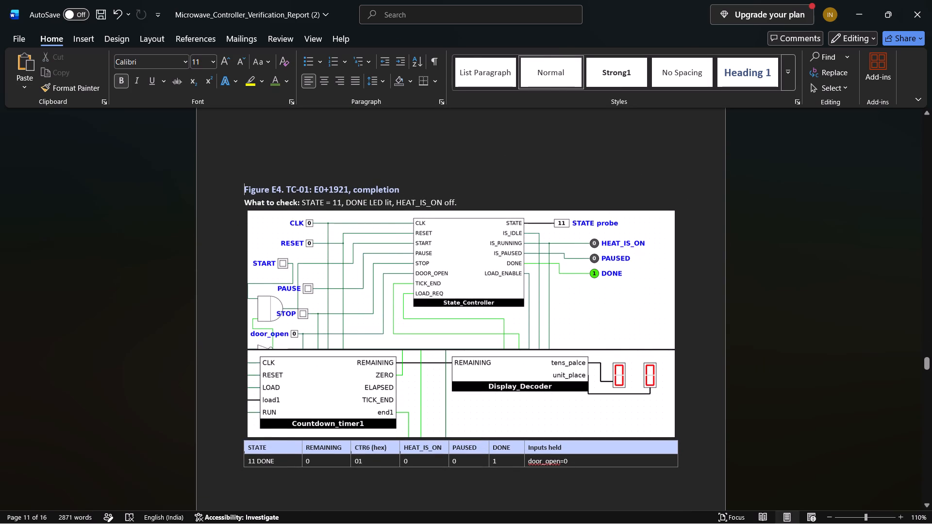
left_click(652, 512)
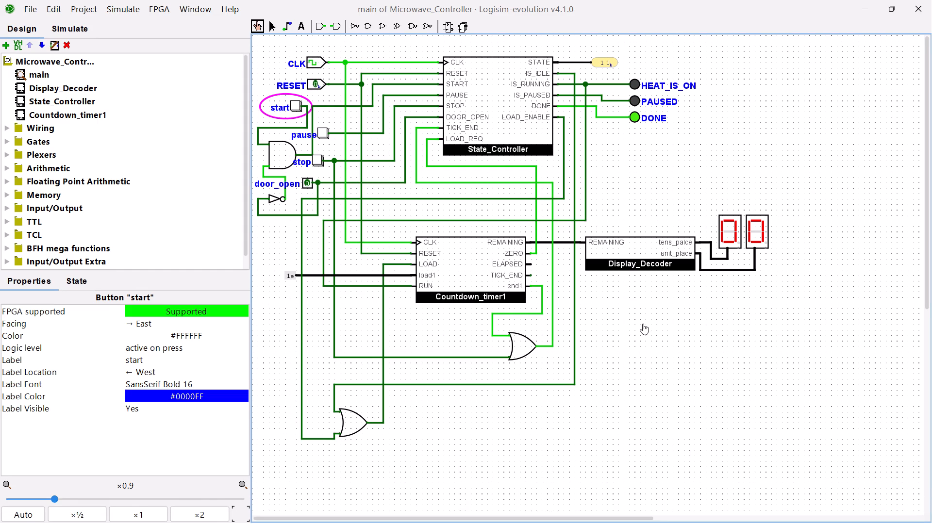
key("Print")
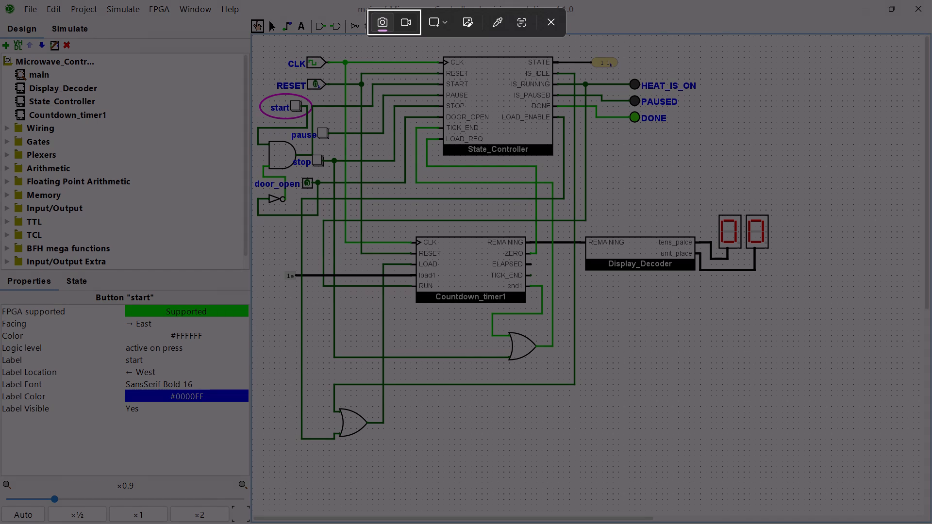
left_click_drag(251, 33, 829, 472)
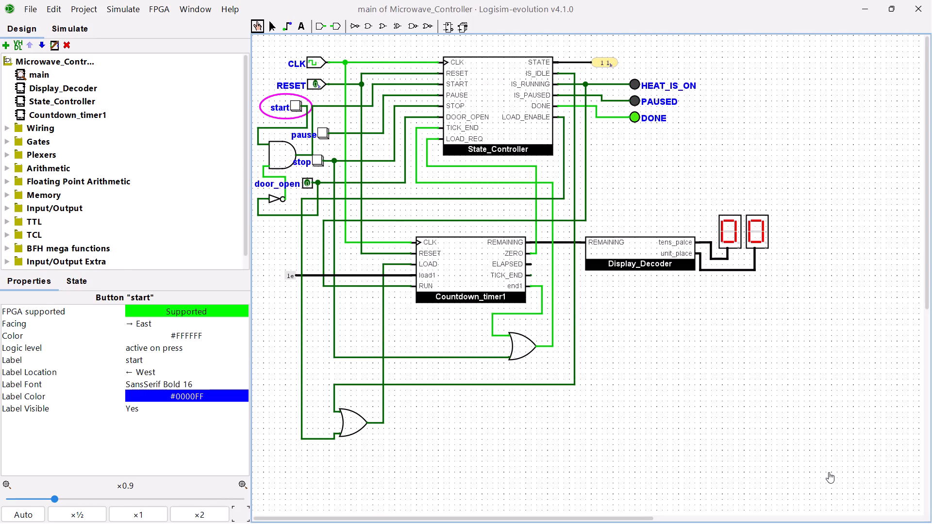
Return to the Word report and delete the Countdown_timer1 and Display_Decoder picture from Figure E4.
key("alt+Tab")
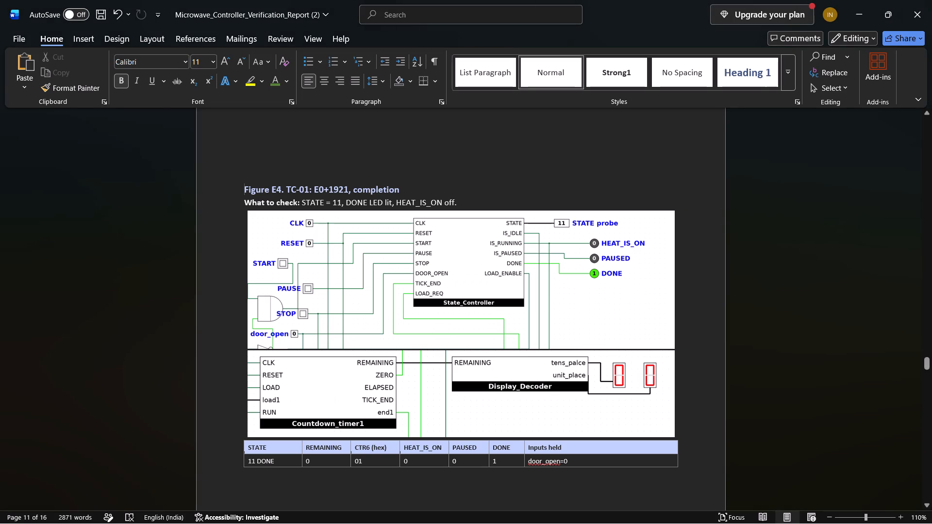
left_click(606, 357)
key("Delete")
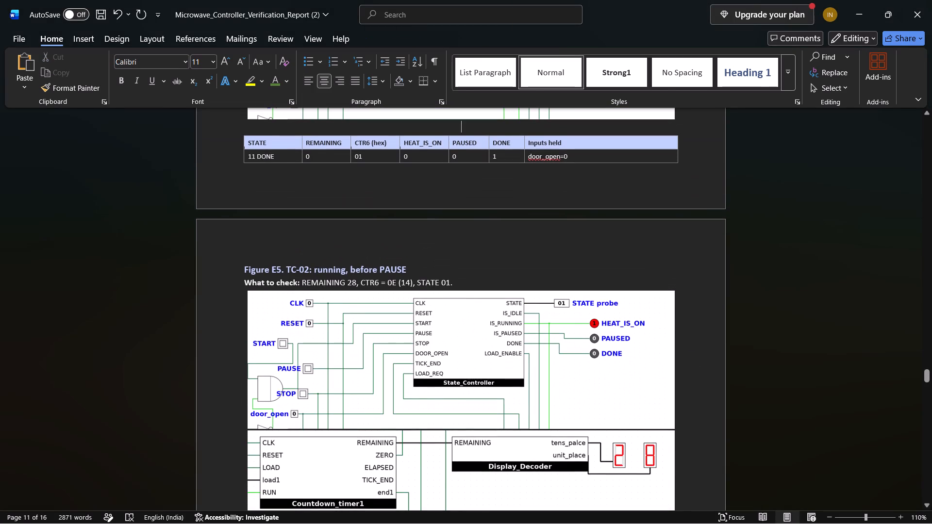
Look over the pictures and "What to check" requirements of Figures E5 to E8, and return to Figure E4.
scroll(606, 357, "down", 2)
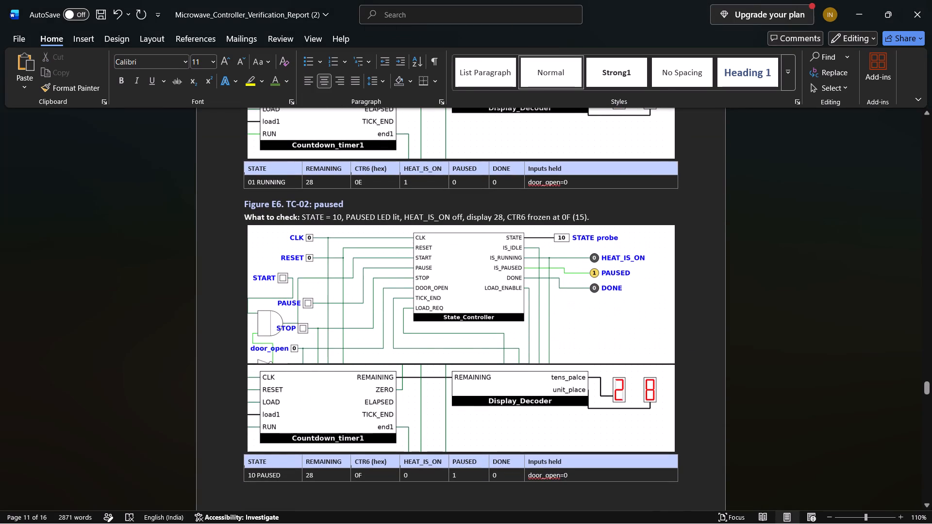
scroll(380, 207, "down", 3)
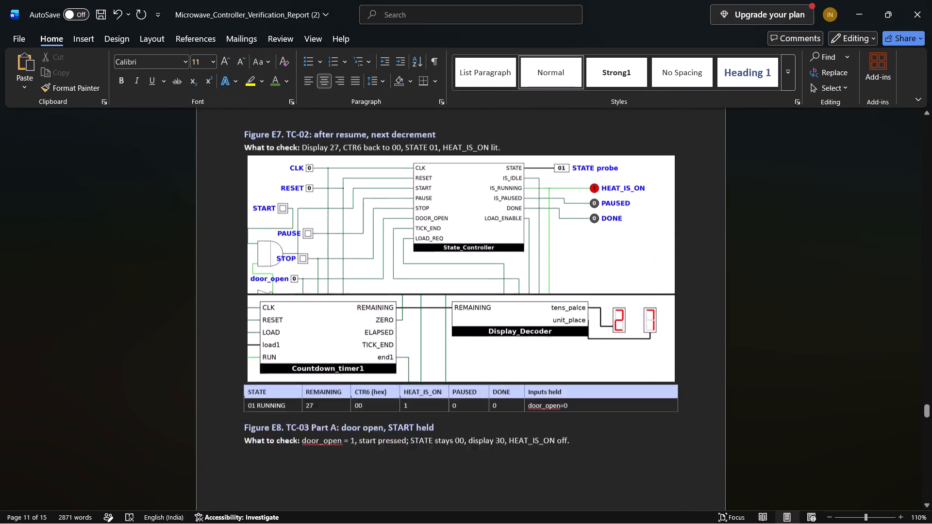
scroll(380, 207, "down", 1)
scroll(380, 207, "up", 4)
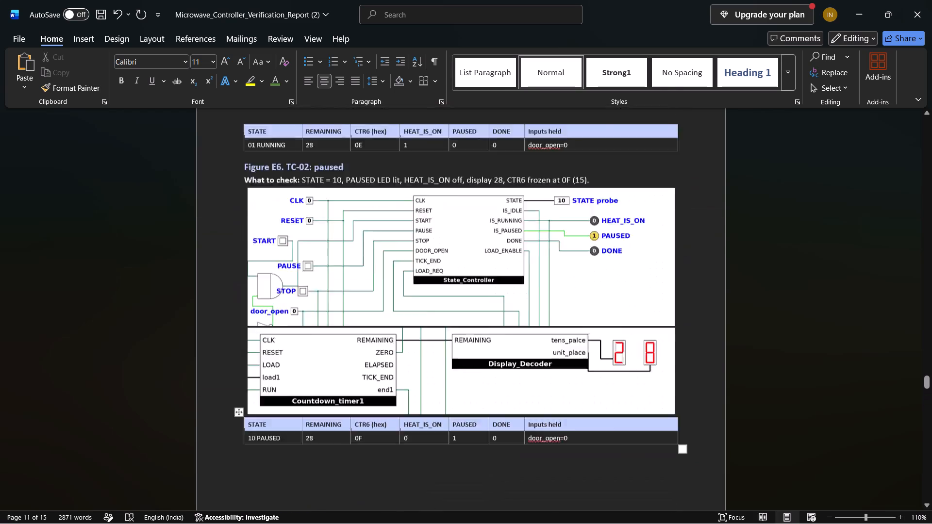
scroll(380, 207, "up", 3)
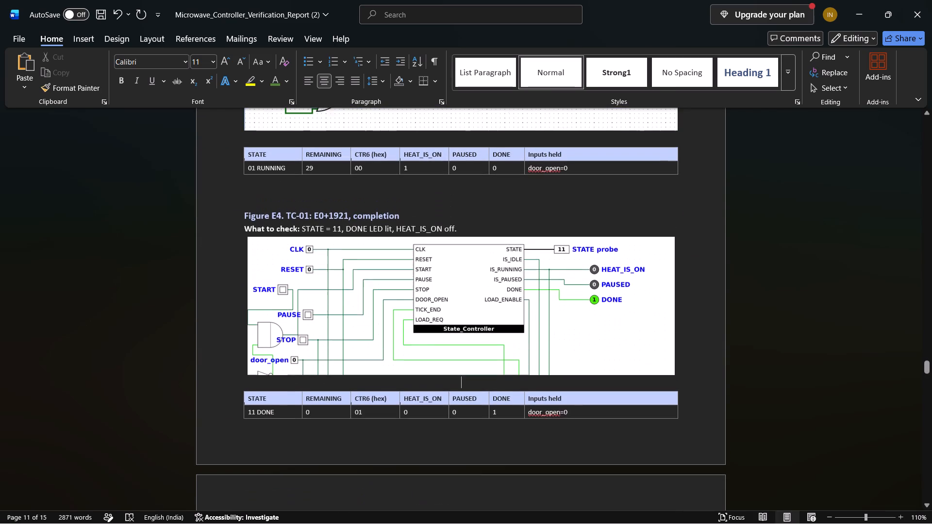
Replace the remaining State_Controller picture in Figure E4 with the captured screenshot of the main circuit in its DONE state.
scroll(380, 207, "up", 1)
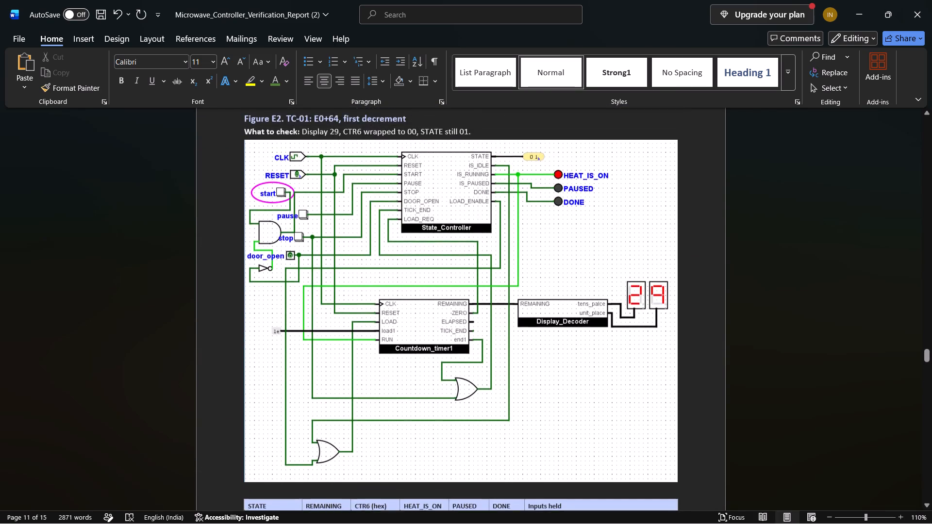
scroll(380, 207, "up", 1)
scroll(380, 207, "down", 2)
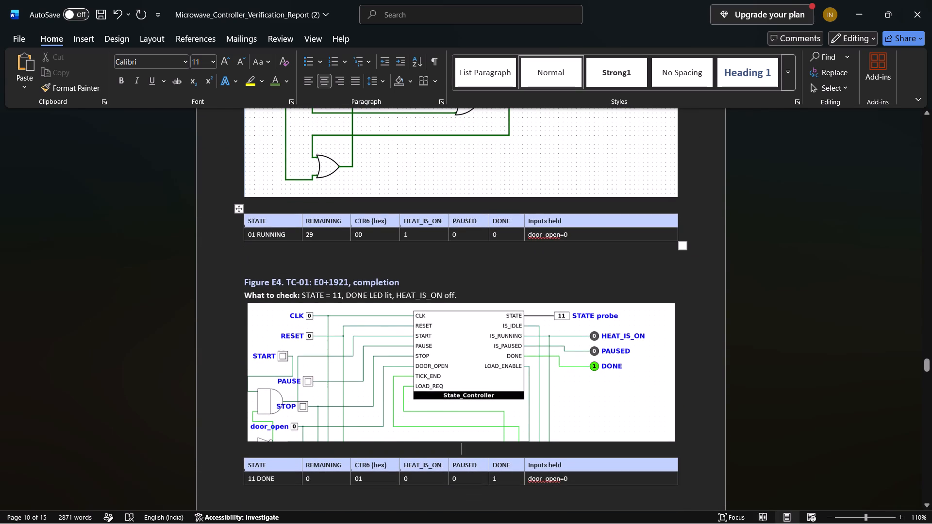
left_click(420, 280)
left_click(399, 370)
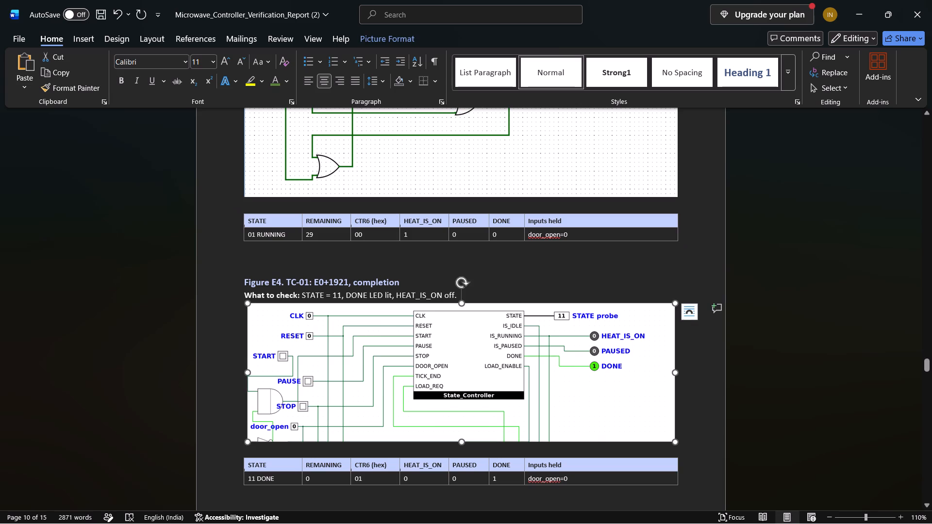
key("Delete")
left_click(471, 311)
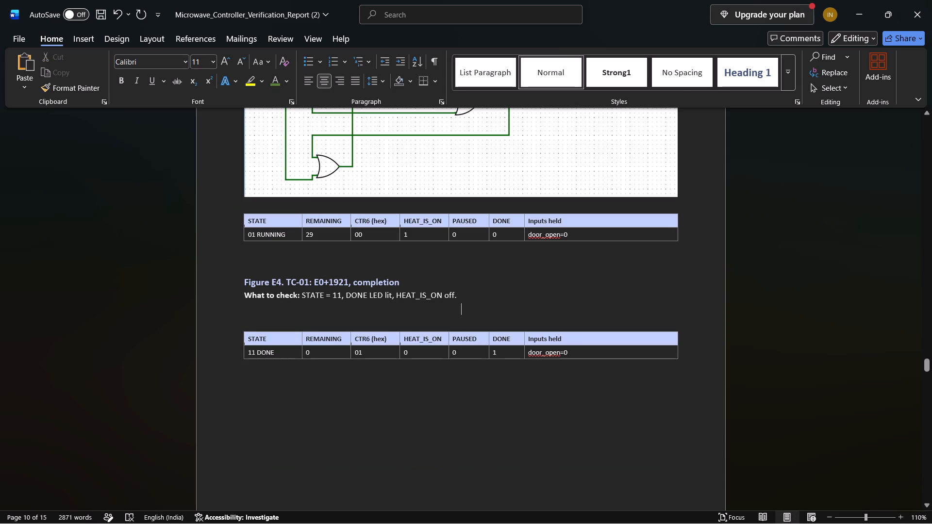
key("ctrl+v")
scroll(471, 311, "up", 1)
scroll(471, 311, "down", 1)
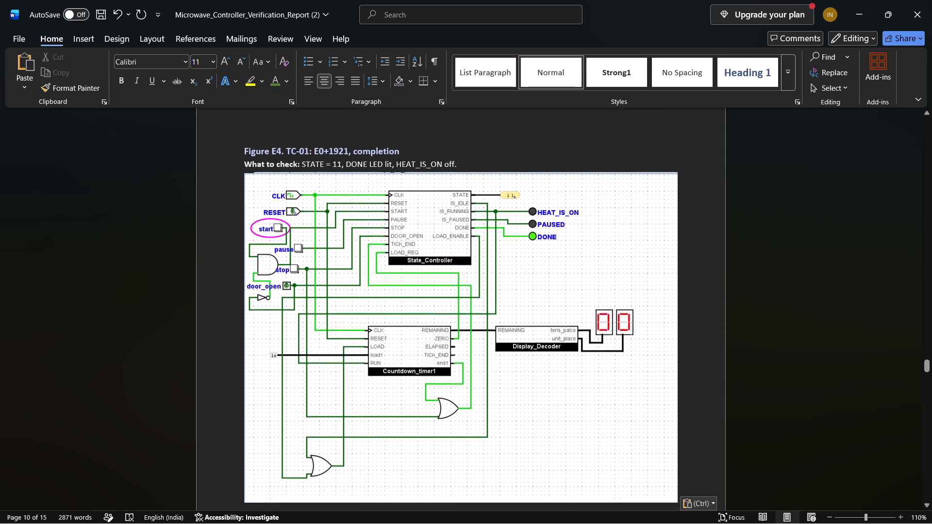
scroll(471, 311, "down", 1)
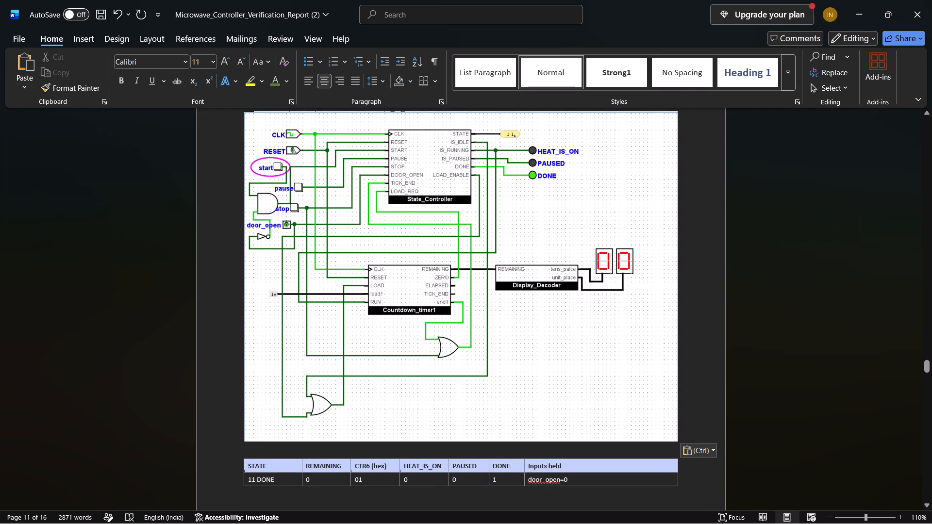
scroll(471, 311, "up", 1)
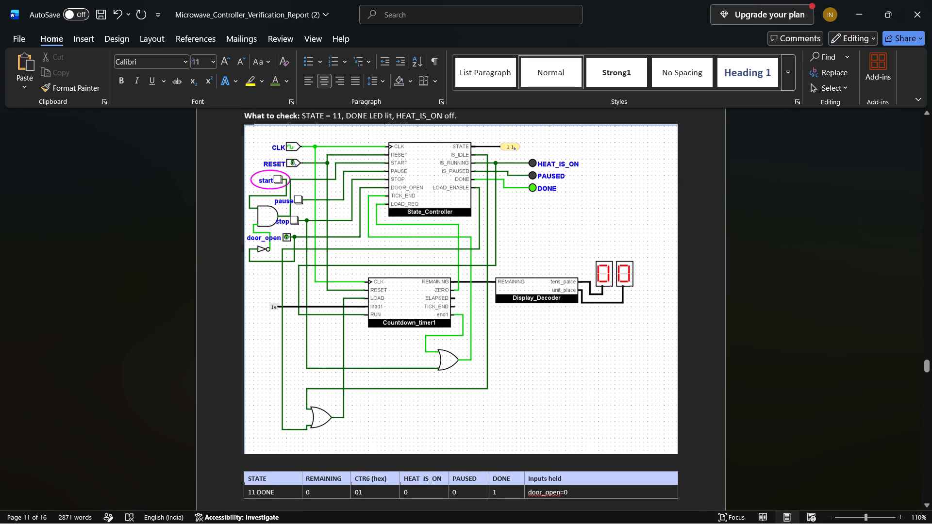
scroll(471, 311, "up", 1)
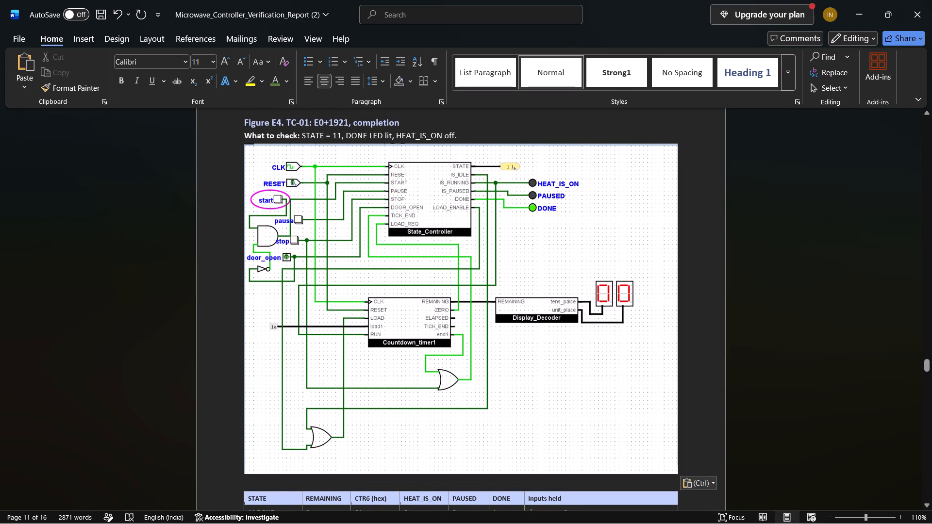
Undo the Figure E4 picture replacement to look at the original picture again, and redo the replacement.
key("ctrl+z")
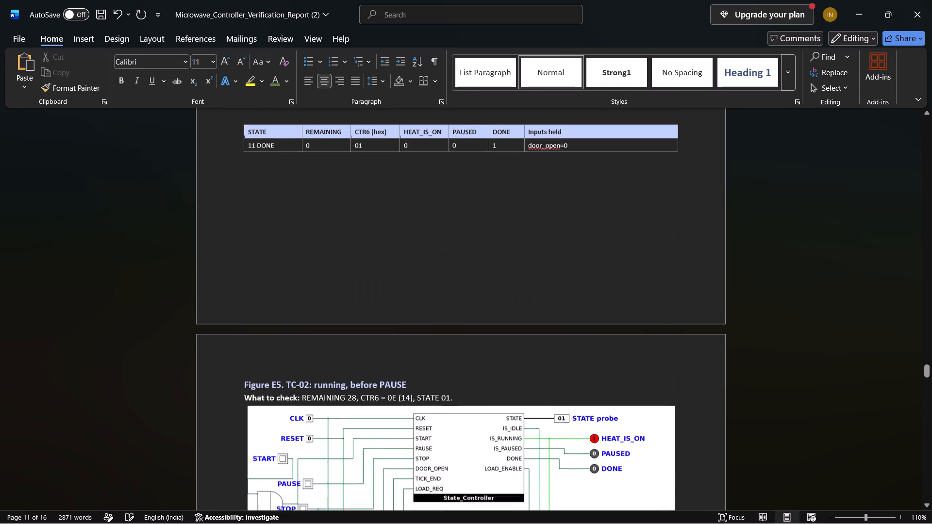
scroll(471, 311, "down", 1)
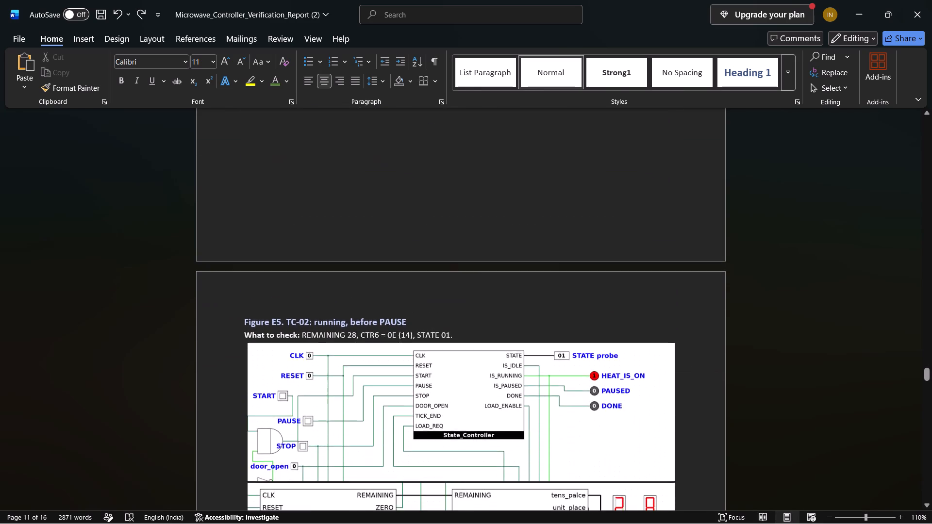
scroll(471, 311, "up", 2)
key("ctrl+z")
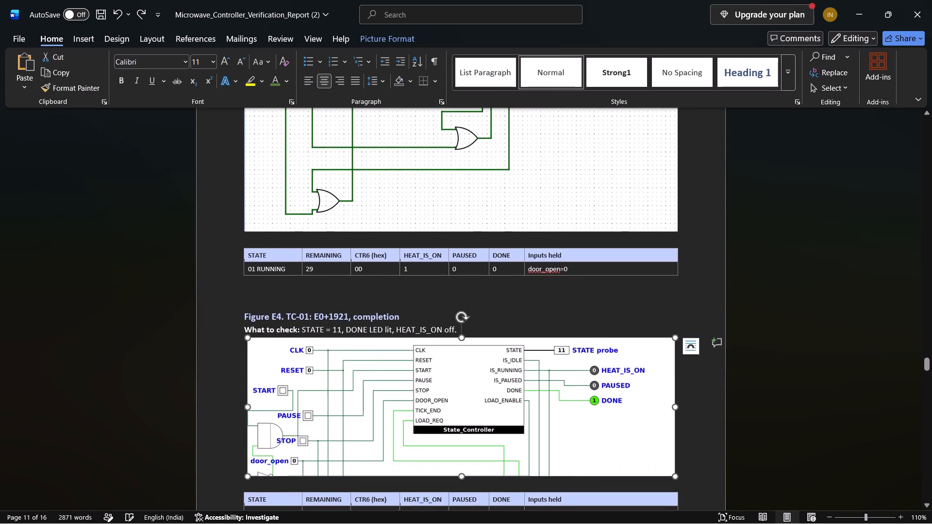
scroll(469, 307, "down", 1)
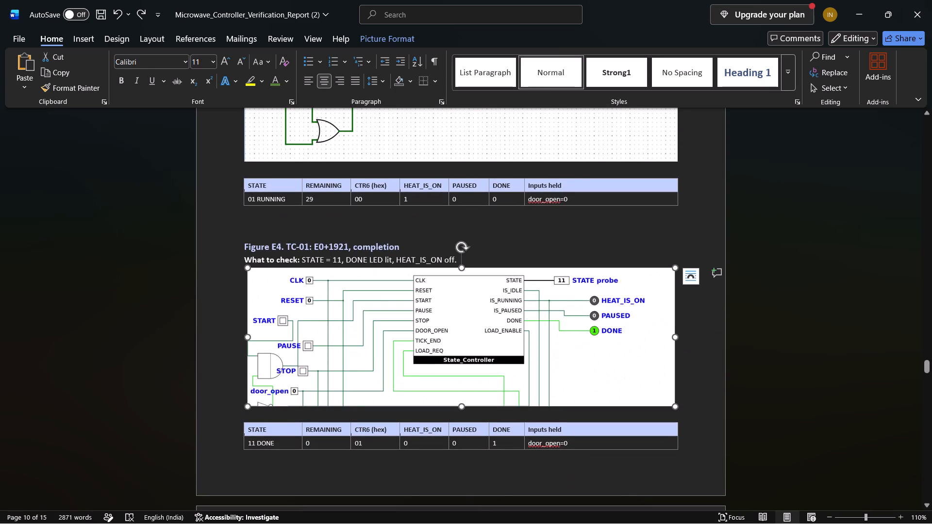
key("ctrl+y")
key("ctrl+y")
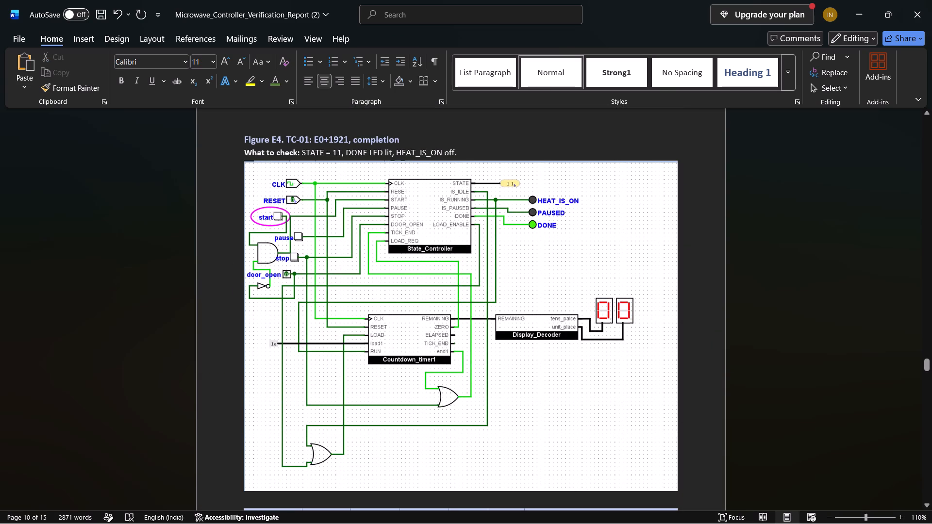
Review the pictures, state tables and "What to check" requirements of Figures E5 and E6.
scroll(469, 307, "down", 2)
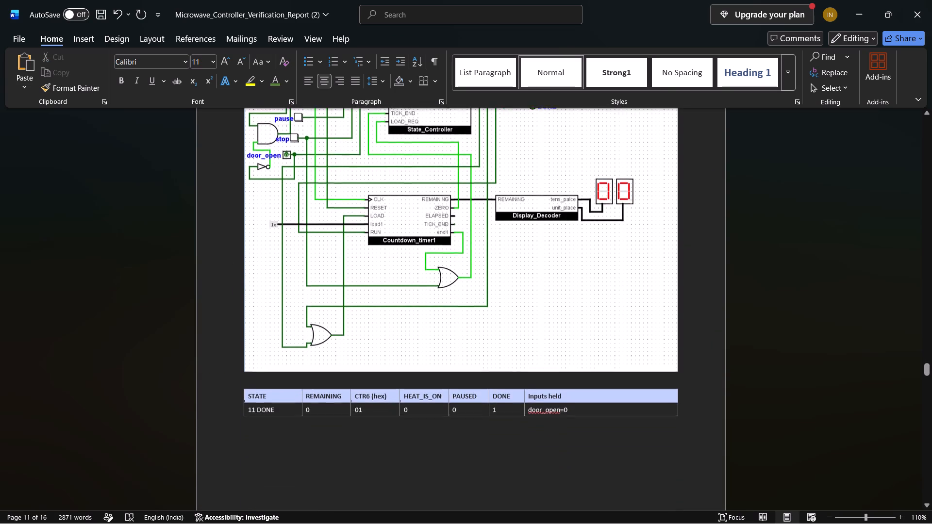
scroll(469, 307, "down", 4)
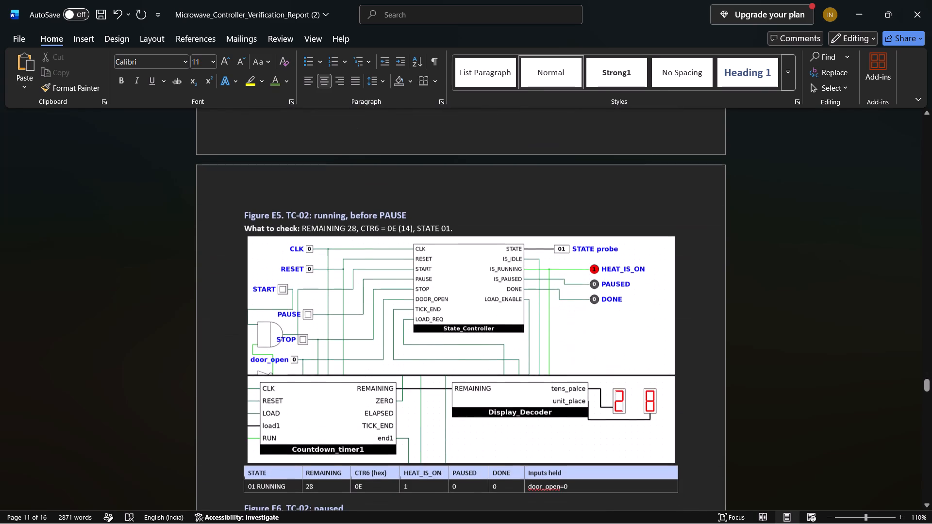
scroll(469, 307, "down", 1)
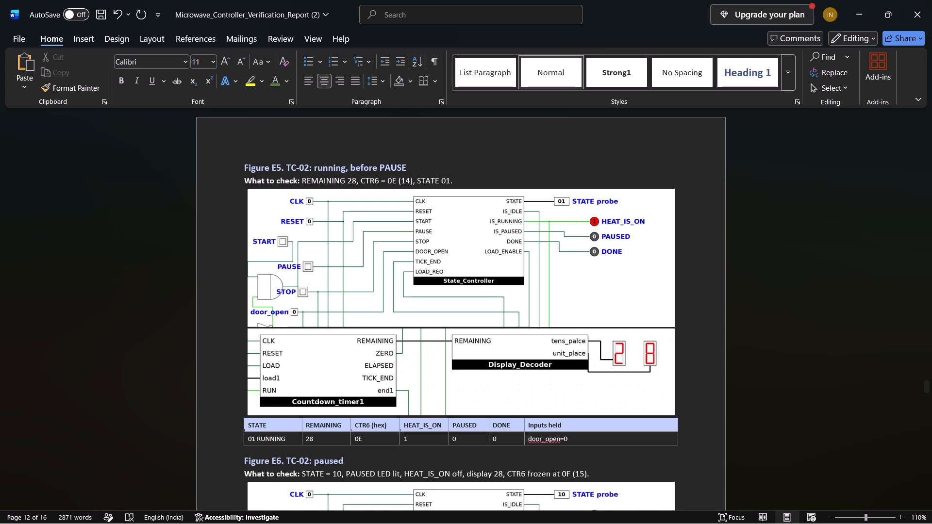
scroll(469, 307, "down", 2)
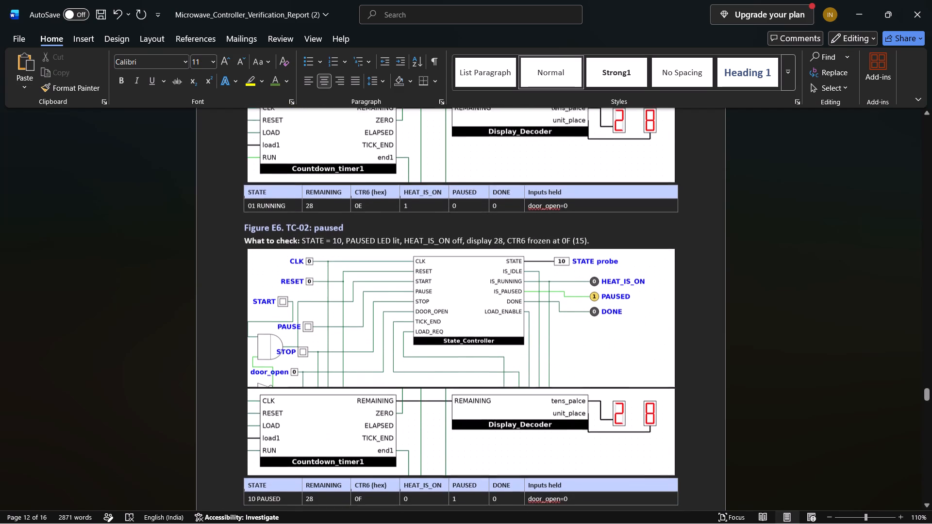
Switch to Logisim-evolution and reset the main circuit by setting the RESET input to 1 and back to 0.
key("alt+Tab")
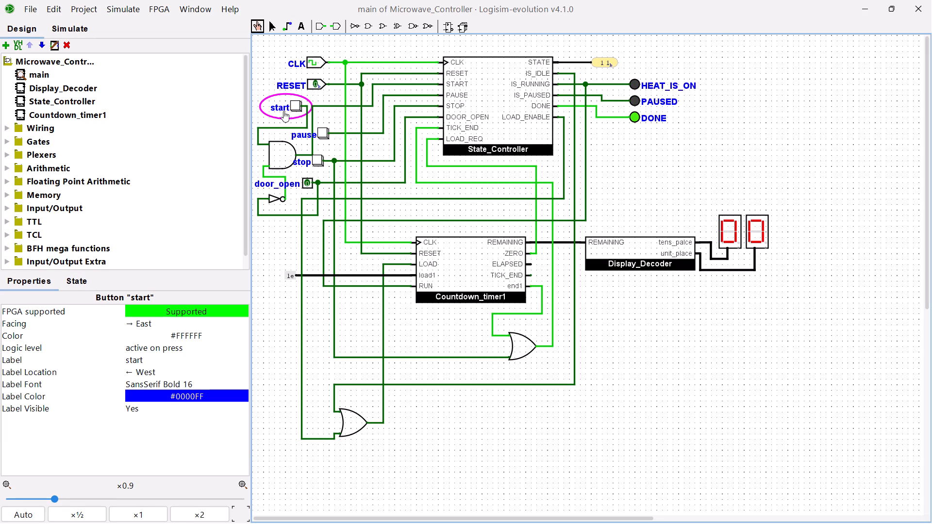
left_click(316, 80)
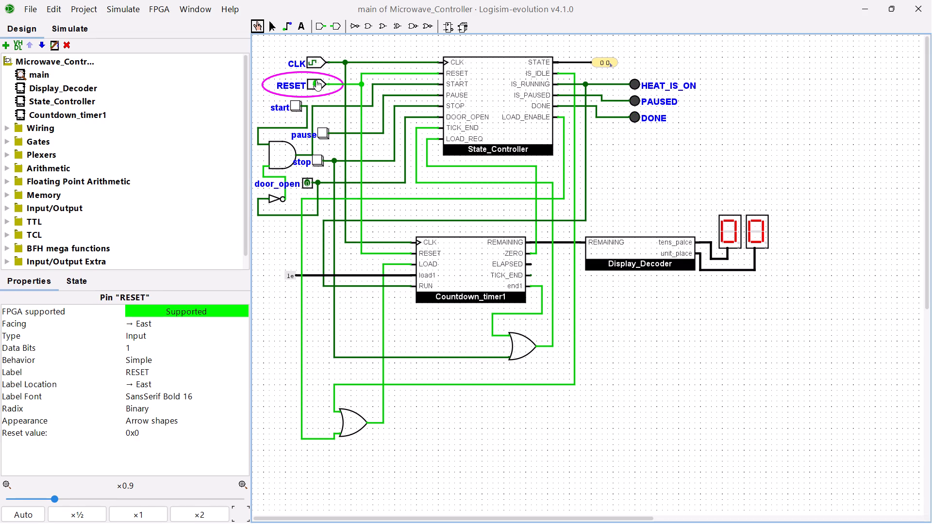
left_click(316, 80)
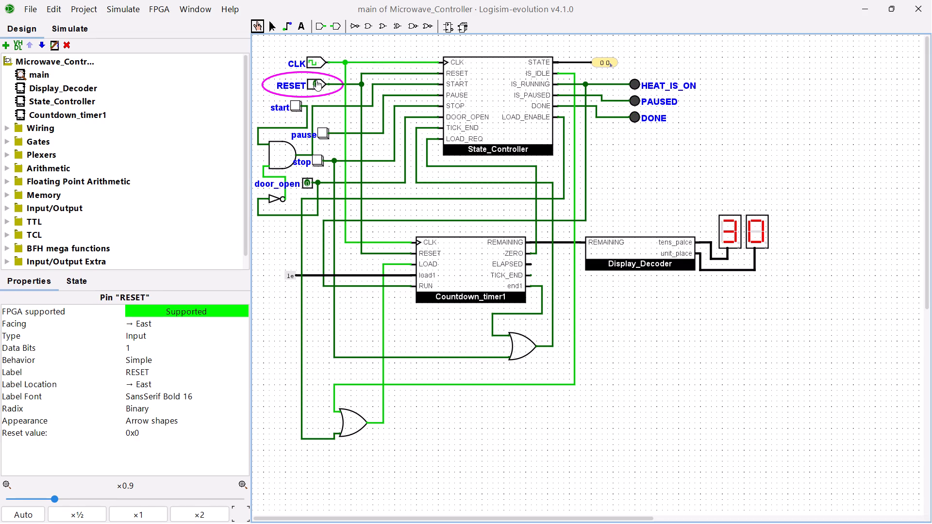
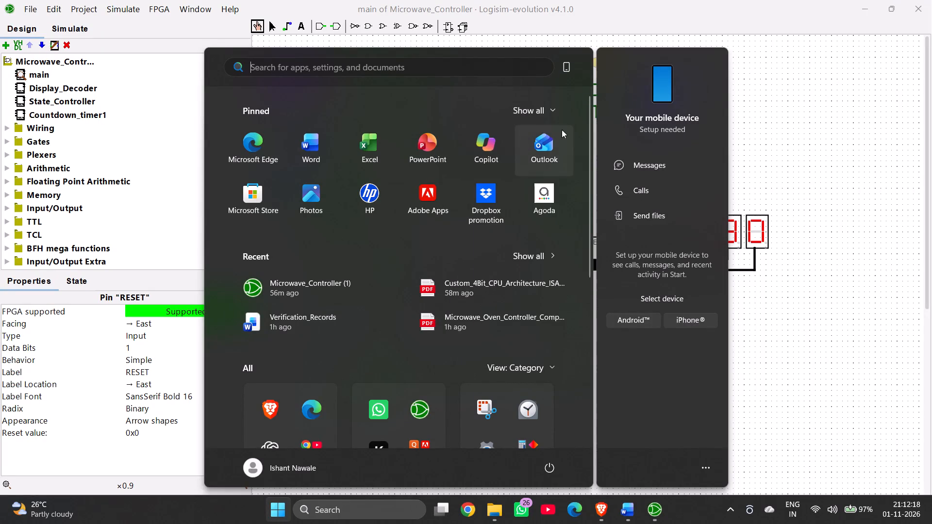
Switch to Word and compare the replaced Figure E4 picture and its state table with Figure E5's picture, table and "What to check" requirements.
left_click(787, 160)
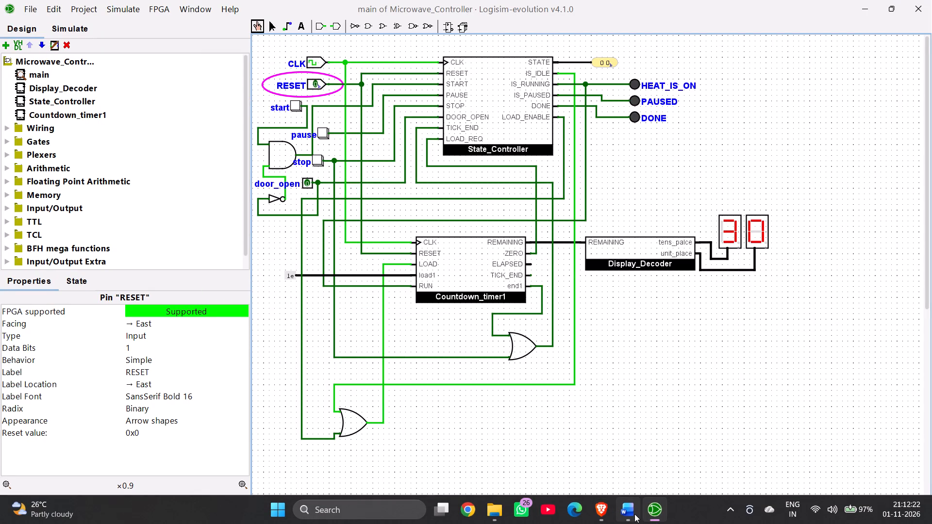
left_click(635, 514)
scroll(537, 349, "up", 2)
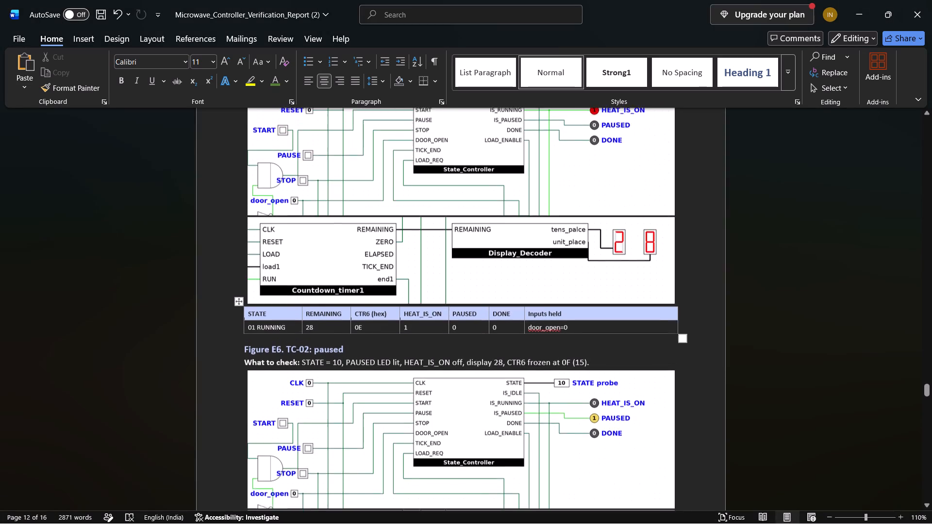
scroll(537, 349, "up", 3)
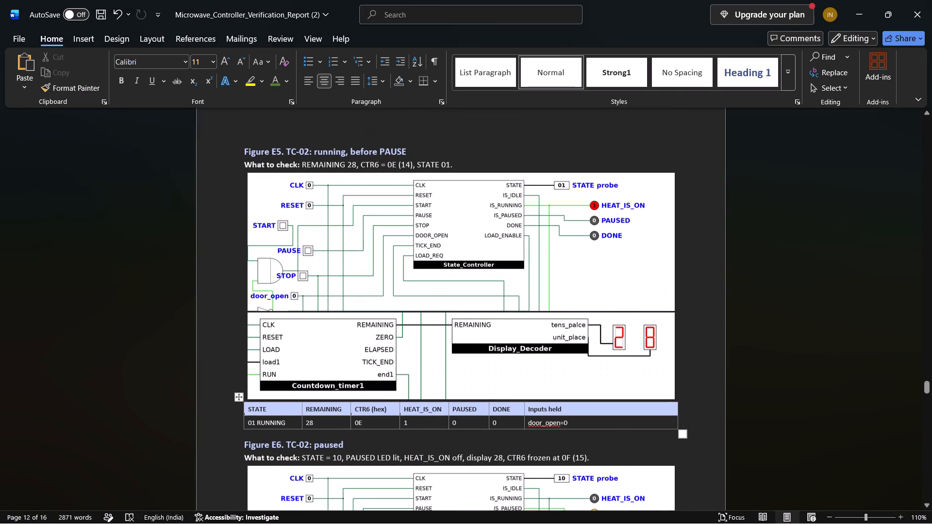
scroll(537, 349, "up", 3)
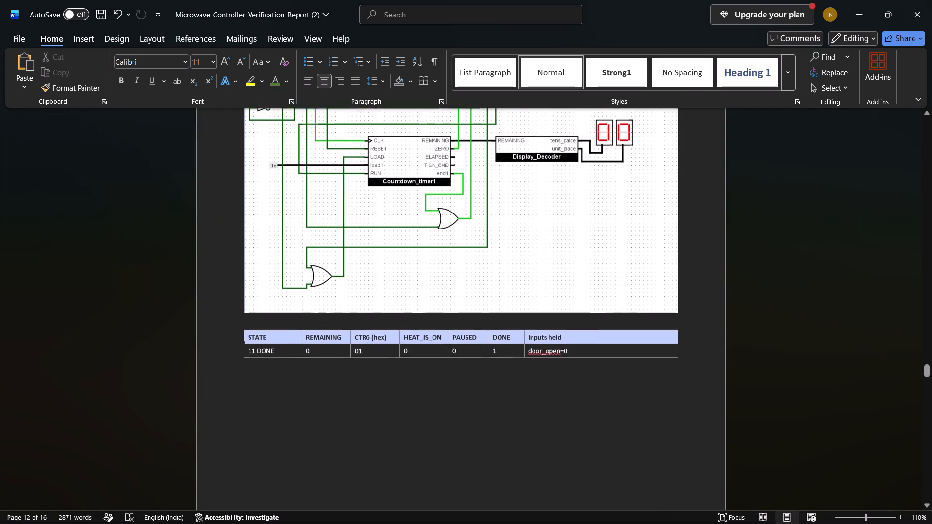
scroll(537, 349, "up", 2)
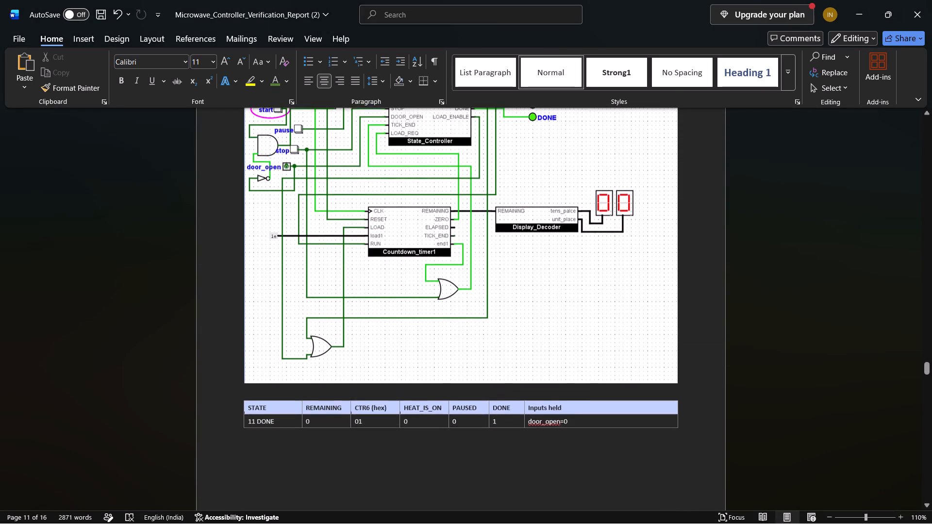
scroll(537, 349, "up", 1)
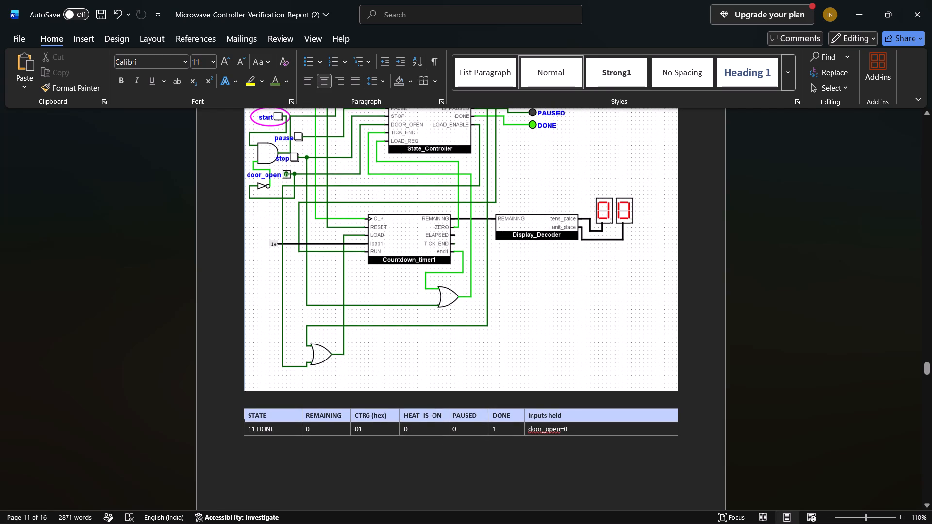
scroll(537, 349, "up", 3)
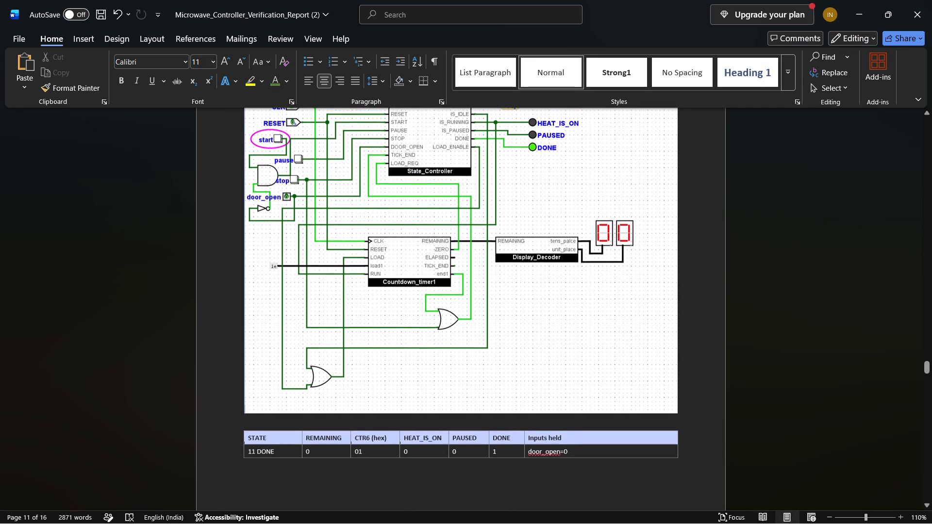
scroll(537, 349, "up", 1)
scroll(537, 349, "down", 1)
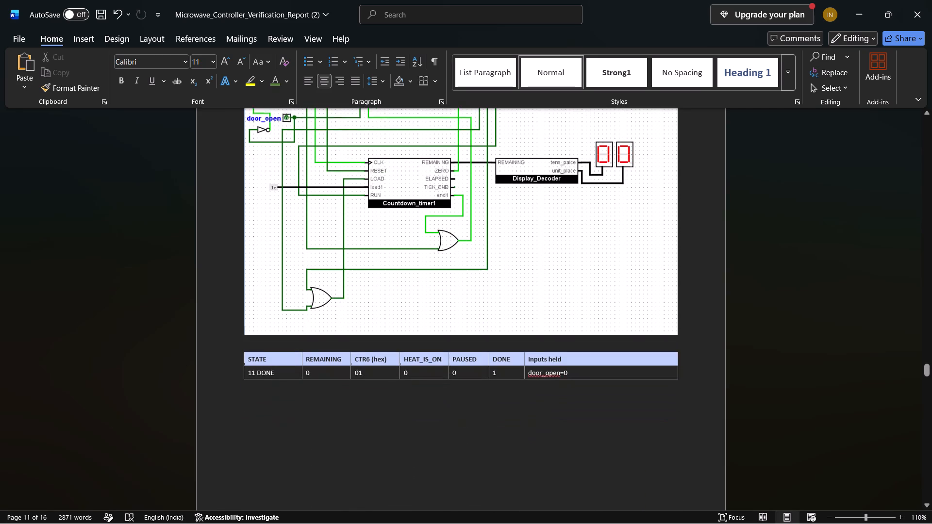
scroll(537, 349, "down", 1)
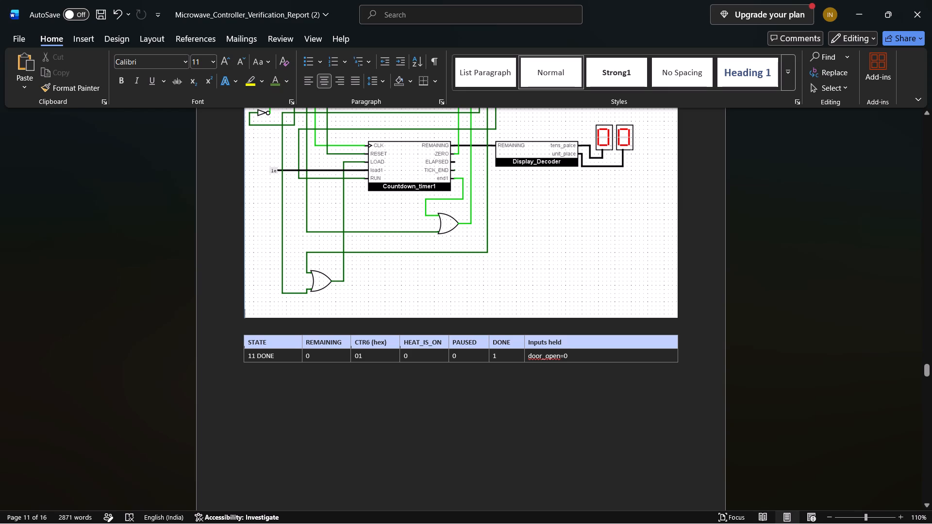
left_click(390, 343)
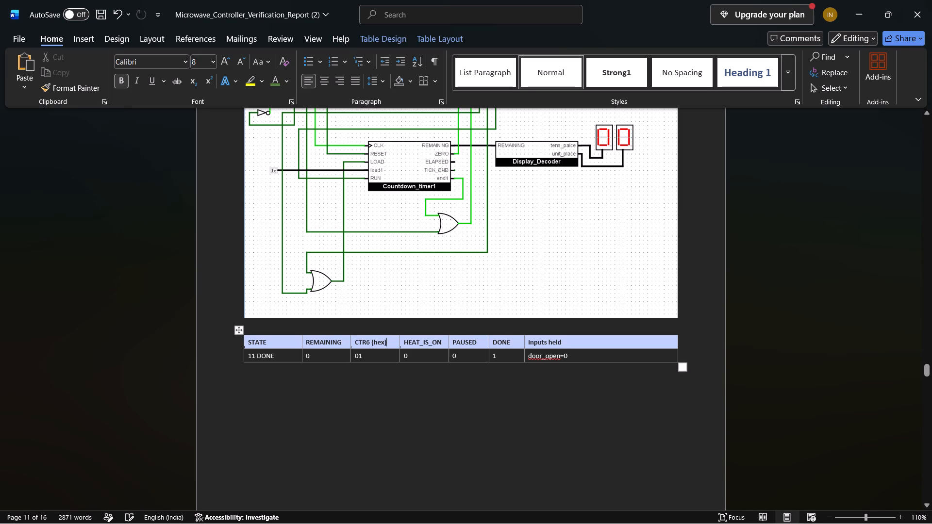
left_click(375, 382)
scroll(375, 382, "down", 4)
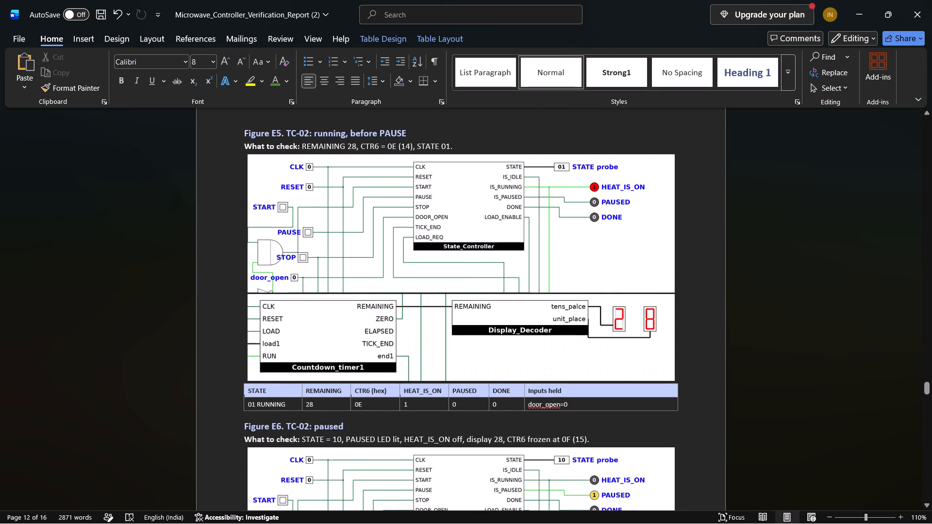
scroll(375, 382, "up", 1)
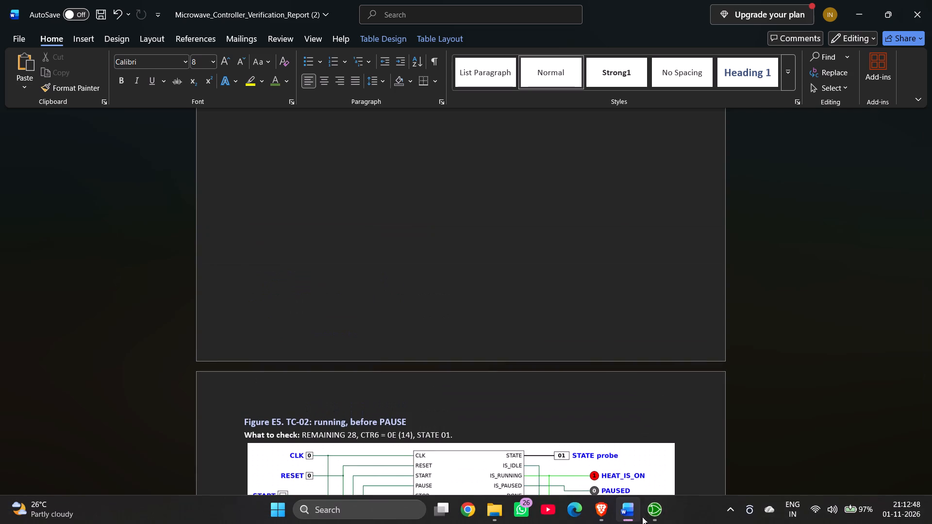
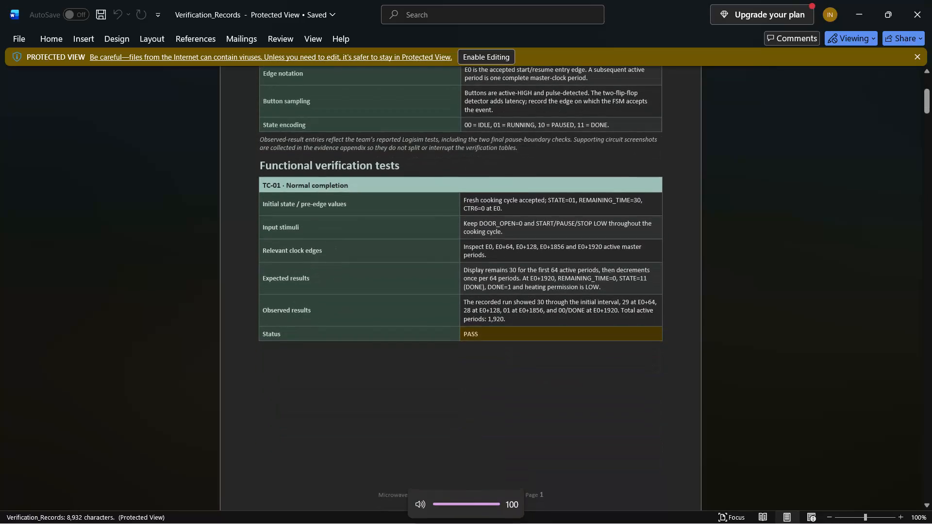
Examine the test tables and the circuit screenshots with captions through Figure E8 in Verification_Records, and close that document.
scroll(551, 381, "down", 7)
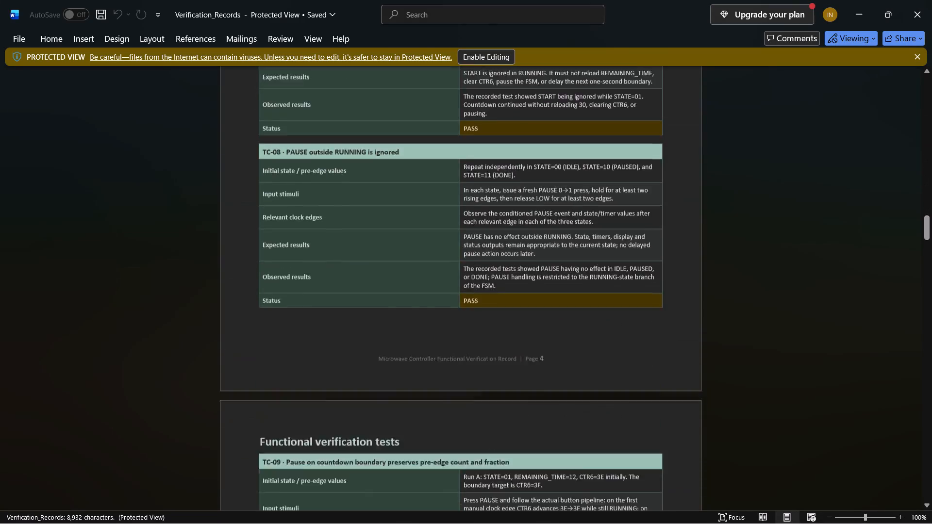
scroll(551, 381, "down", 2)
scroll(551, 381, "up", 1)
scroll(551, 381, "down", 1)
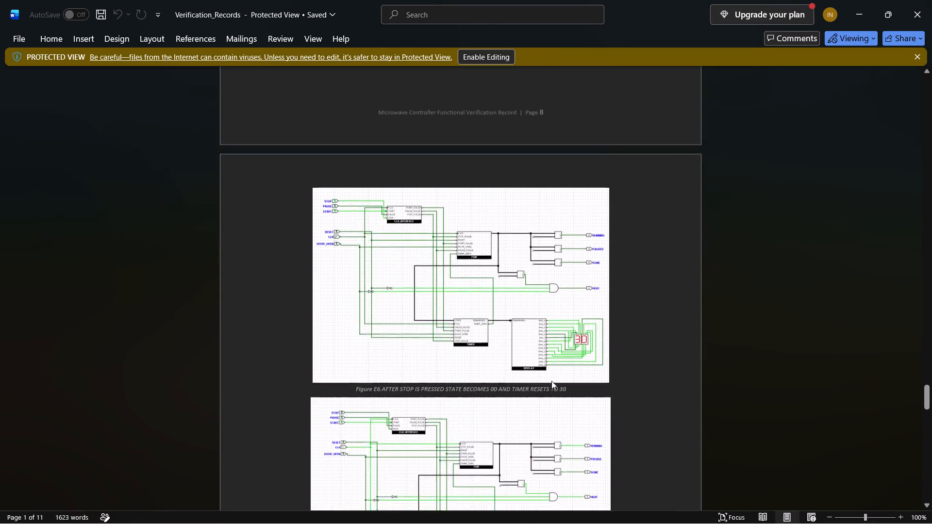
scroll(551, 381, "down", 1)
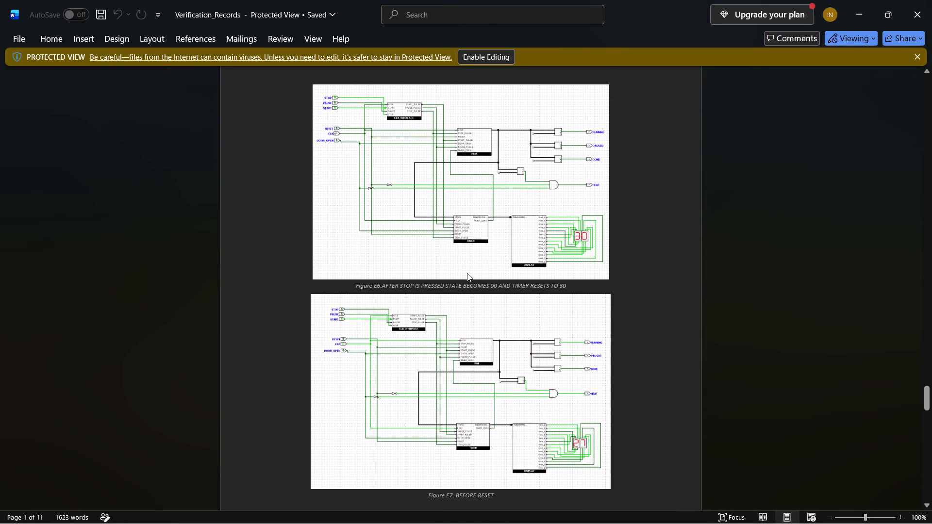
scroll(467, 273, "up", 3, "ctrl")
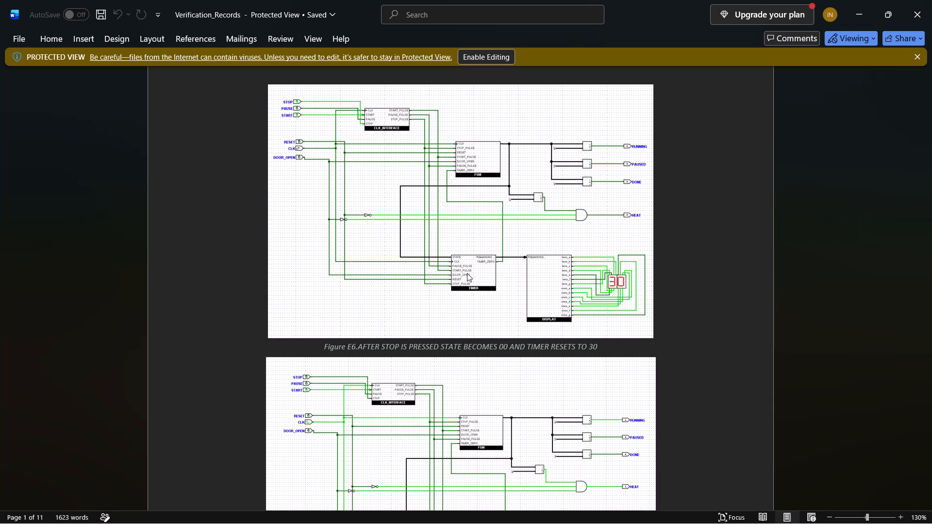
scroll(467, 273, "up", 3, "ctrl")
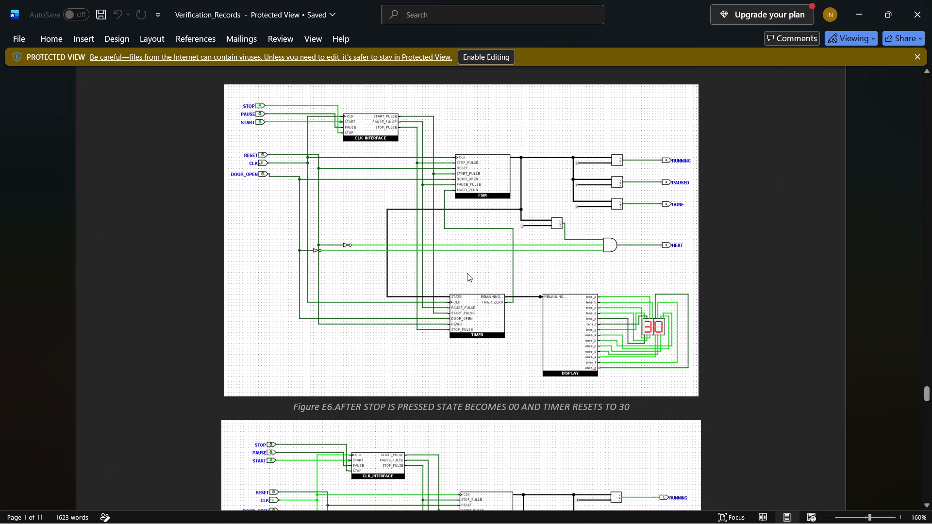
scroll(467, 273, "down", 4)
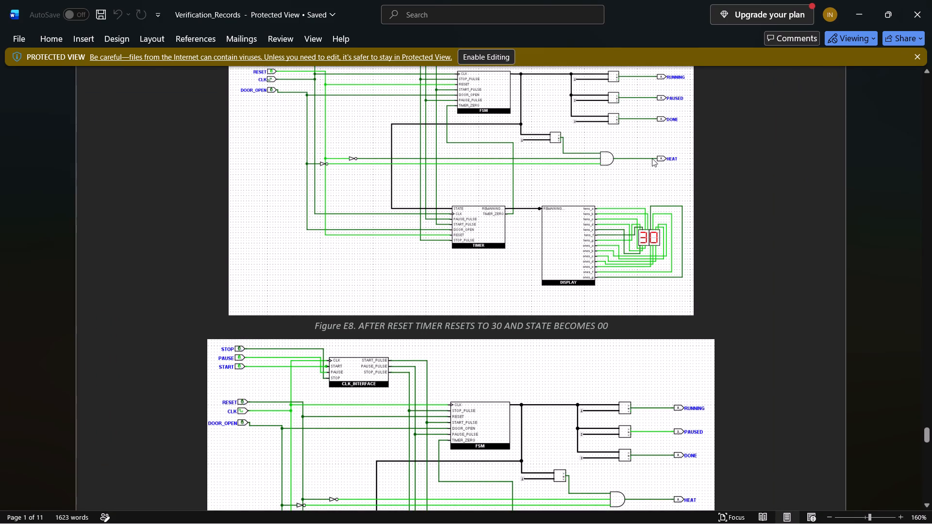
left_click(914, 18)
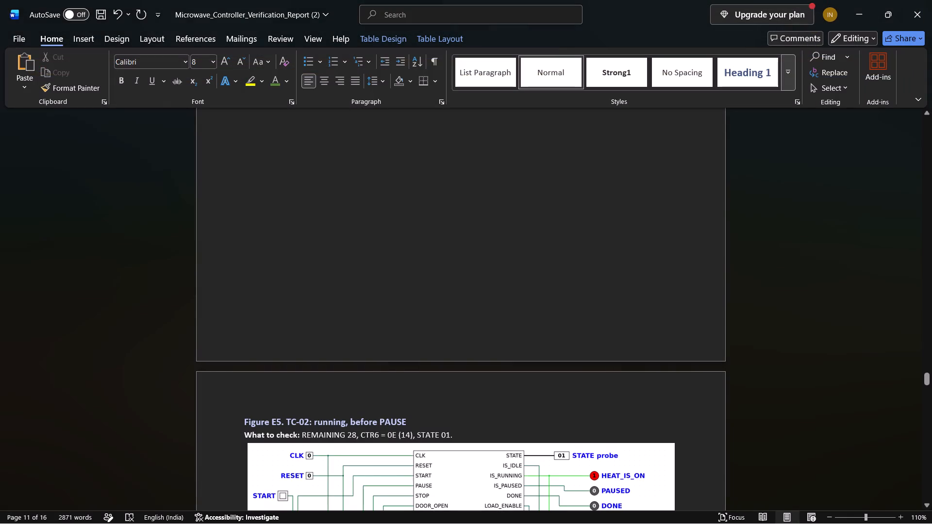
Delete the entire CTR6 (hex) column from the state table under Figure E4.
scroll(531, 313, "down", 1)
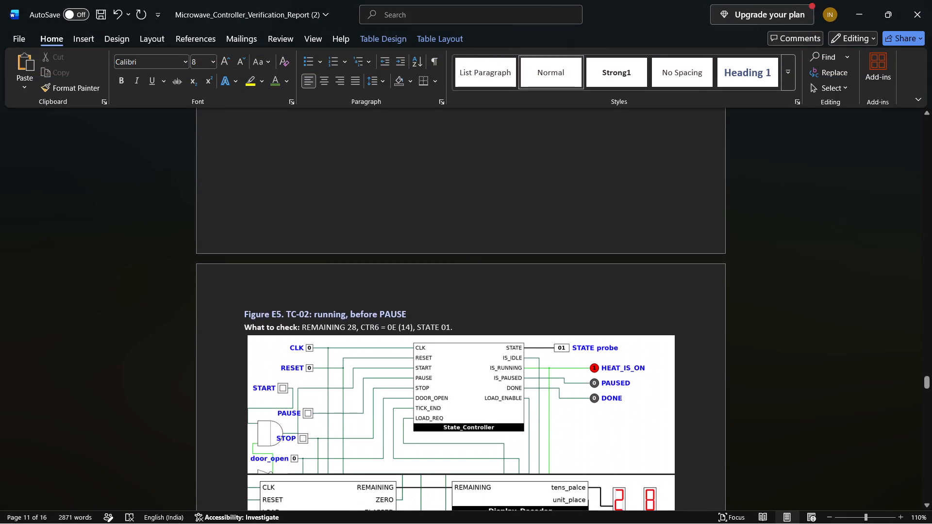
scroll(531, 313, "down", 2)
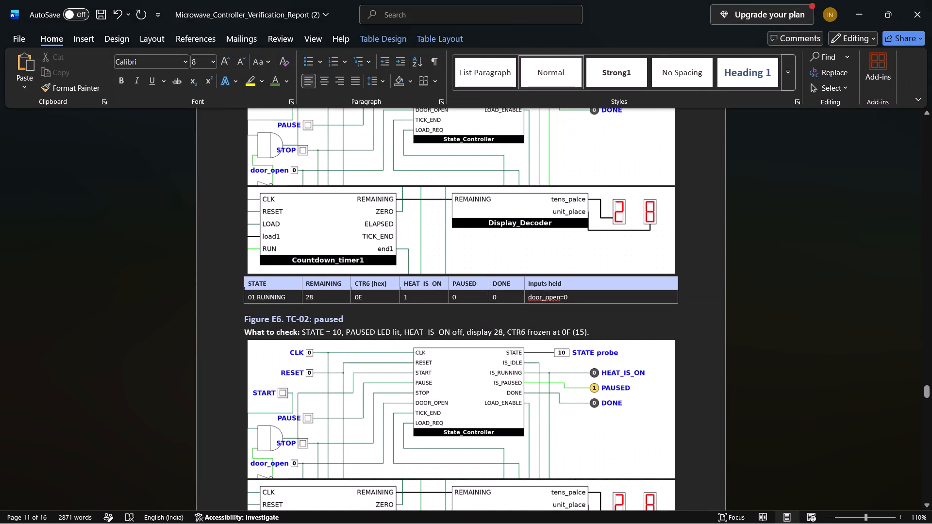
scroll(531, 313, "up", 5)
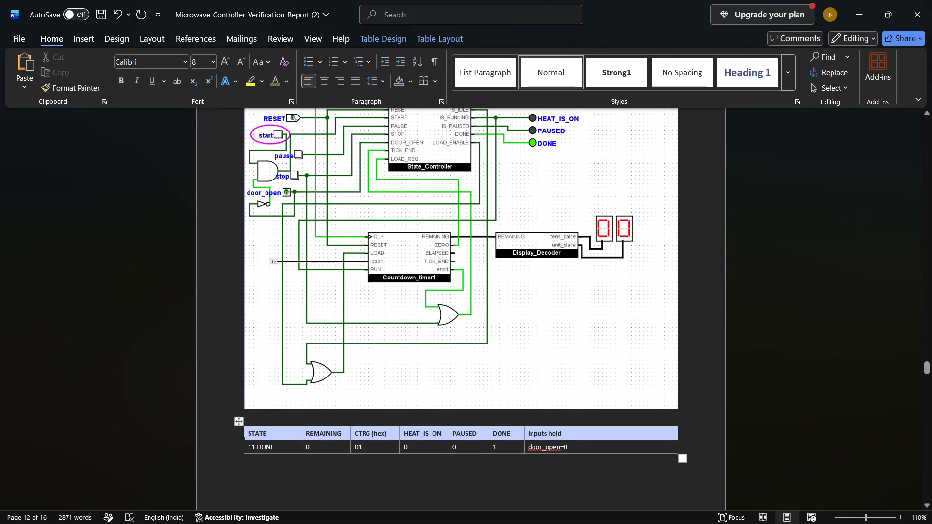
scroll(531, 313, "right", 1)
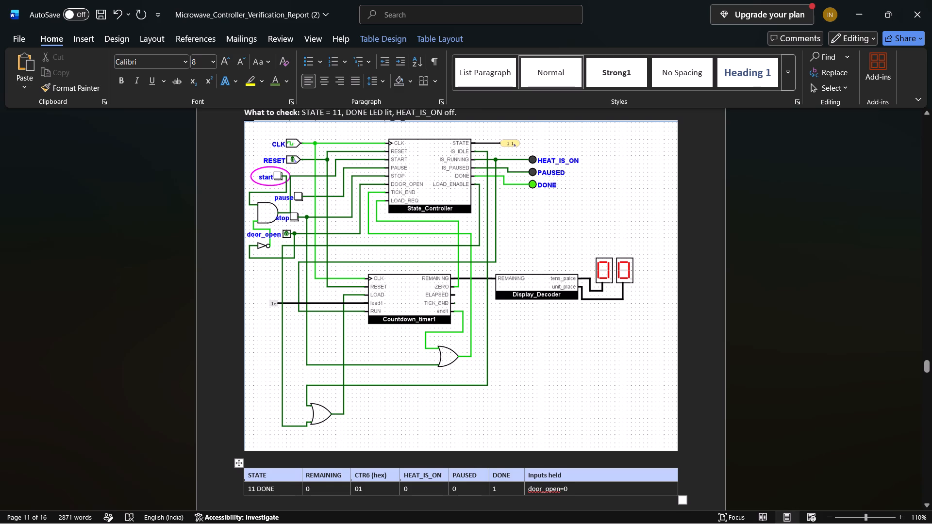
right_click(380, 474)
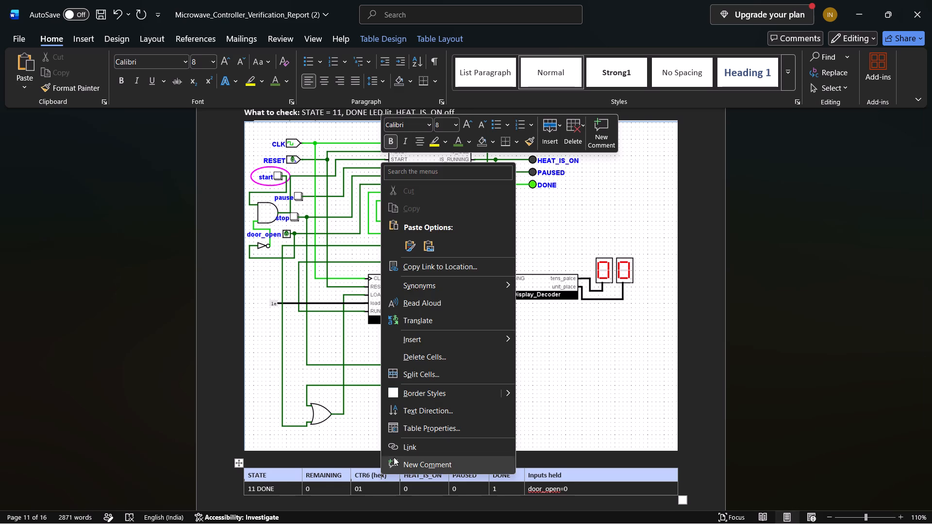
left_click(368, 475)
right_click(368, 475)
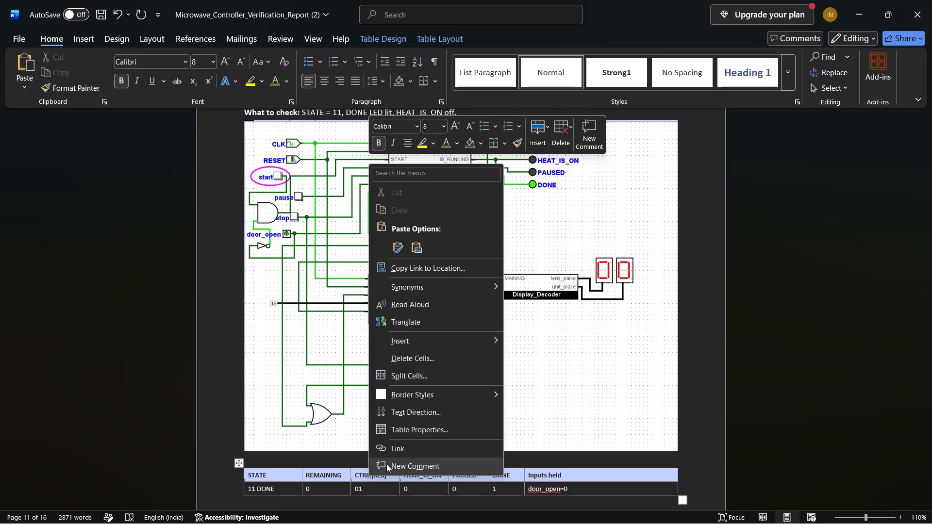
left_click(420, 361)
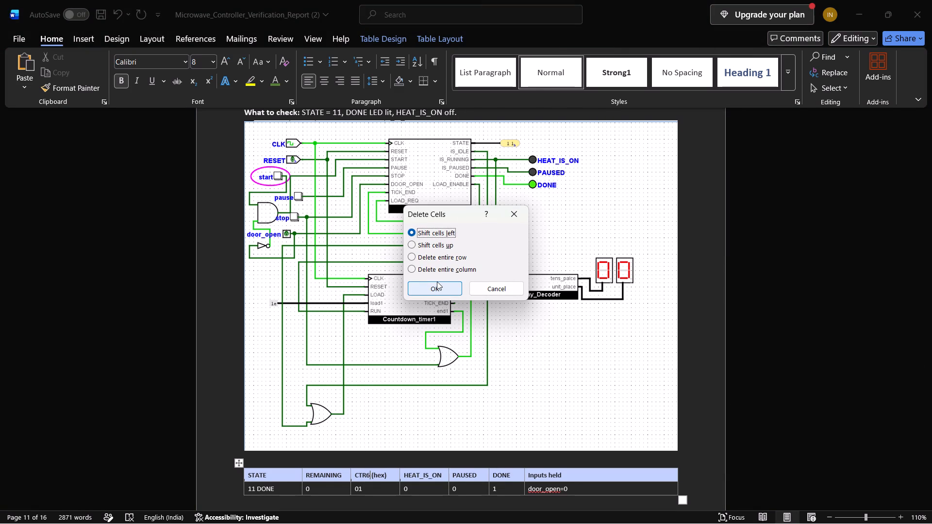
left_click(431, 257)
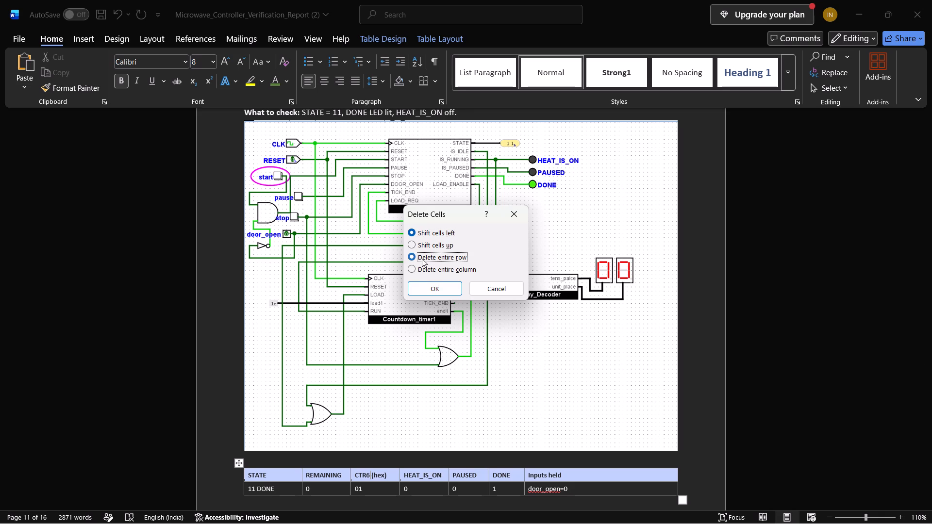
left_click(416, 271)
left_click(429, 288)
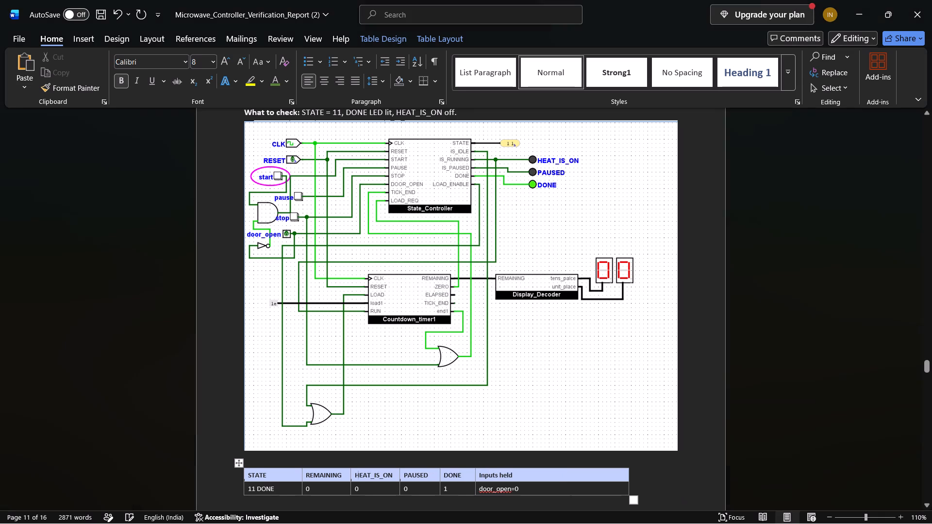
Delete the entire CTR6 (hex) column from the 01 RUNNING table with REMAINING 29, on the page before Figure E4.
scroll(405, 346, "up", 1)
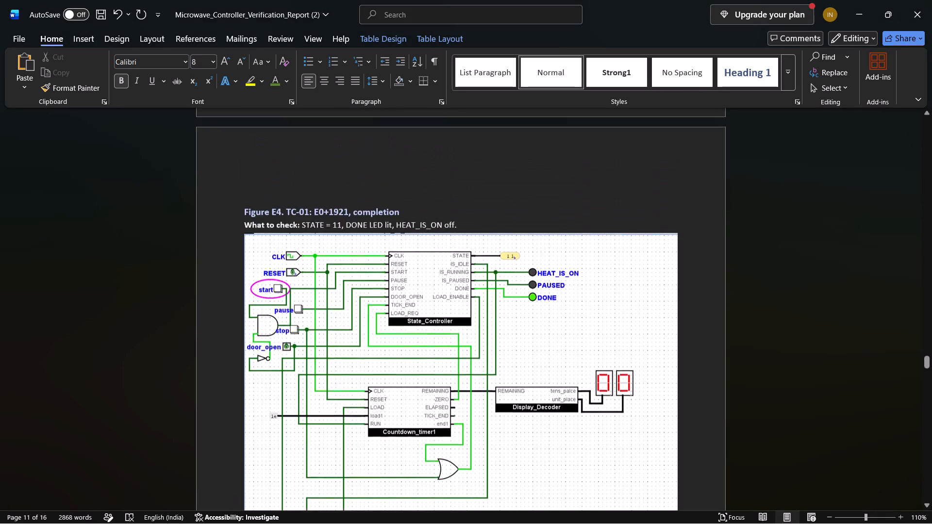
scroll(405, 346, "up", 2)
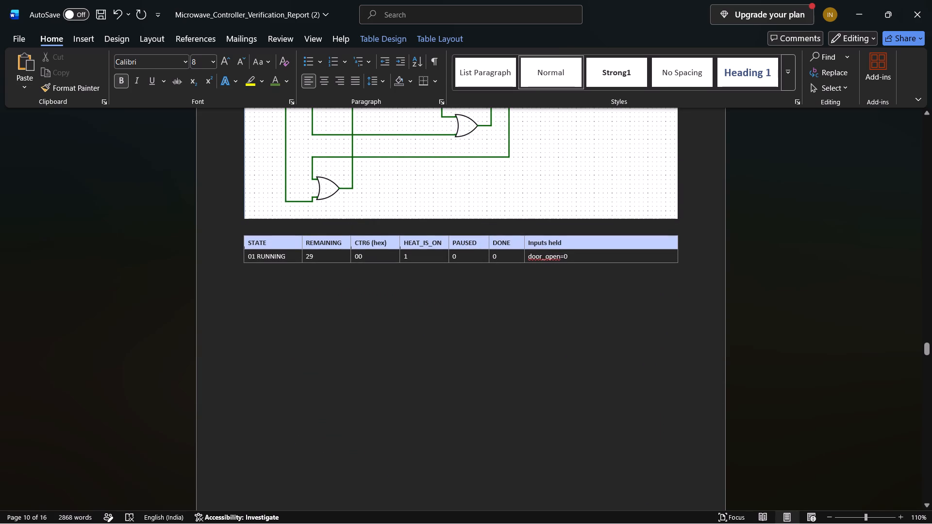
left_click(378, 245)
right_click(378, 245)
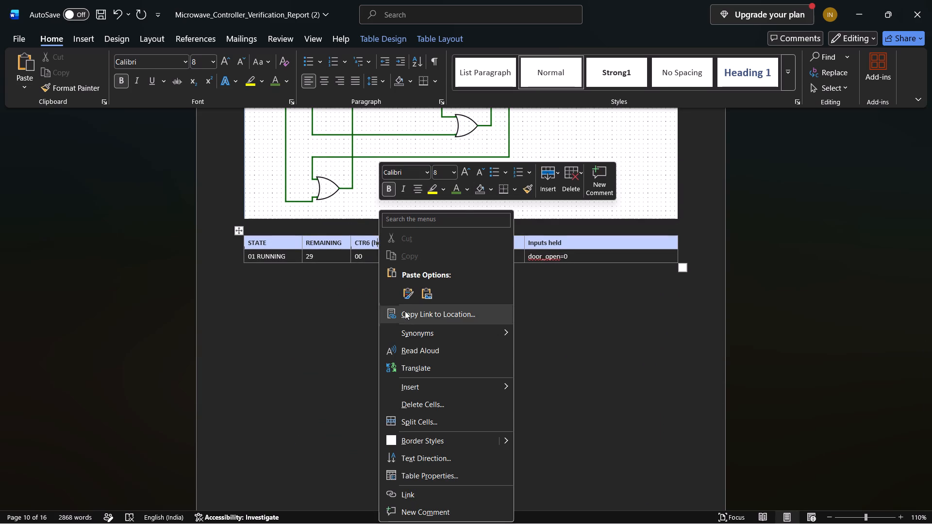
right_click(364, 250)
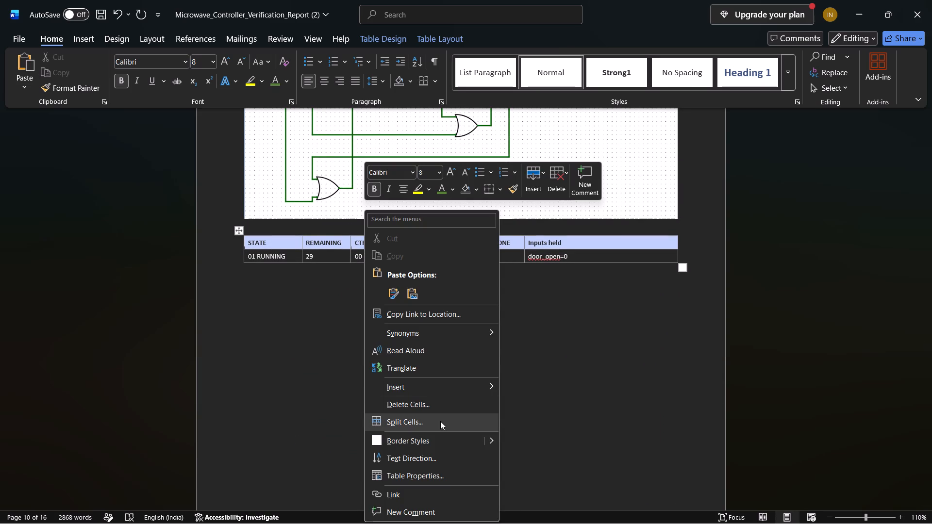
left_click(453, 407)
left_click(443, 256)
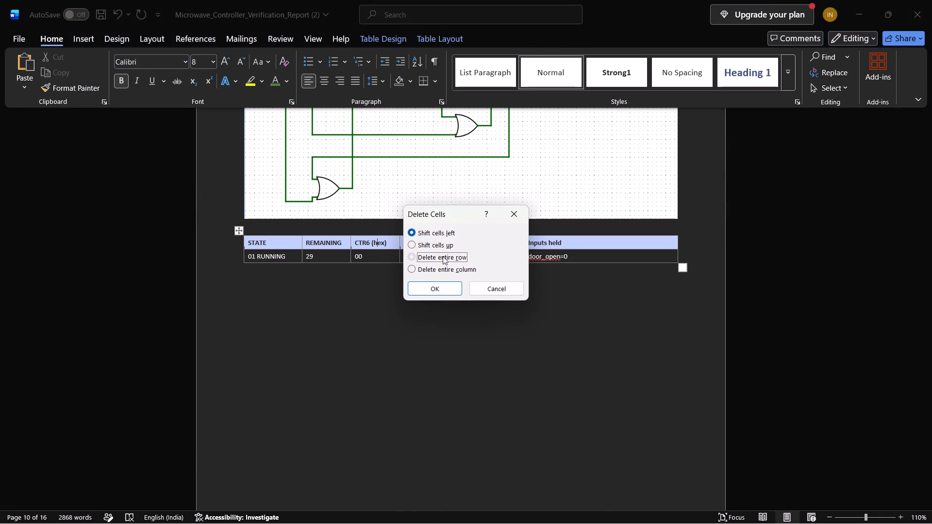
left_click(433, 266)
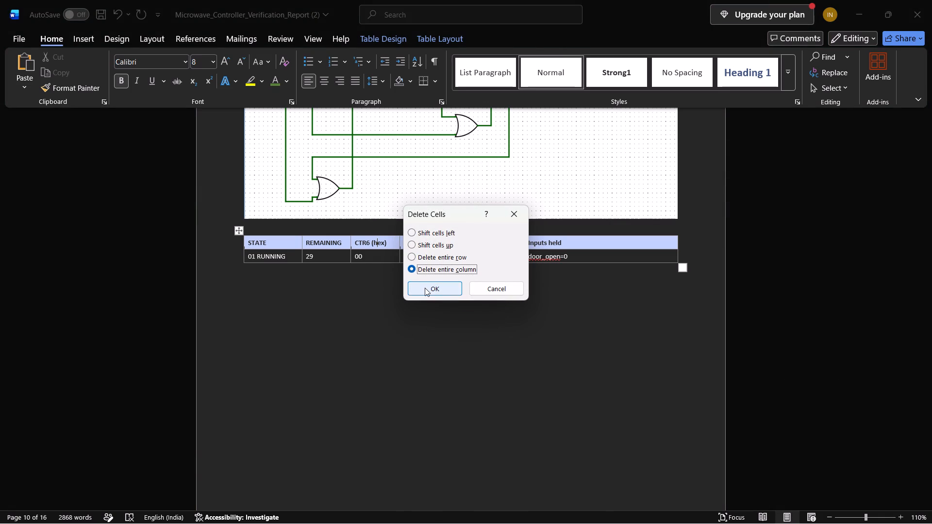
left_click(424, 288)
Delete the entire CTR6 (hex) column from the state table under Figure E1.
scroll(424, 288, "up", 2)
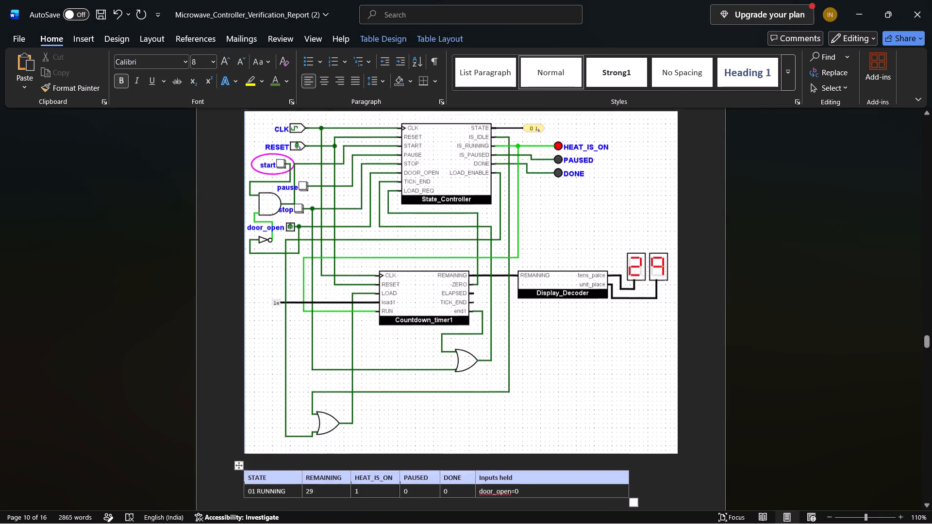
scroll(424, 288, "up", 1)
right_click(368, 224)
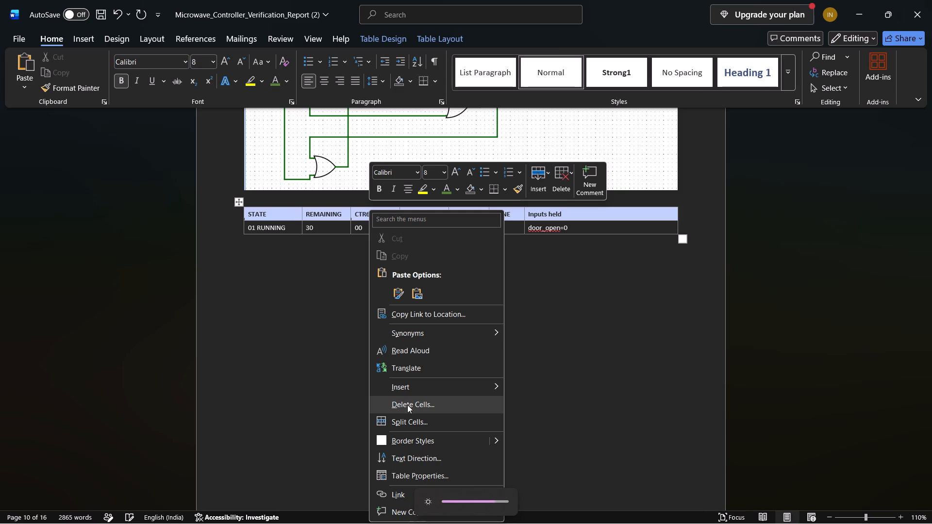
left_click(407, 405)
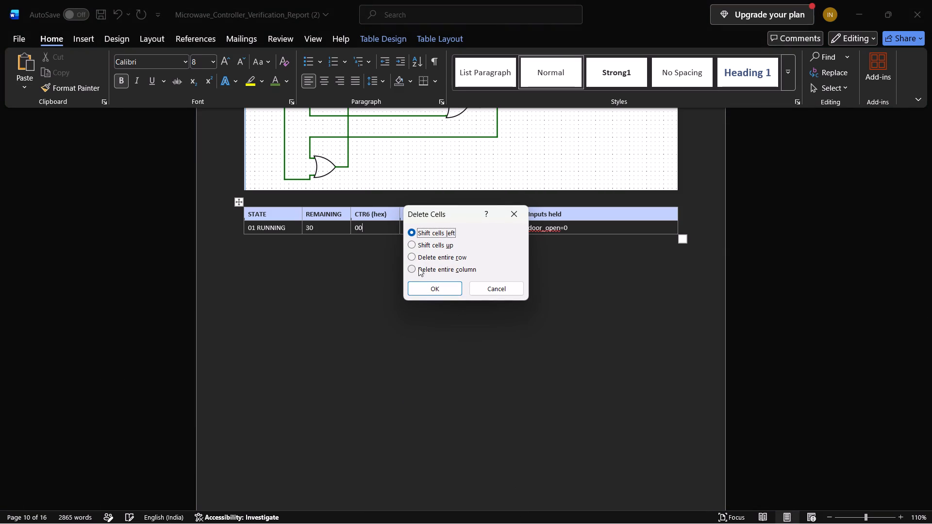
left_click(418, 268)
left_click(427, 284)
Check the start of section 7, Screenshot evidence, and Figure E0 for any state table above Figure E1.
scroll(375, 311, "up", 1)
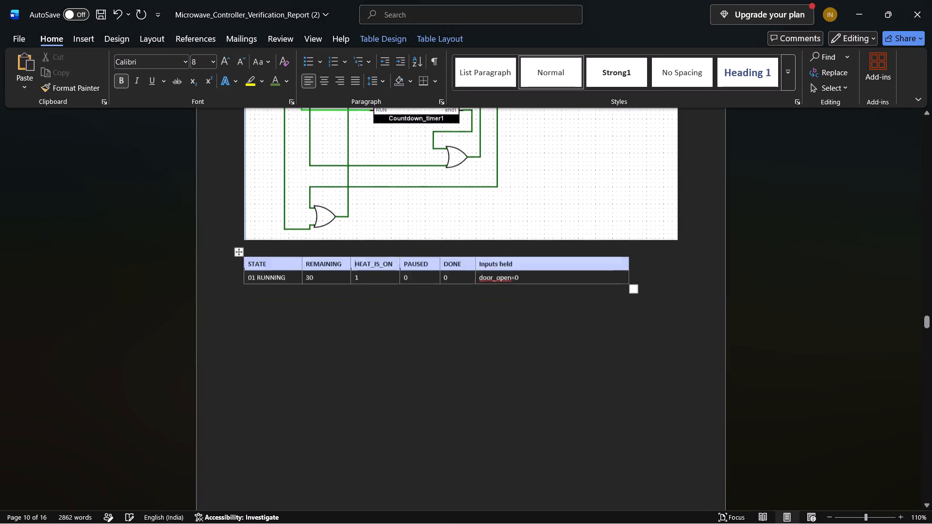
scroll(375, 311, "up", 3)
scroll(375, 311, "down", 1)
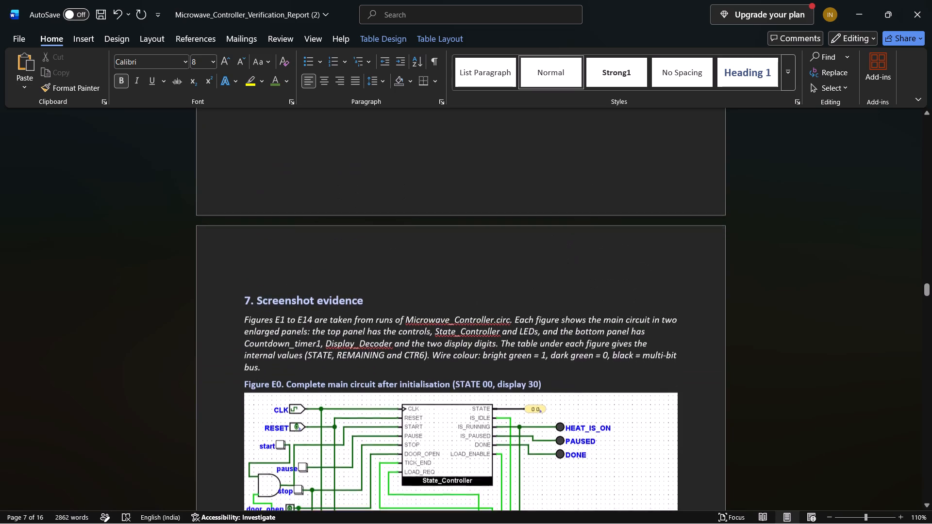
scroll(375, 311, "down", 1)
scroll(375, 311, "up", 1)
scroll(375, 311, "down", 2)
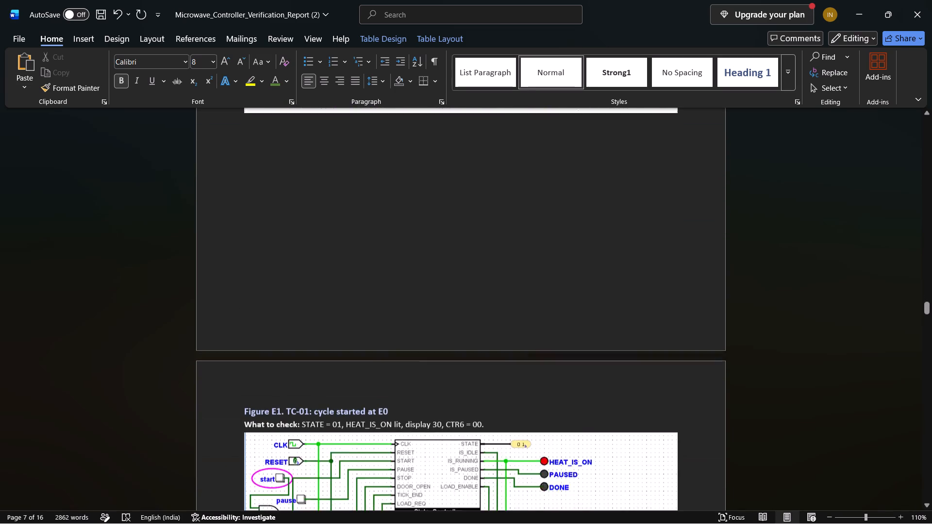
scroll(375, 311, "down", 1)
scroll(375, 311, "up", 2)
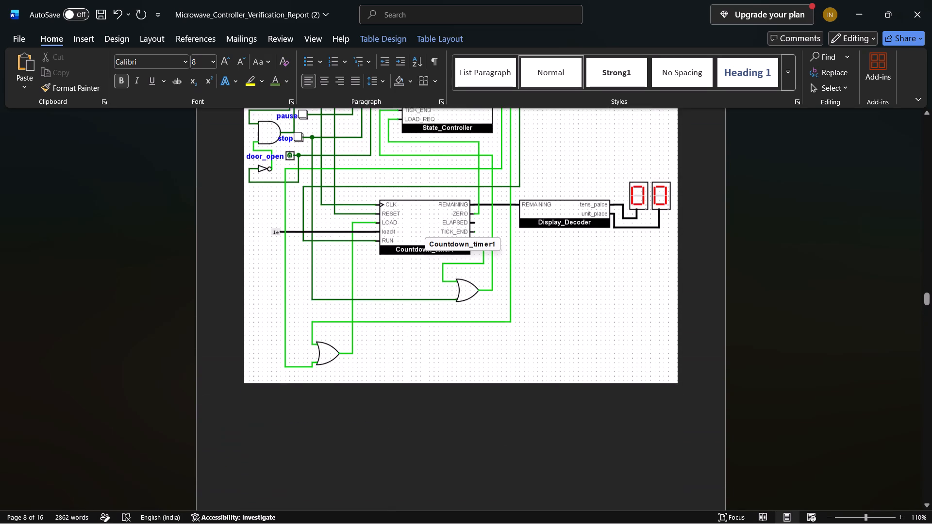
scroll(375, 311, "up", 1)
right_click(375, 311)
scroll(375, 311, "up", 1)
scroll(375, 311, "down", 3)
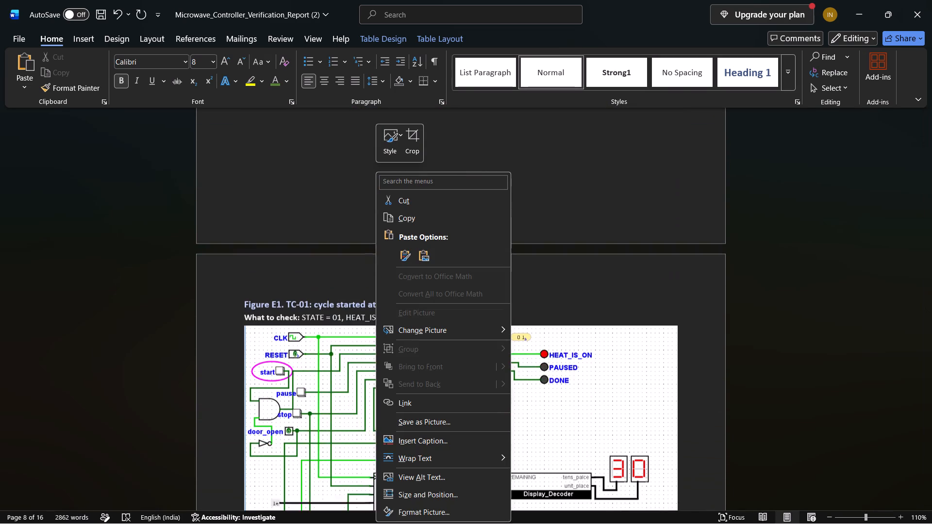
left_click(618, 180)
Review the pictures and state tables from Figure E1 to Figure E5, including Figure E5's "What to check" line.
scroll(527, 213, "down", 2)
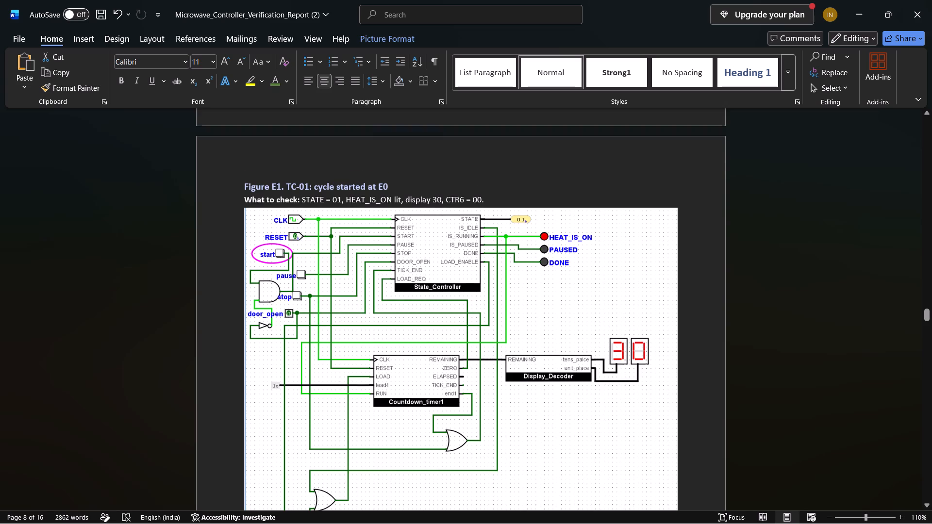
scroll(527, 213, "down", 2)
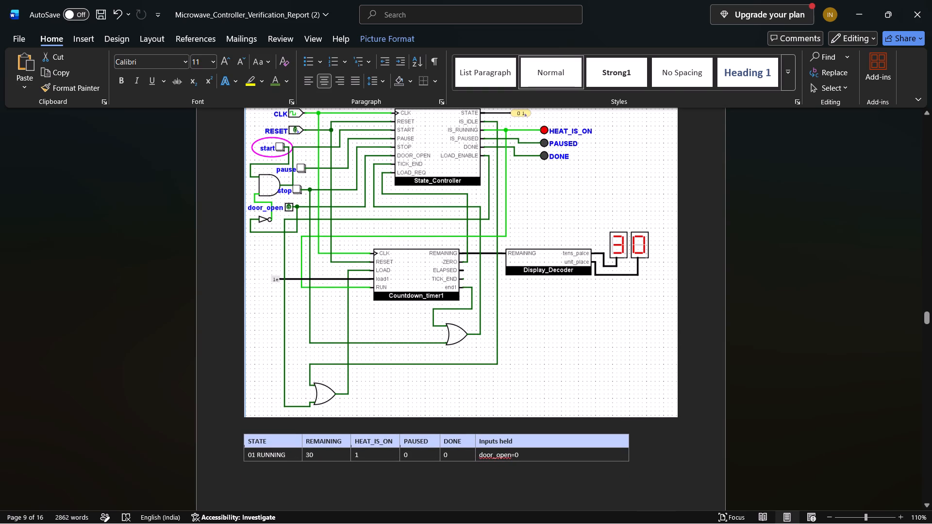
scroll(471, 278, "down", 4)
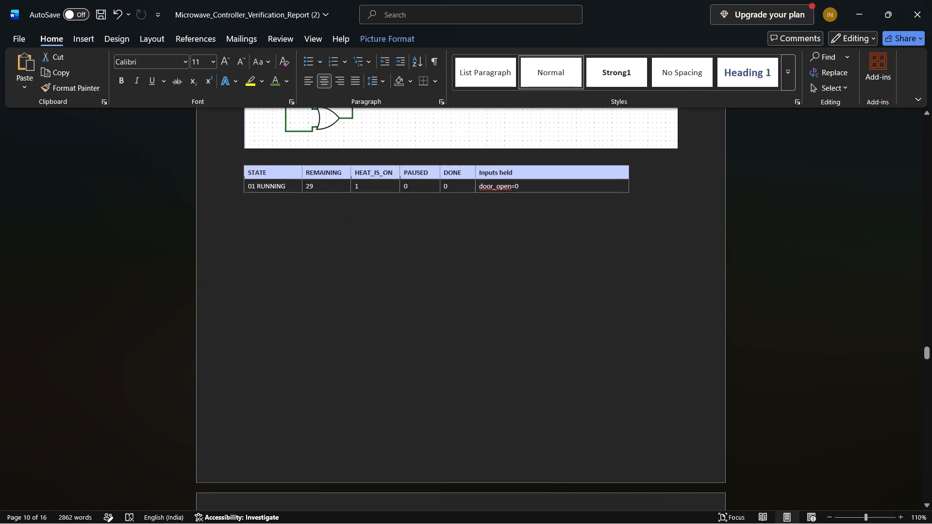
scroll(471, 278, "down", 3)
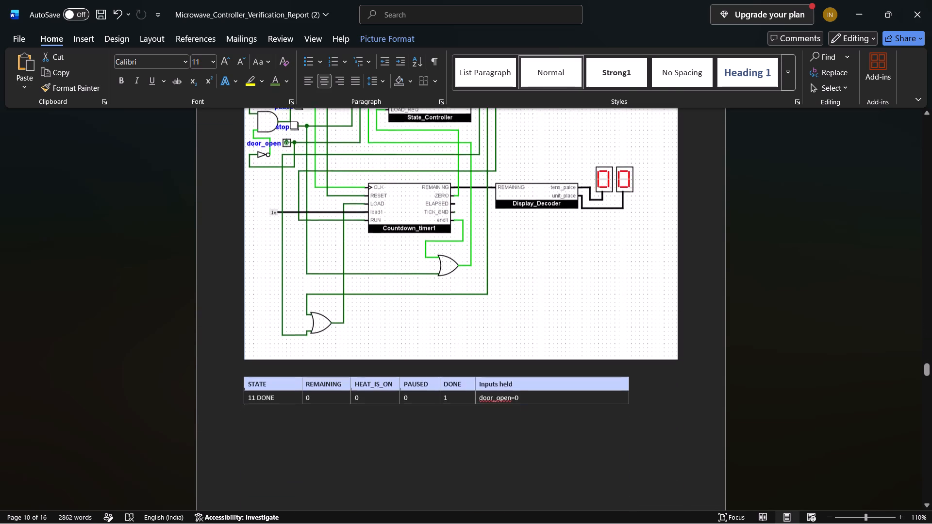
scroll(471, 278, "down", 4)
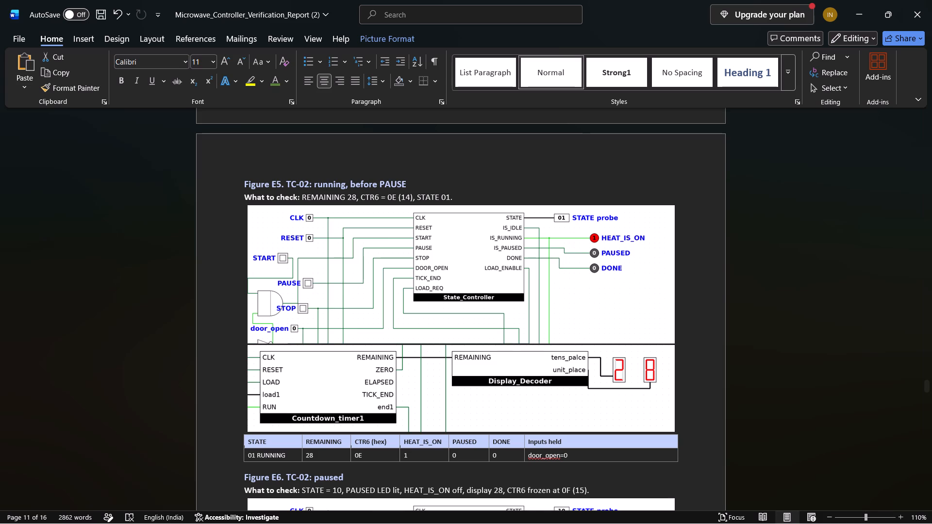
Review the pictures, "What to check" lines and state tables from Figure E4 to Figure E6.
scroll(471, 278, "down", 1)
scroll(471, 278, "up", 3)
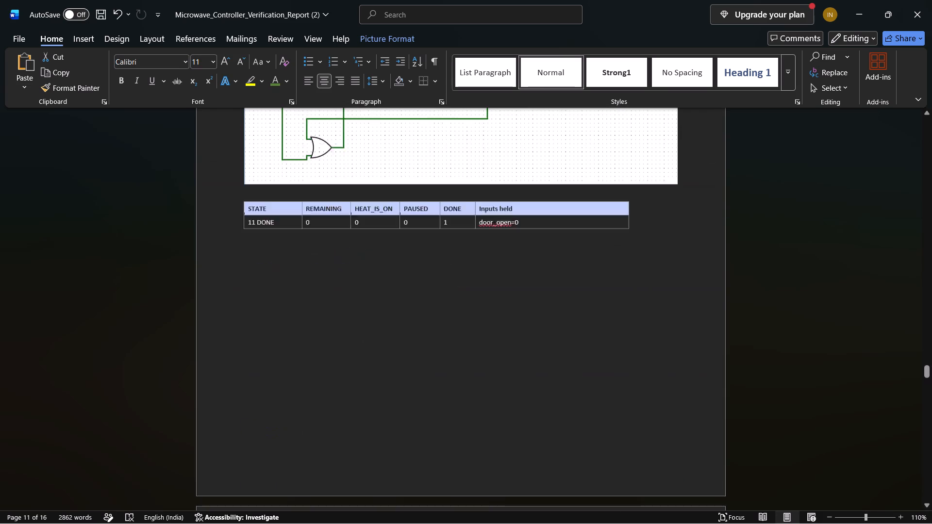
scroll(471, 278, "up", 2)
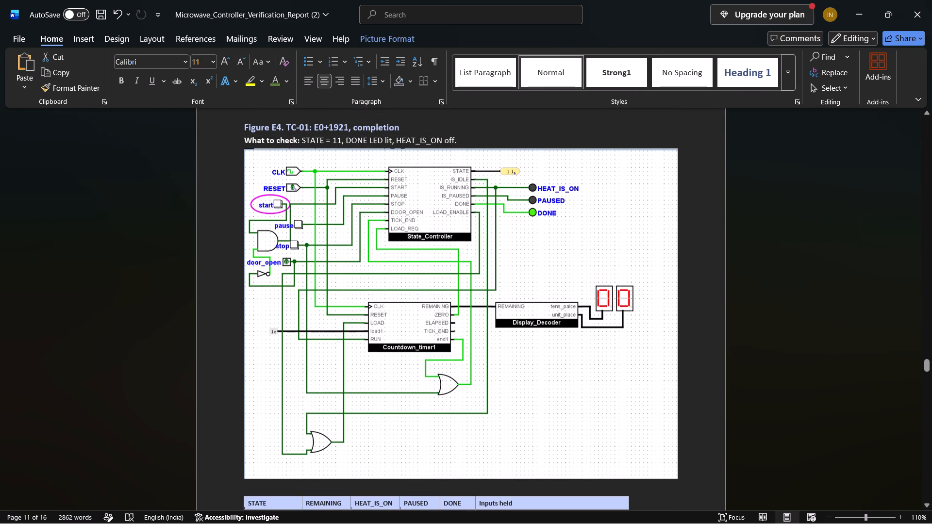
scroll(471, 278, "up", 1)
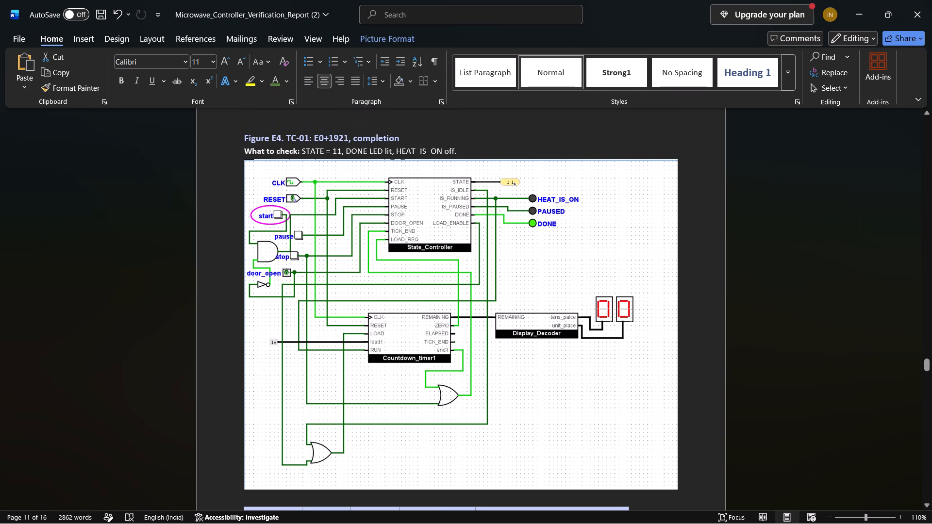
scroll(471, 278, "down", 2)
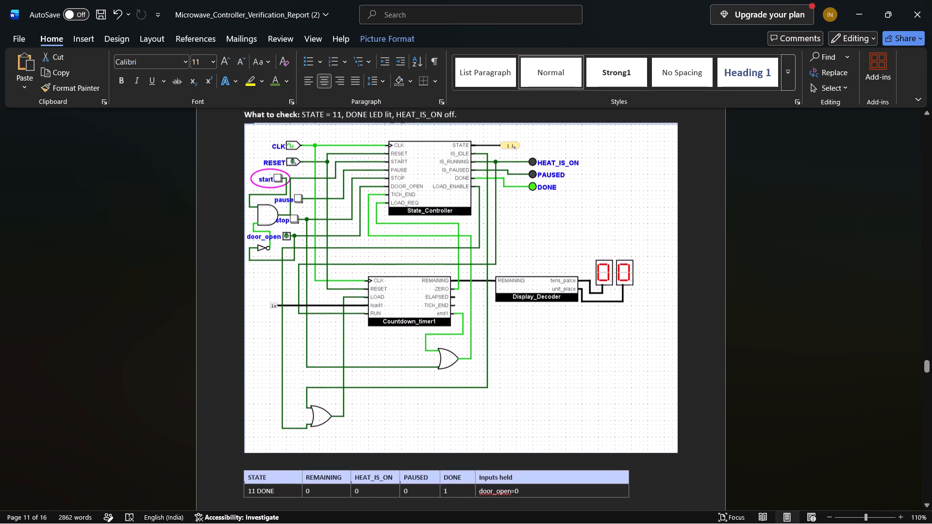
scroll(471, 278, "down", 1)
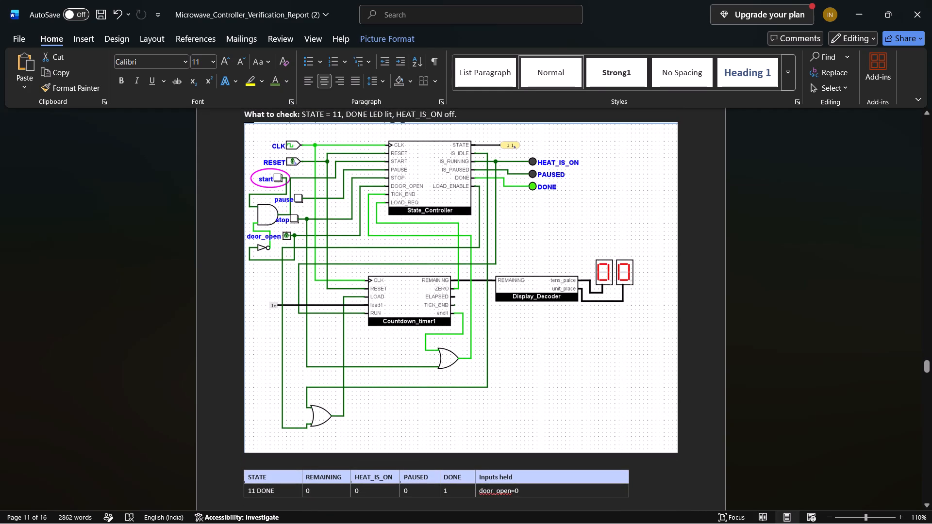
scroll(471, 278, "down", 4)
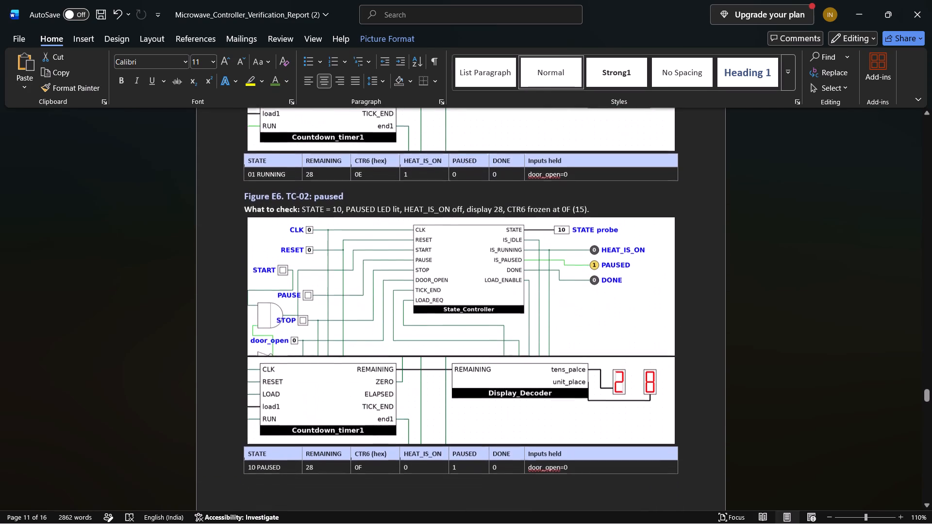
scroll(471, 278, "down", 1)
scroll(471, 278, "up", 3)
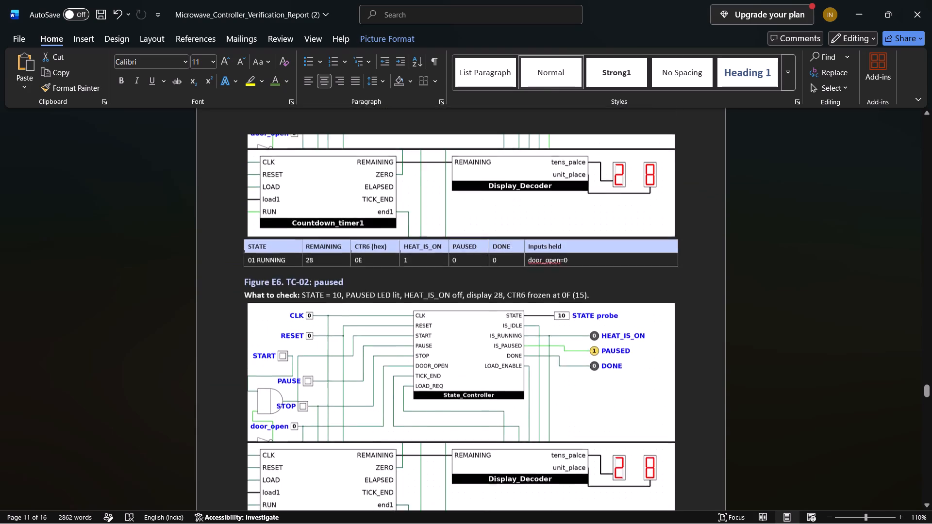
scroll(471, 278, "up", 2)
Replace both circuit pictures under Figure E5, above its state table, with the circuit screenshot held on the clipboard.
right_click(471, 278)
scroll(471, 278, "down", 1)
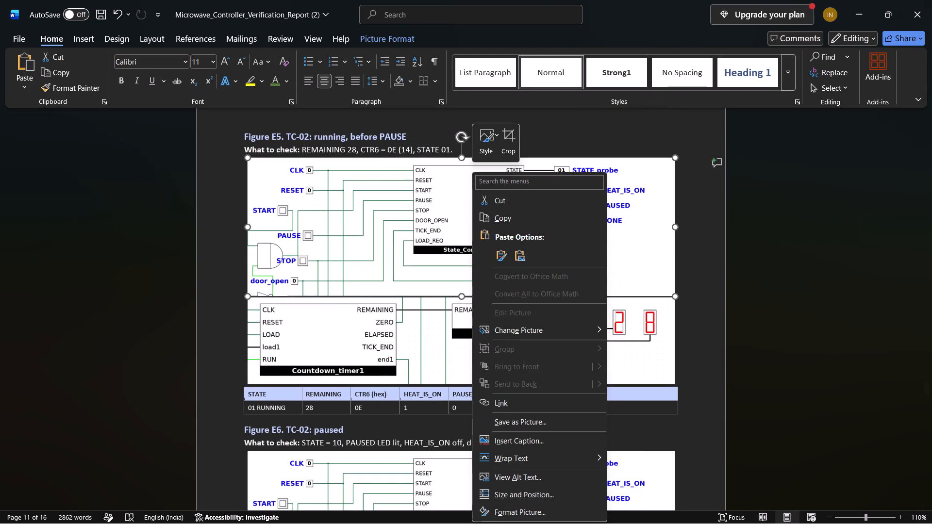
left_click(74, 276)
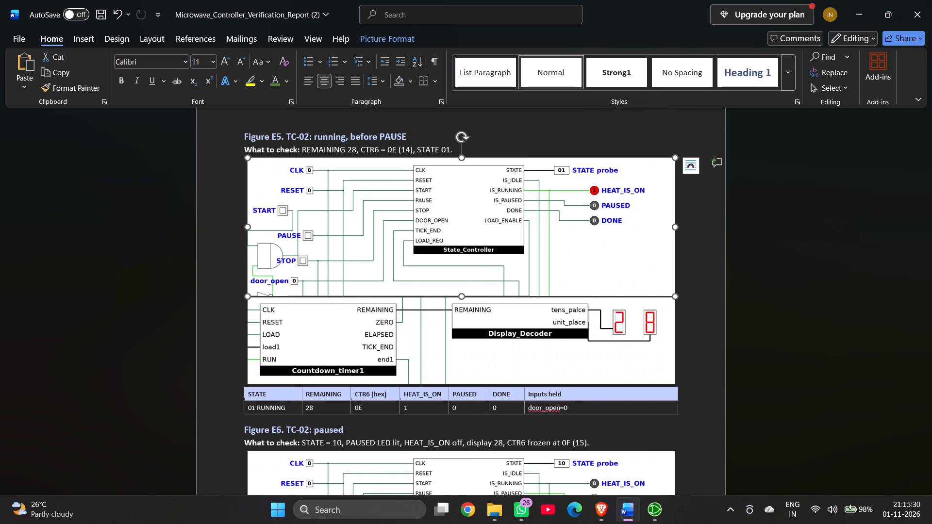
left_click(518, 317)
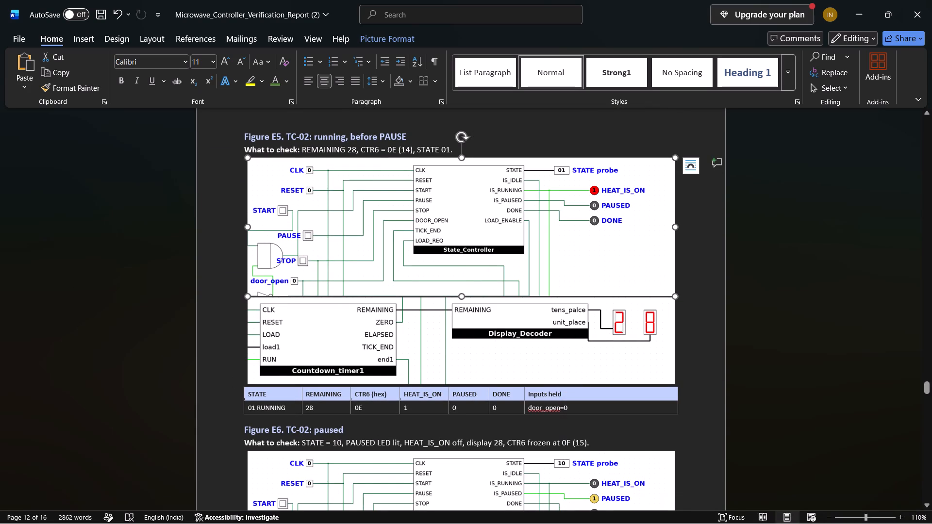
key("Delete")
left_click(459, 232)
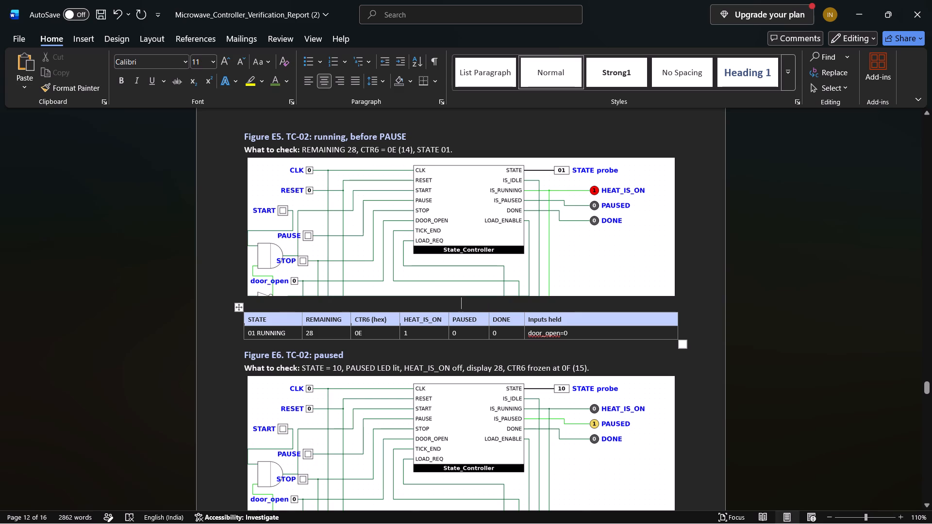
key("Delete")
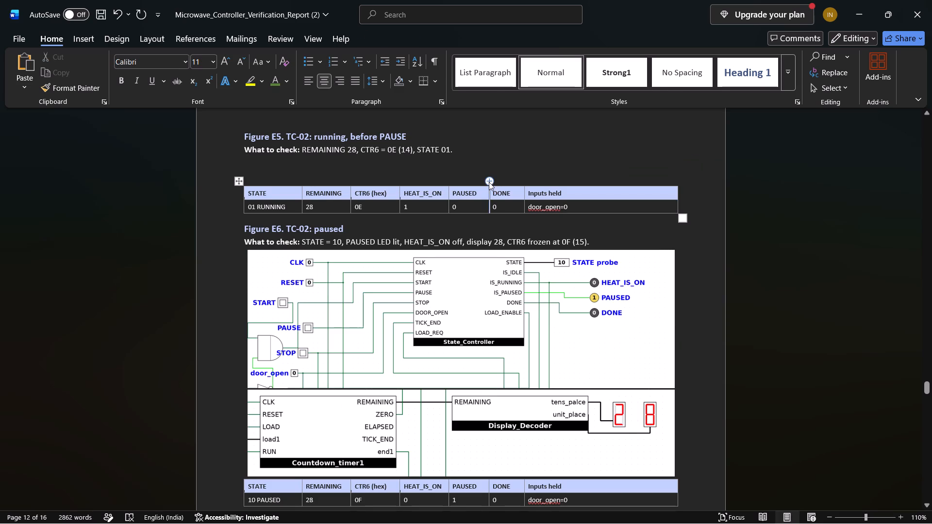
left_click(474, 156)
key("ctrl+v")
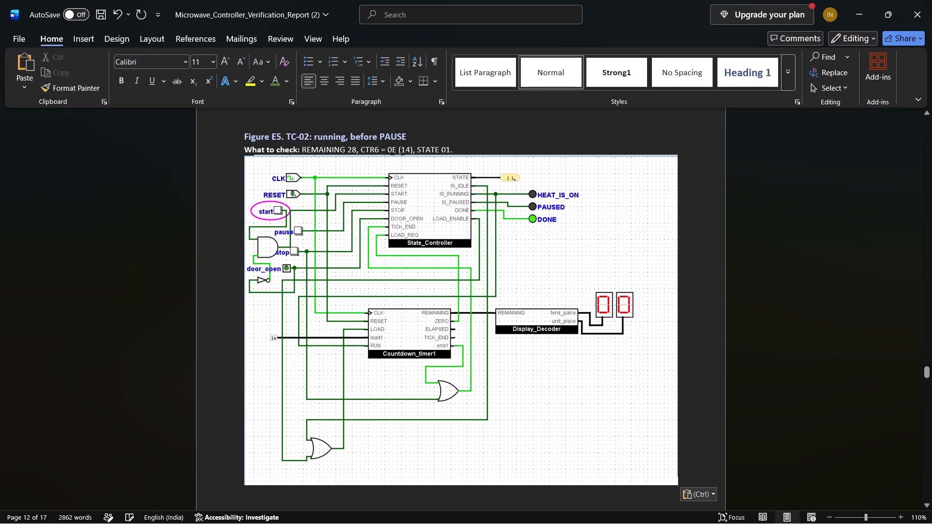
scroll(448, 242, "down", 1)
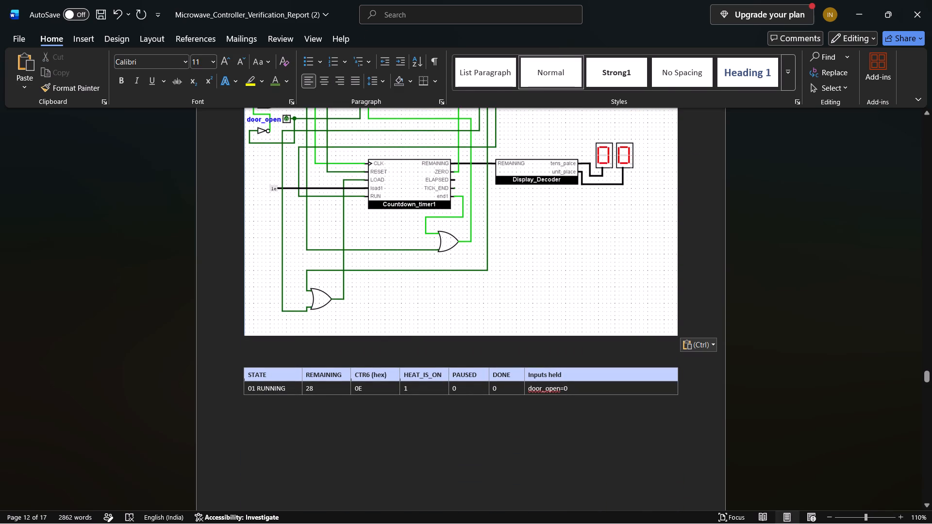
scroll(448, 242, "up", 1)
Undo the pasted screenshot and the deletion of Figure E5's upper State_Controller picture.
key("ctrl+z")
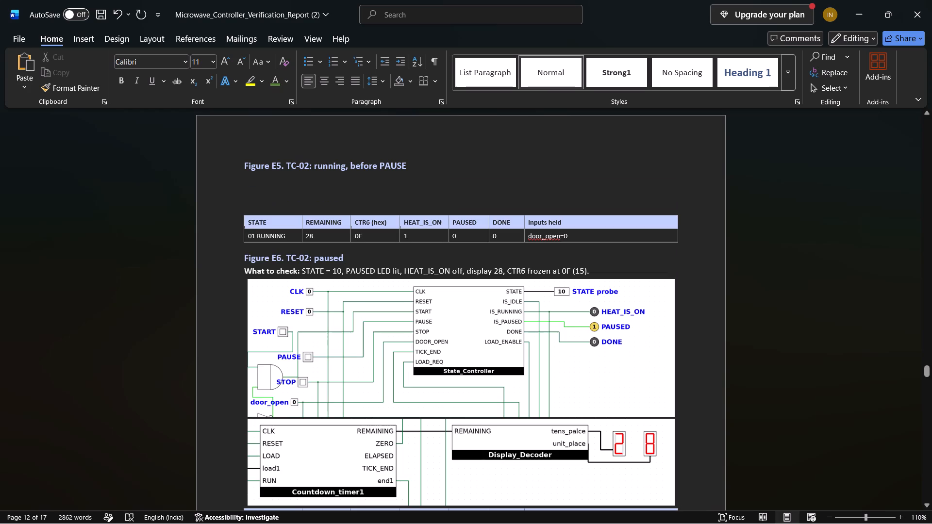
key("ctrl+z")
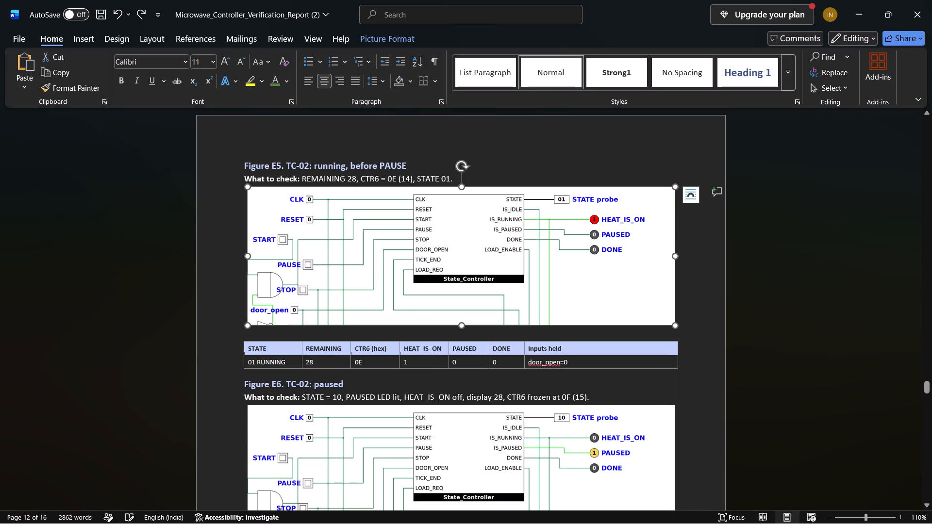
Close the WhatsApp and File Explorer windows and return to the verification report in Word.
key("alt+Tab")
key("alt+Tab")
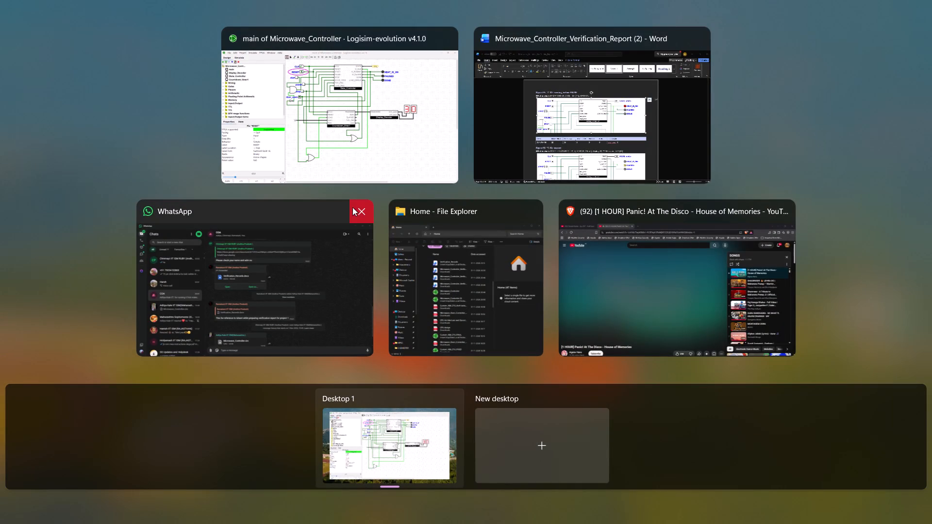
left_click(363, 213)
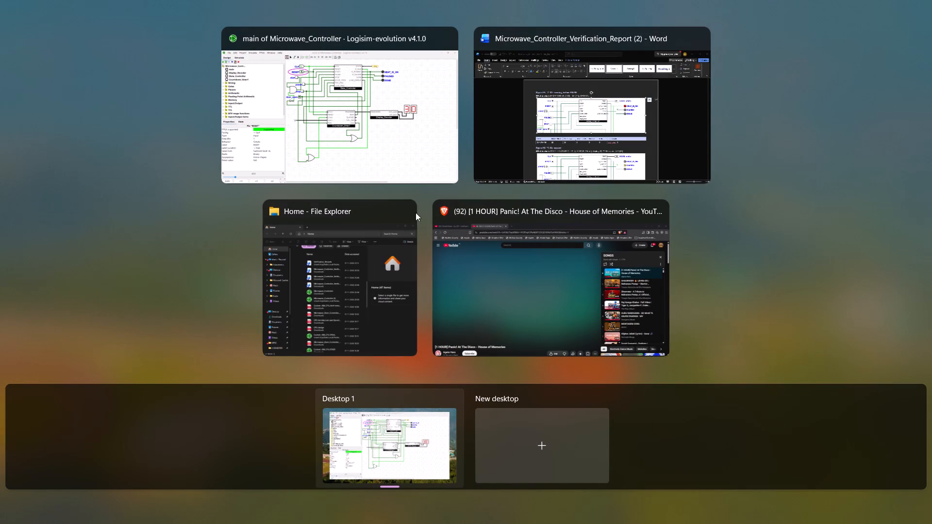
left_click(409, 212)
left_click(549, 140)
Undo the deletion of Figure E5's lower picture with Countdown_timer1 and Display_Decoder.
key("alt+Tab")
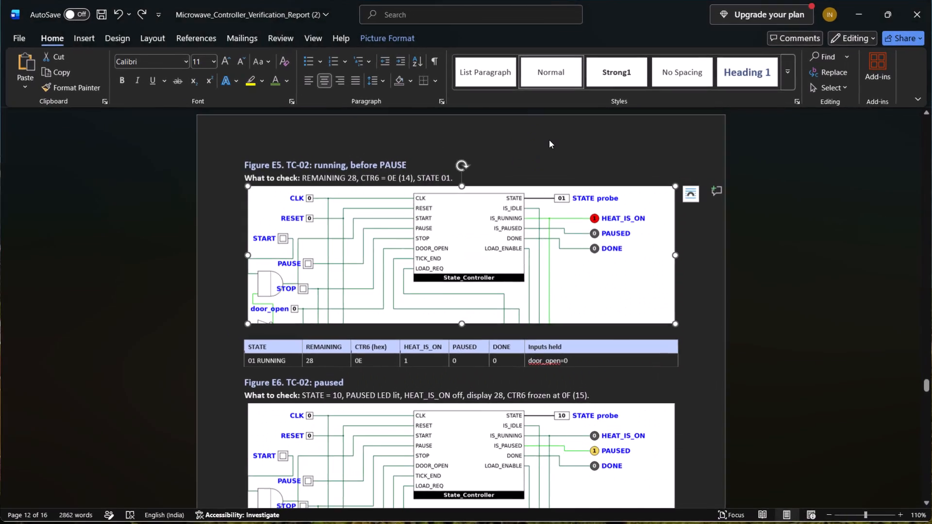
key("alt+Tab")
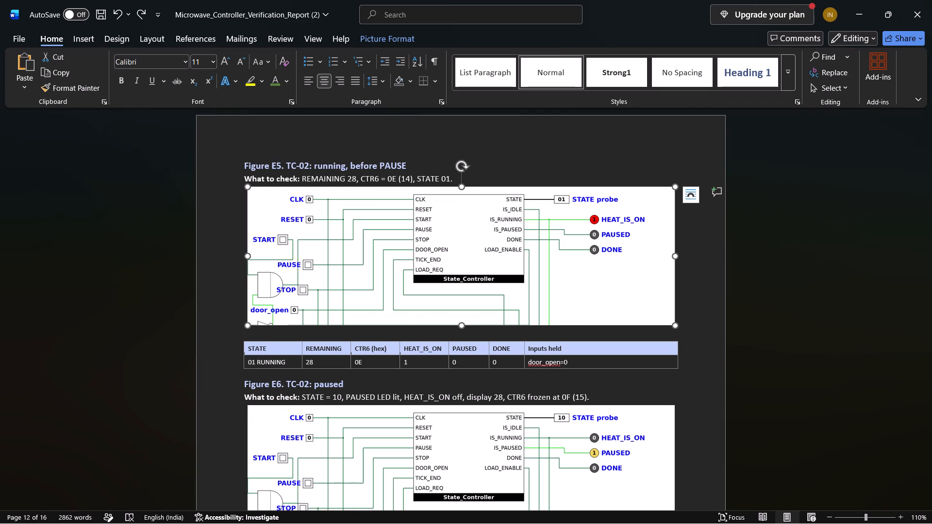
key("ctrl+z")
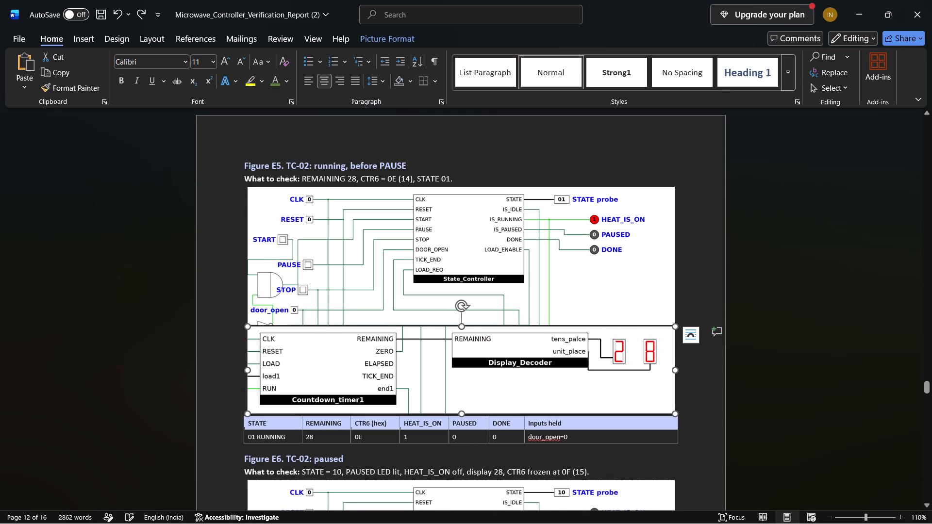
Switch to Logisim-evolution, start the microwave countdown, and capture the whole main circuit running with the display at 28.
key("alt+Tab")
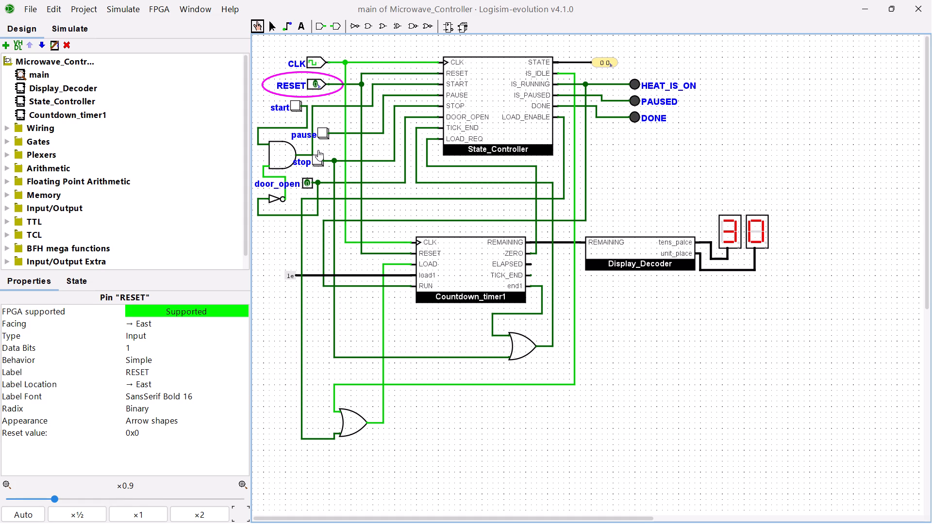
left_click(298, 103)
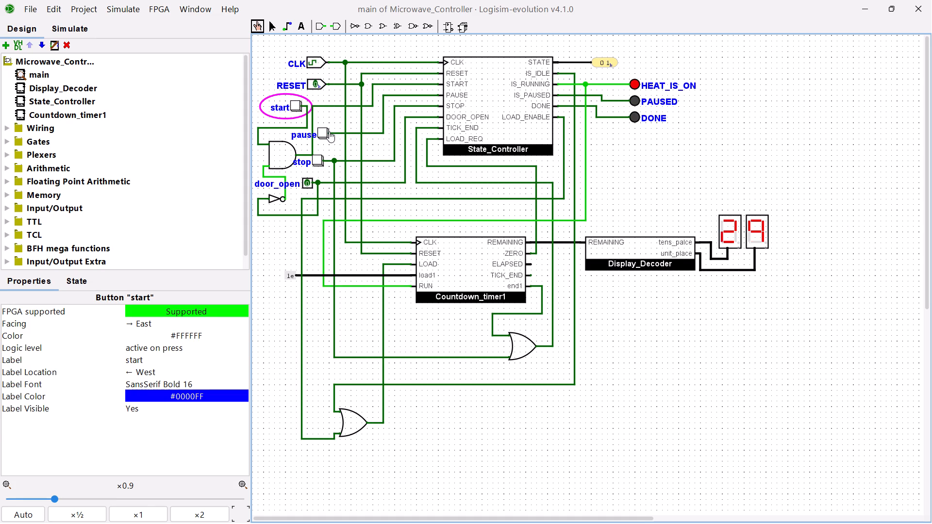
key("Print")
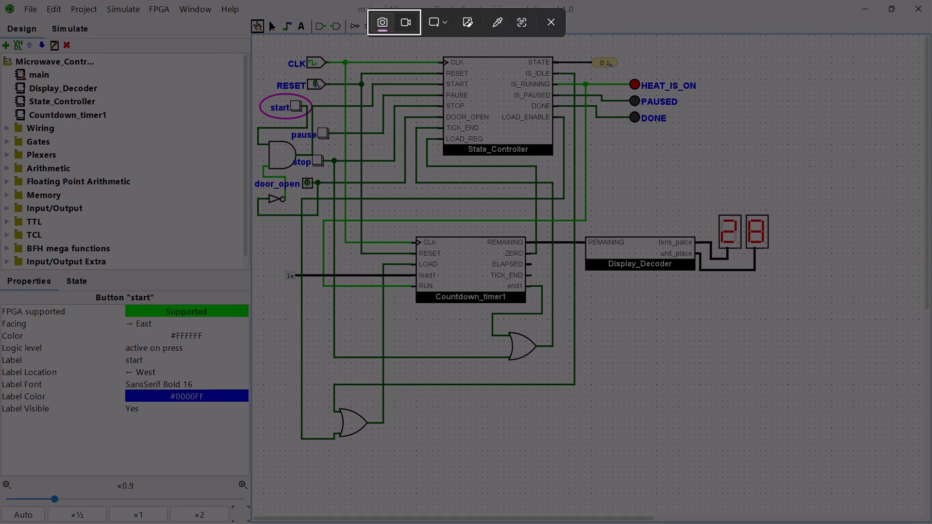
left_click_drag(254, 47, 832, 436)
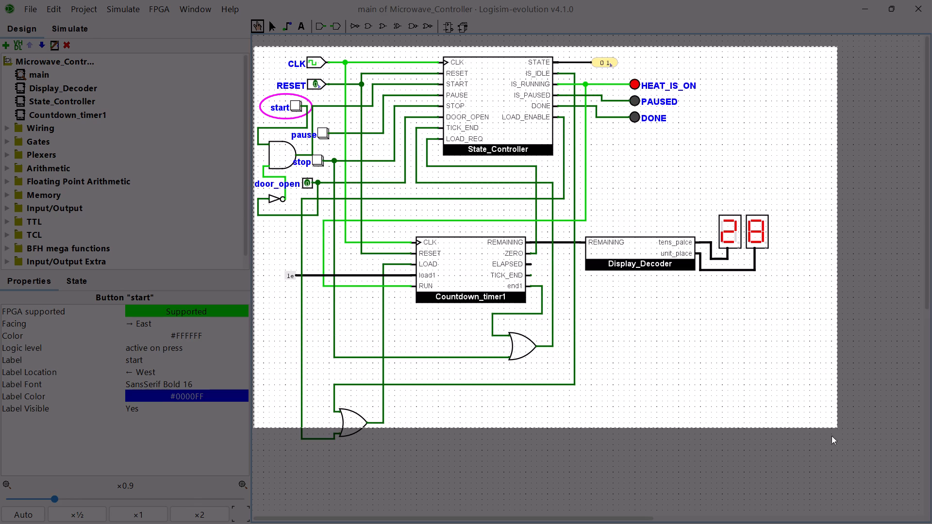
left_click_drag(832, 436, 826, 455)
In the Word report, replace both old pictures under Figure E5 with the captured running-state screenshot.
key("alt+Tab")
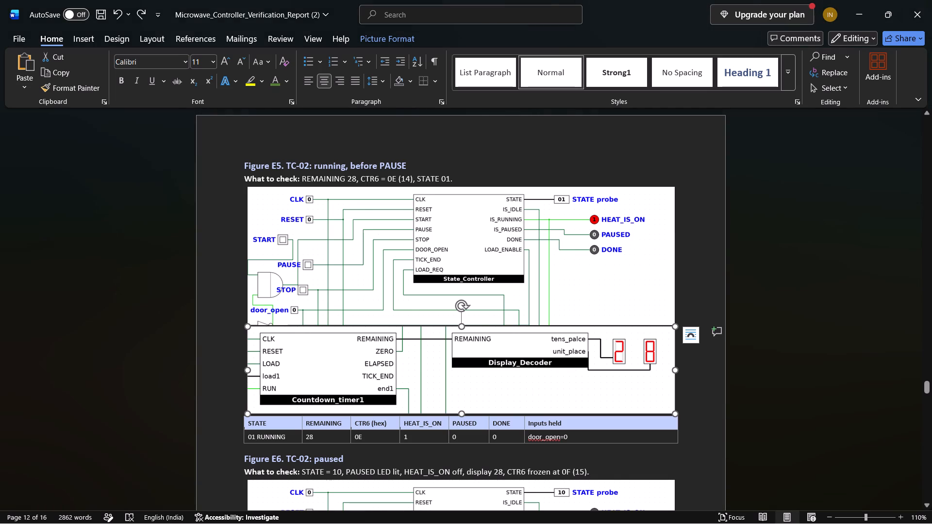
key("Delete")
left_click(535, 277)
key("Delete")
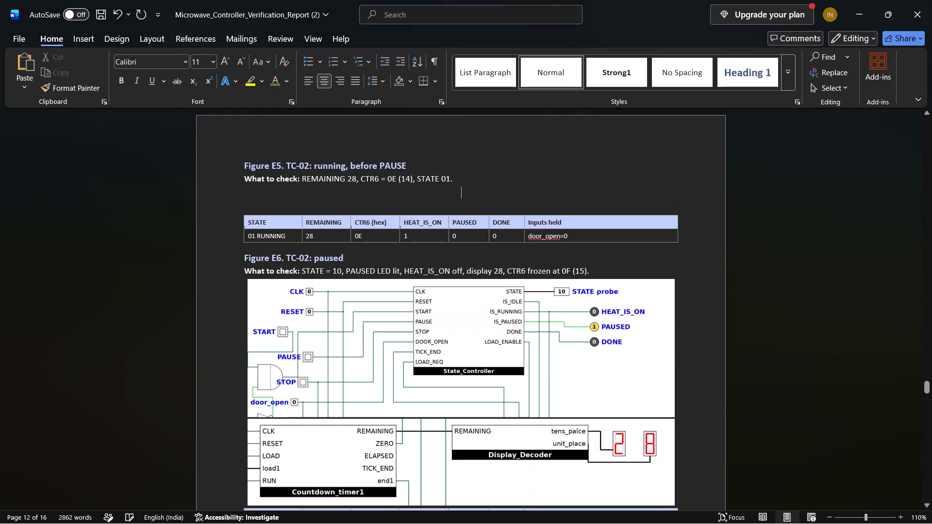
key("ctrl+v")
scroll(535, 277, "down", 1)
scroll(535, 277, "up", 1)
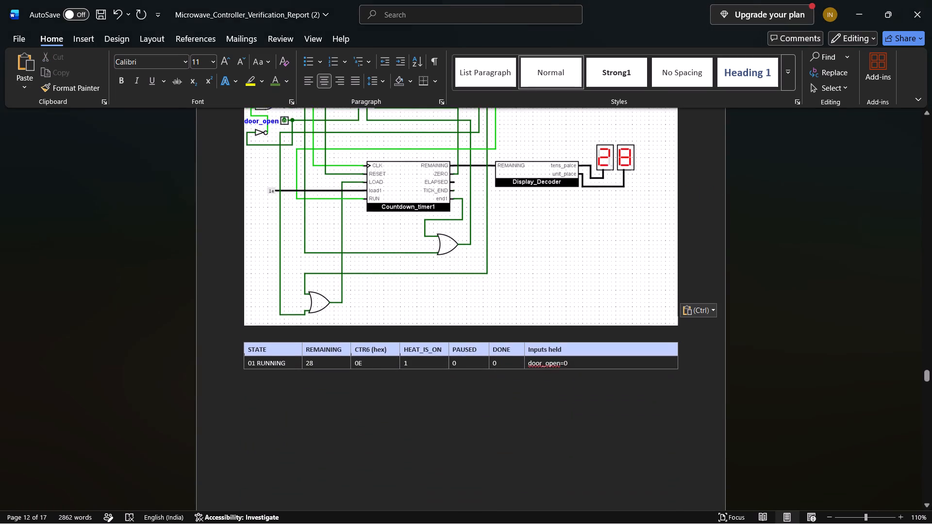
scroll(535, 277, "up", 3)
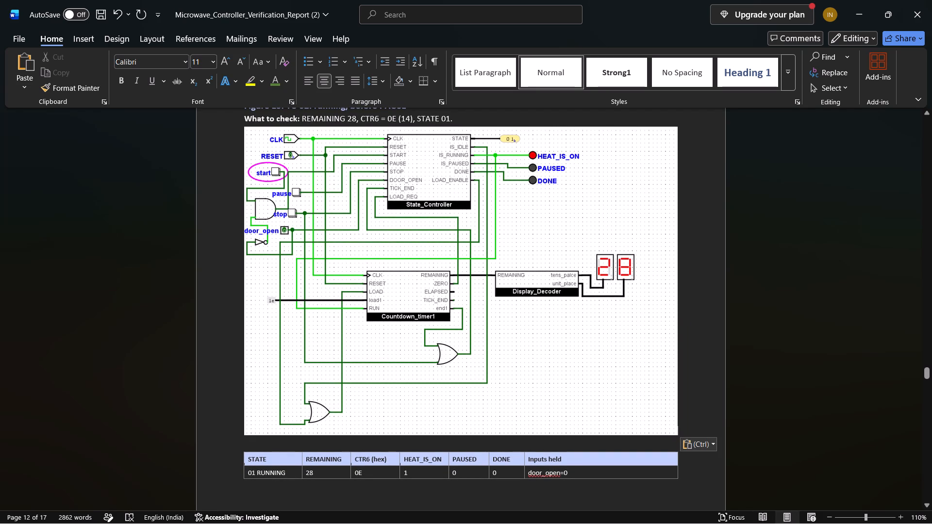
Delete the entire CTR6 (hex) column from the state table under Figure E5.
left_click(376, 459)
right_click(376, 459)
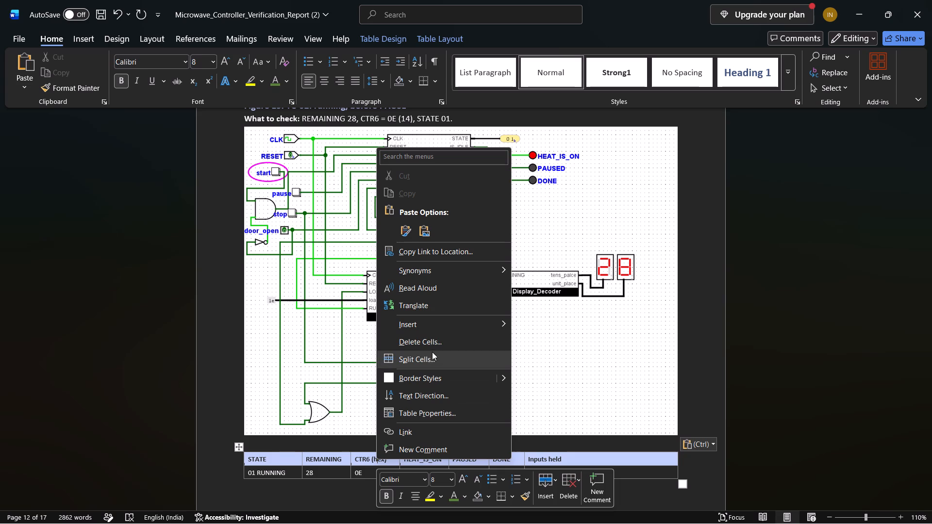
left_click(433, 342)
left_click(444, 260)
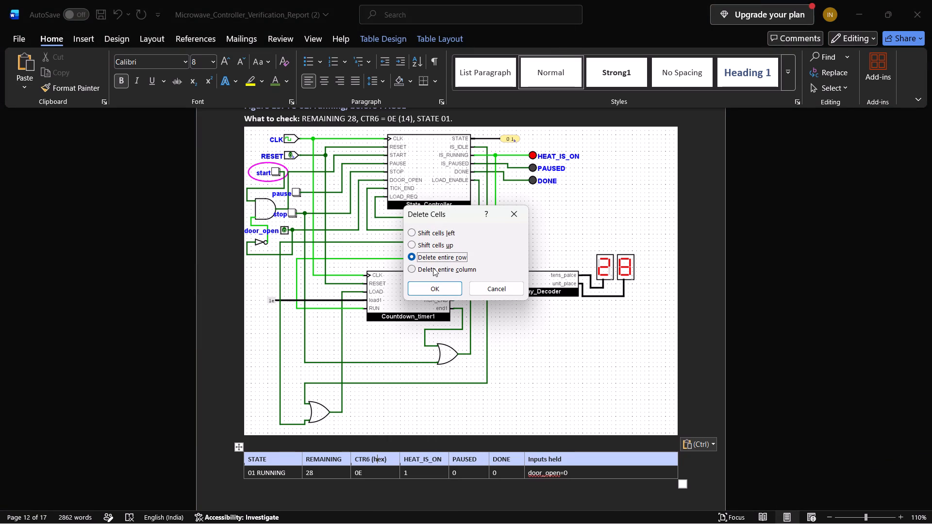
left_click(433, 268)
left_click(428, 289)
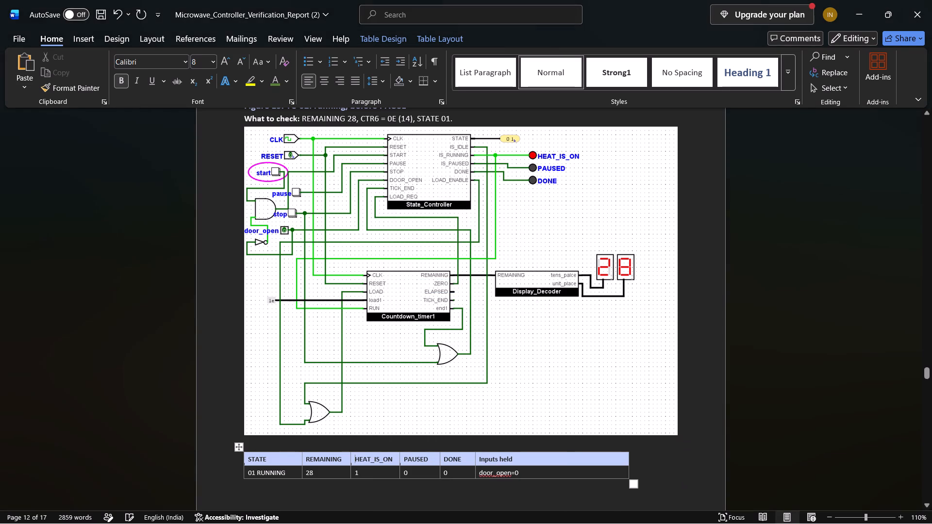
In Logisim, reset and restart the countdown, pause it at 28, and capture the main circuit in STATE 10.
scroll(413, 377, "down", 3)
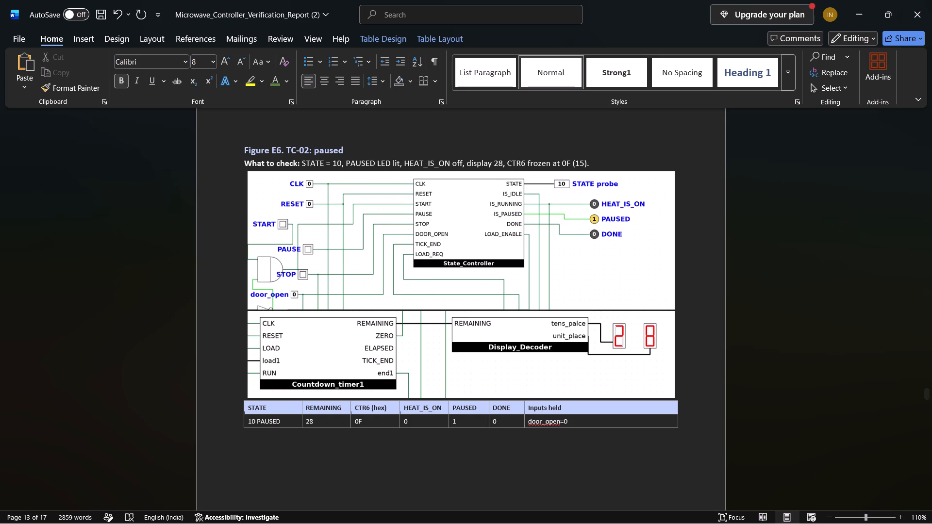
key("alt+Tab")
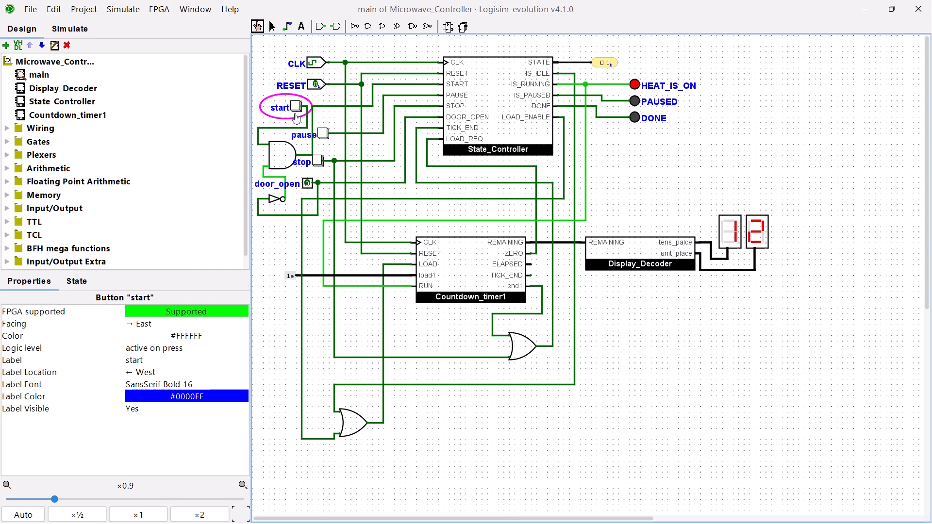
left_click(315, 85)
left_click(315, 85)
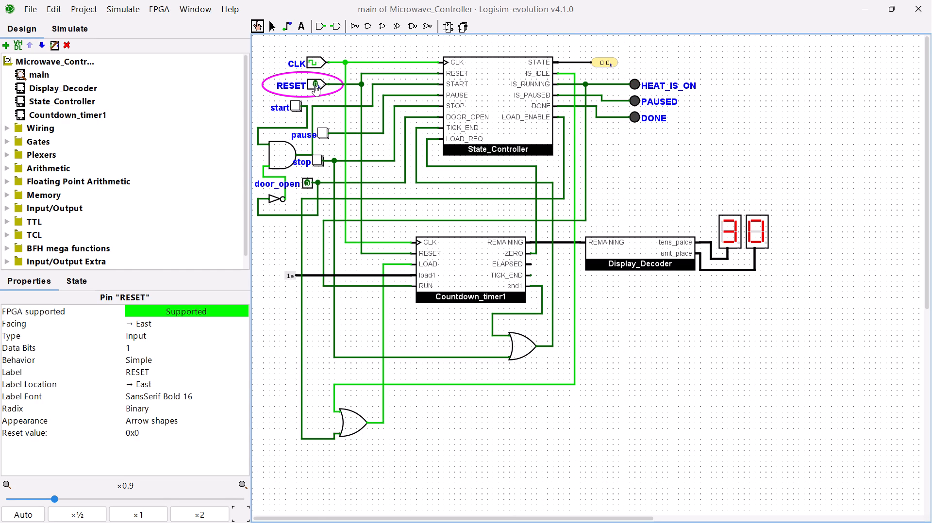
left_click(296, 104)
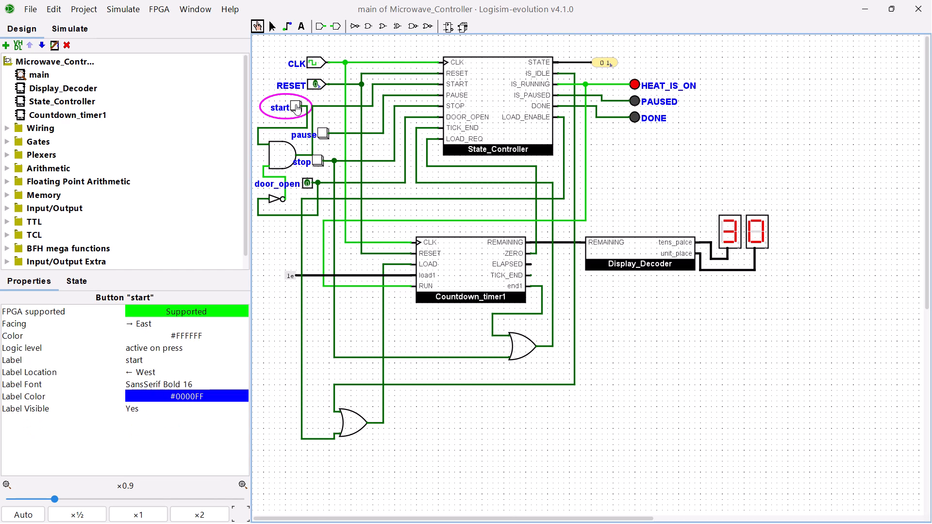
left_click(322, 131)
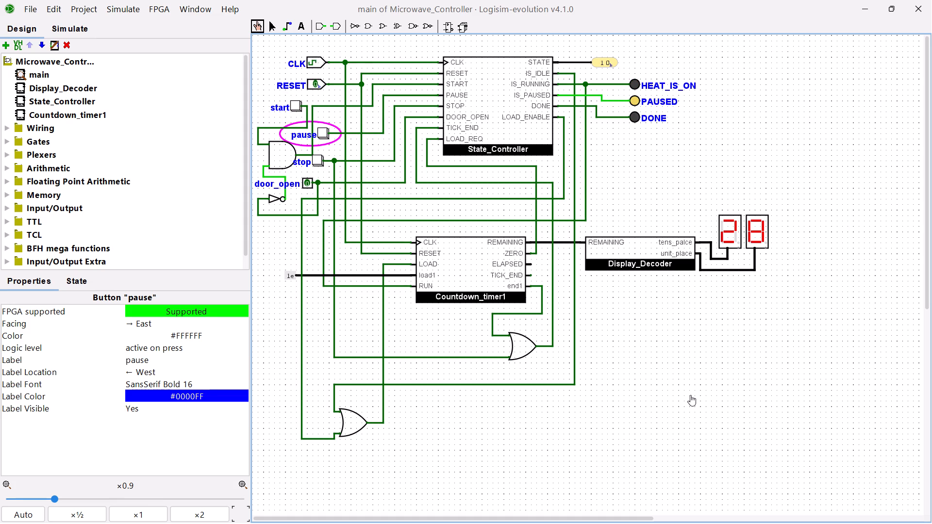
key("Print")
left_click_drag(252, 42, 793, 456)
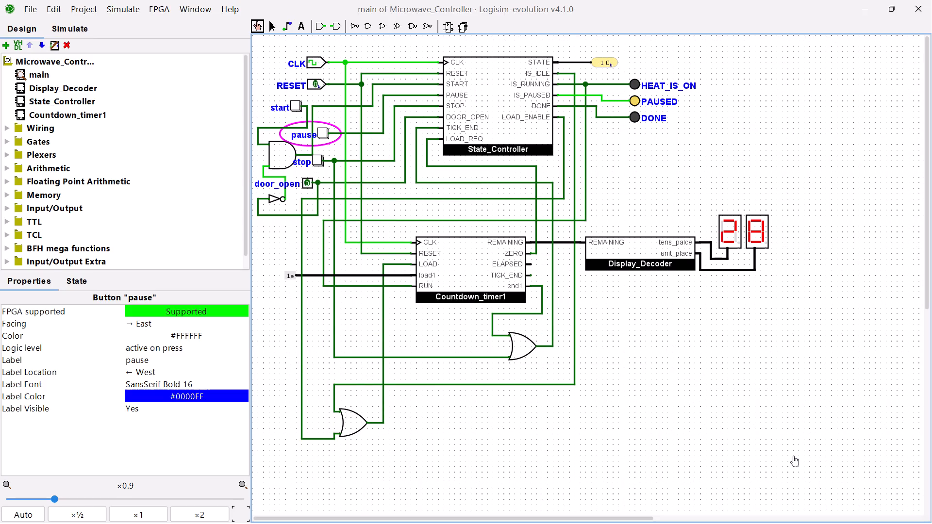
In the Word report, replace both old pictures under Figure E6 with the captured paused-state screenshot.
key("alt+Tab")
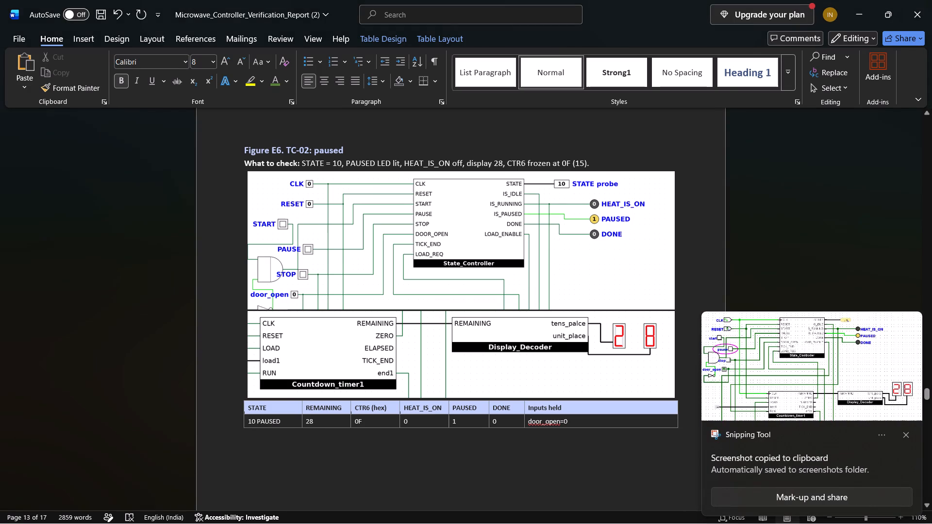
left_click(905, 435)
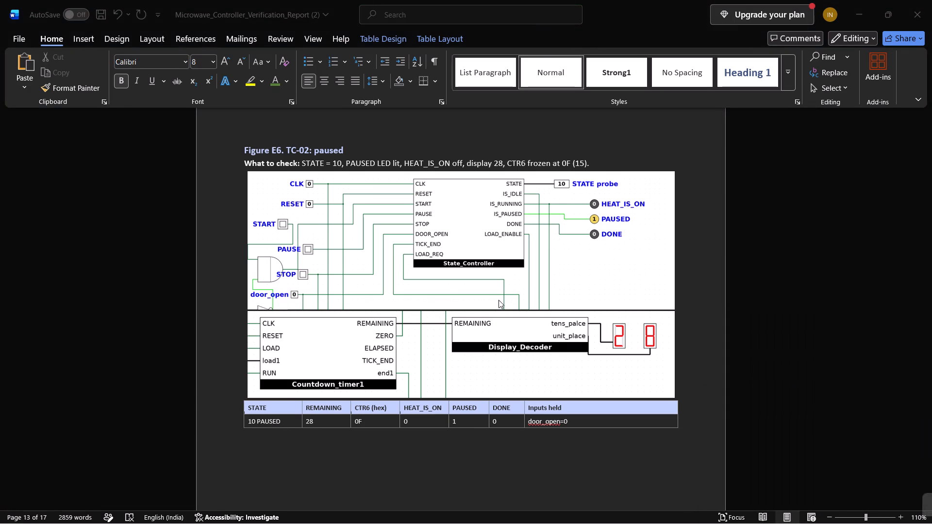
left_click(466, 283)
key("Delete")
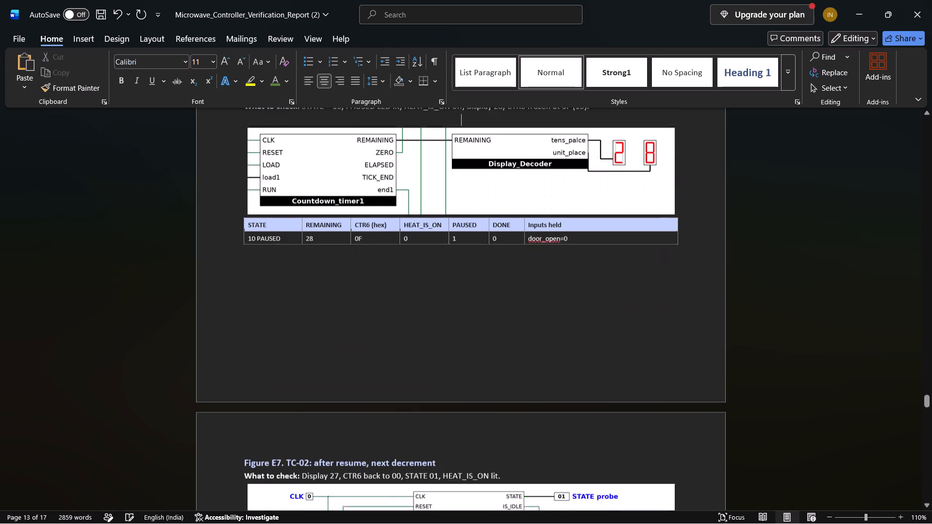
scroll(466, 283, "down", 1)
scroll(466, 283, "up", 2)
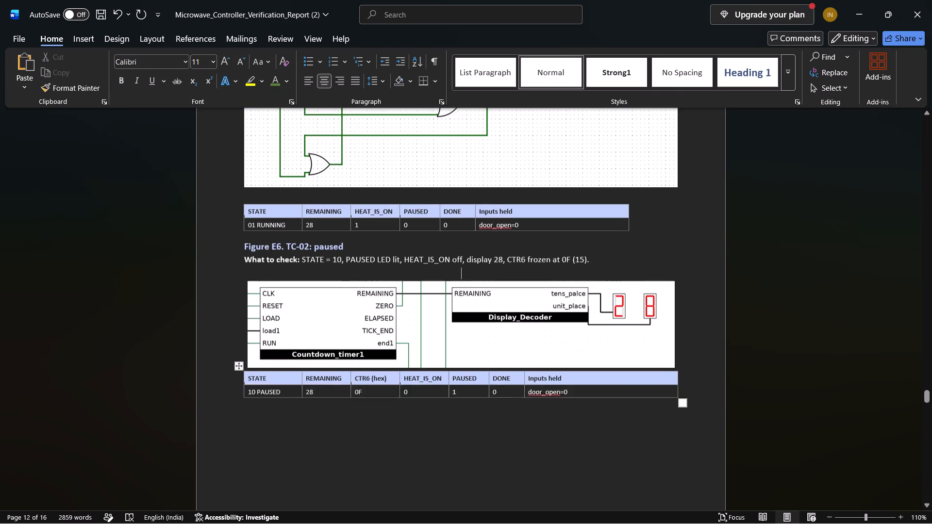
scroll(466, 283, "up", 1)
left_click(429, 317)
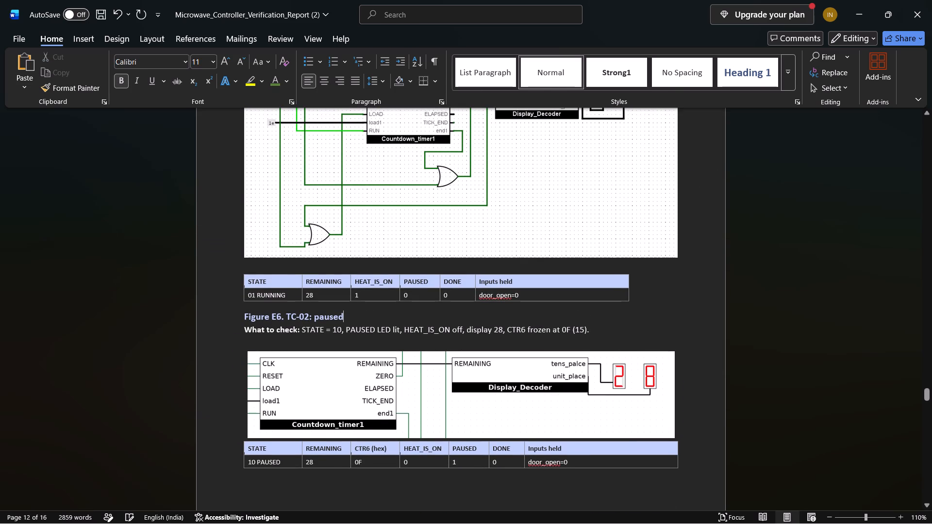
left_click(596, 327)
left_click(532, 373)
key("Delete")
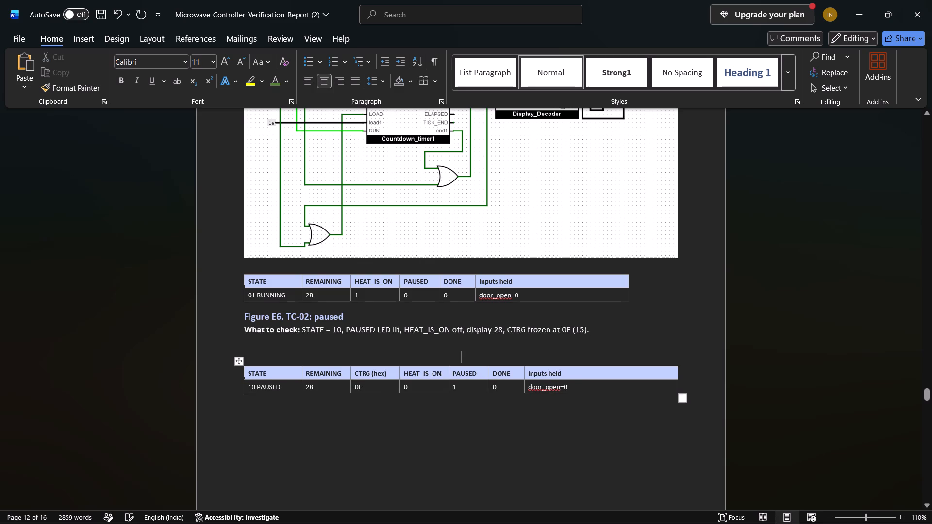
key("ctrl+v")
scroll(532, 373, "up", 2)
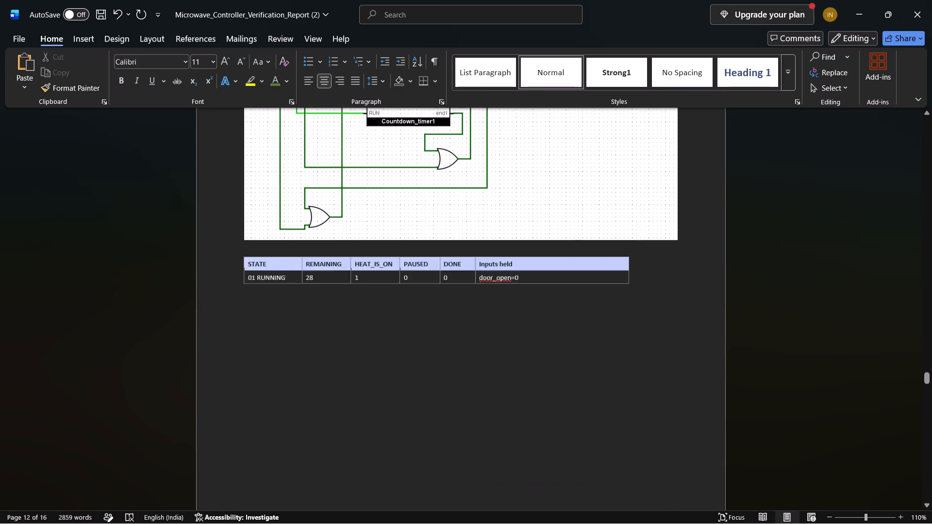
scroll(532, 373, "up", 2)
scroll(532, 373, "down", 1)
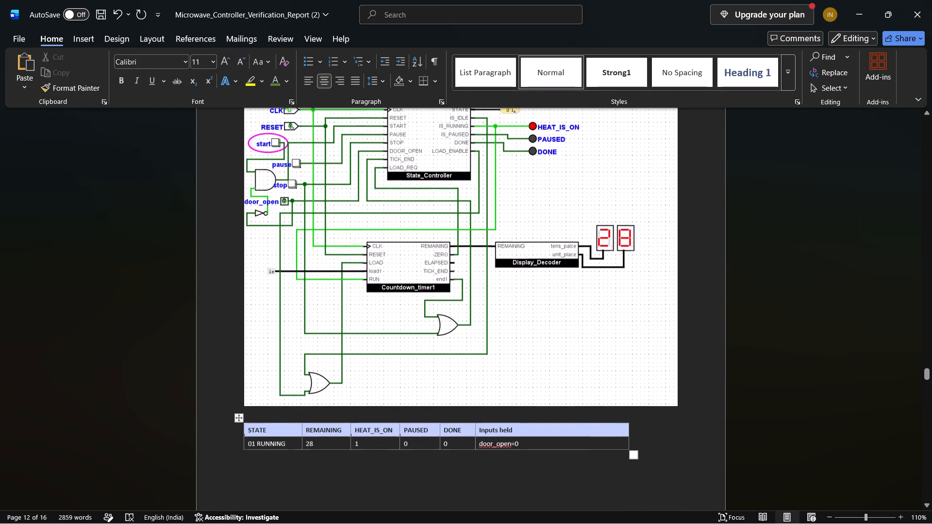
scroll(532, 373, "down", 2)
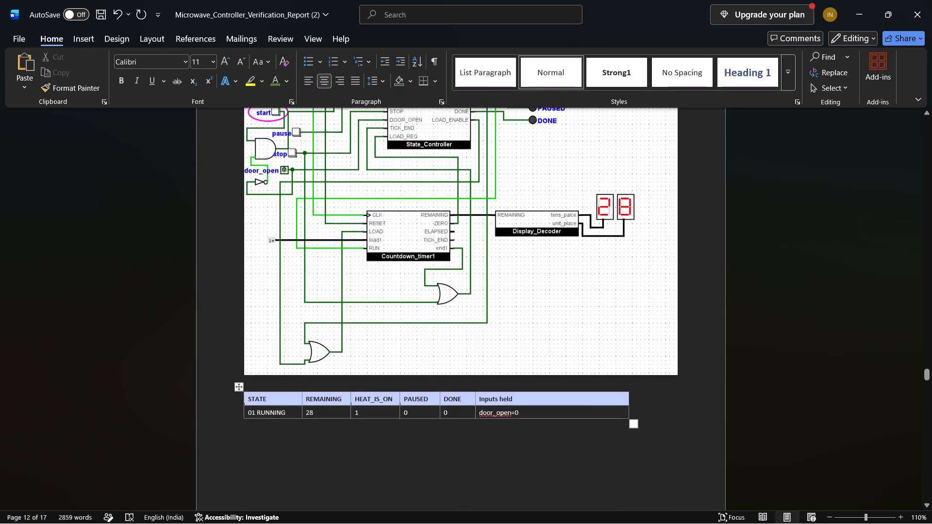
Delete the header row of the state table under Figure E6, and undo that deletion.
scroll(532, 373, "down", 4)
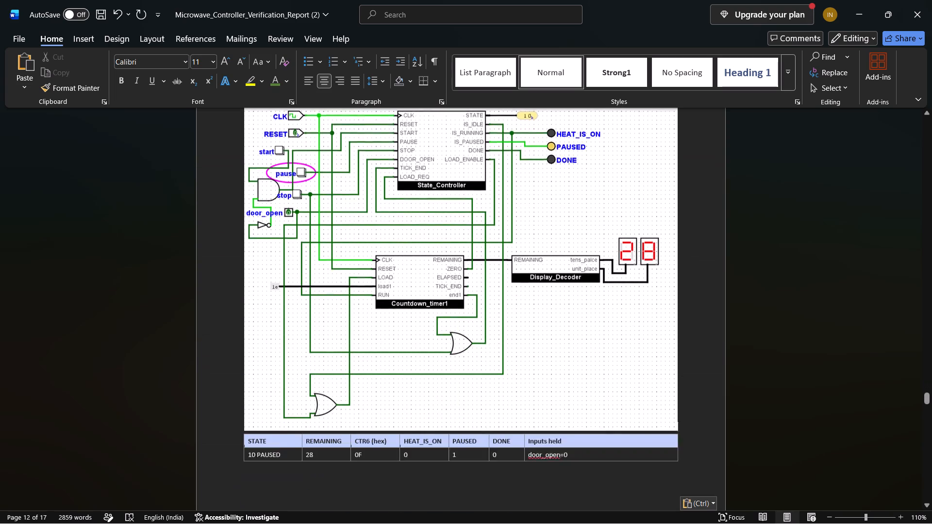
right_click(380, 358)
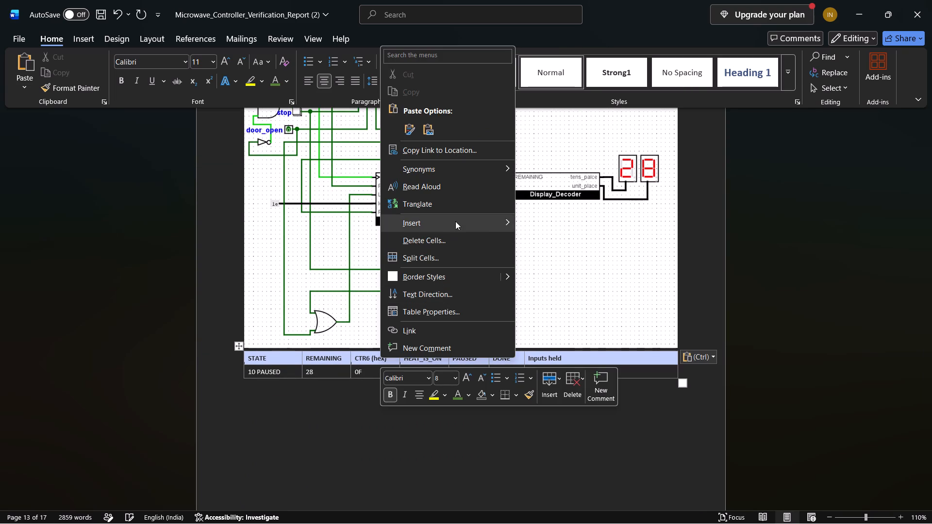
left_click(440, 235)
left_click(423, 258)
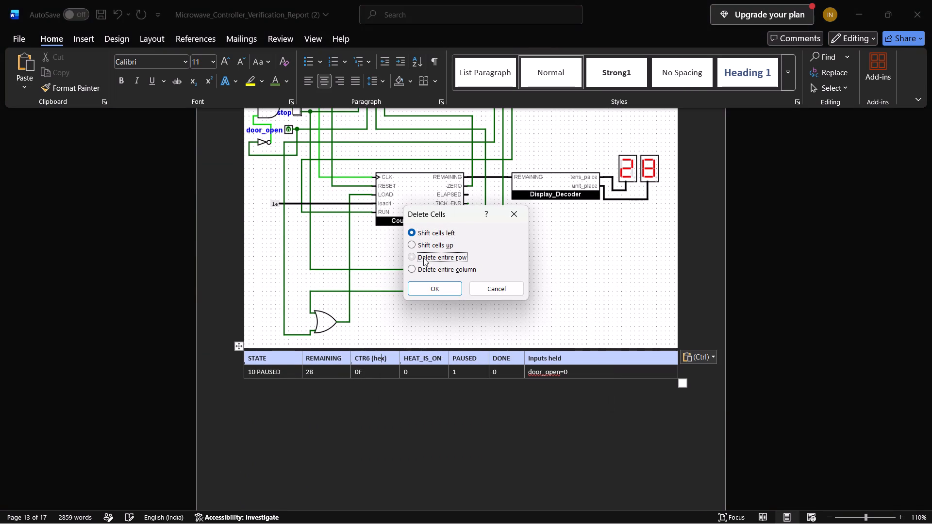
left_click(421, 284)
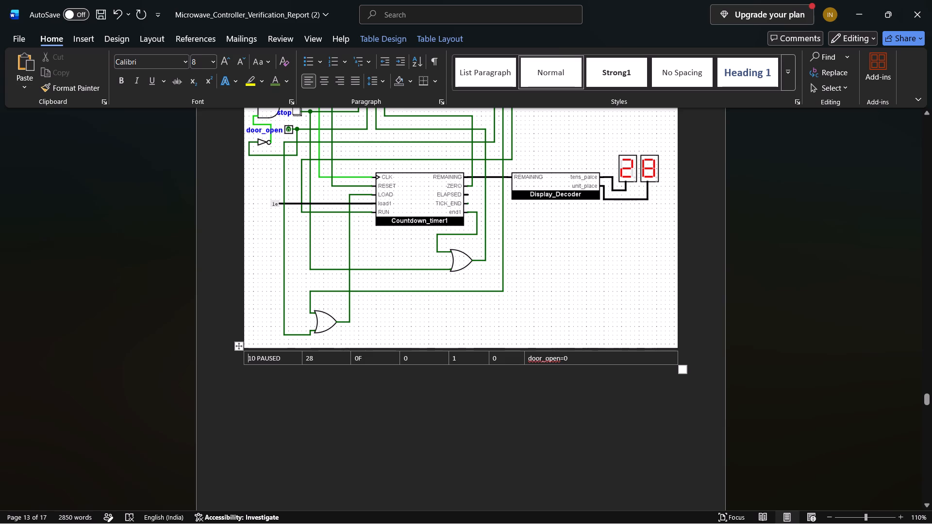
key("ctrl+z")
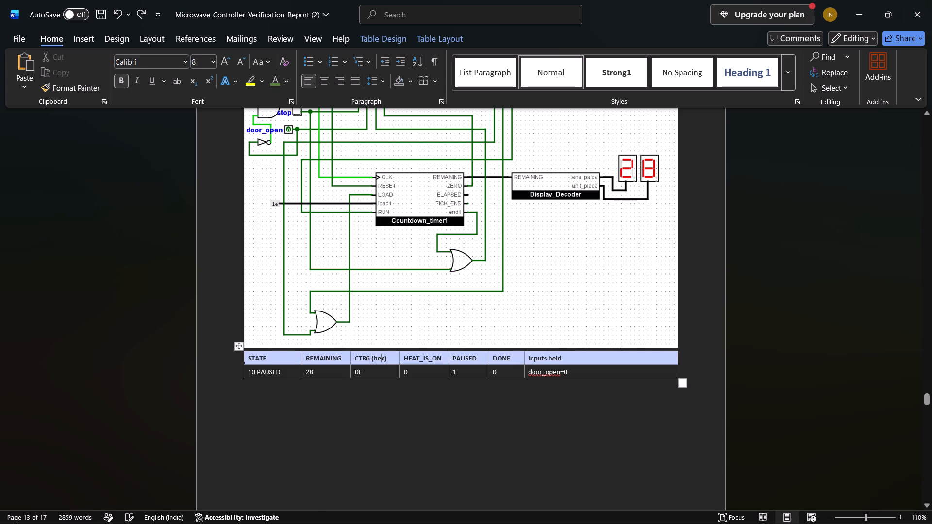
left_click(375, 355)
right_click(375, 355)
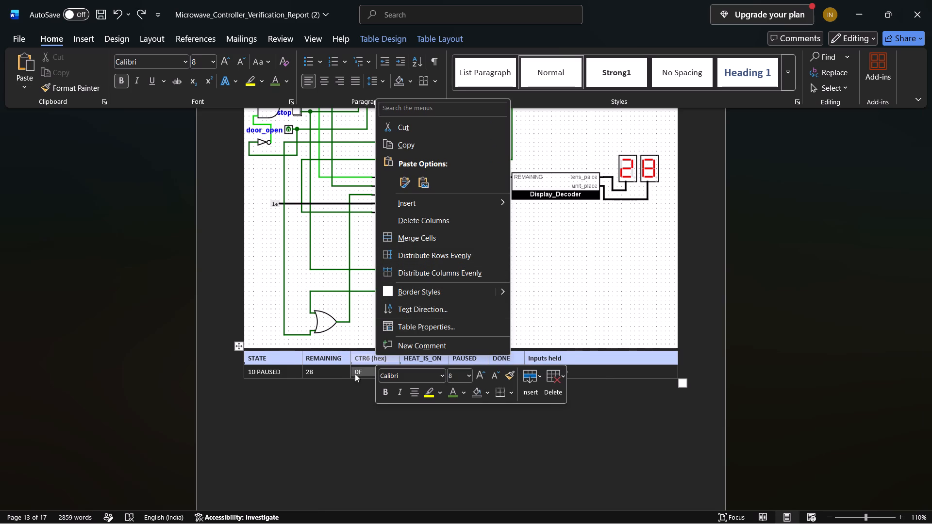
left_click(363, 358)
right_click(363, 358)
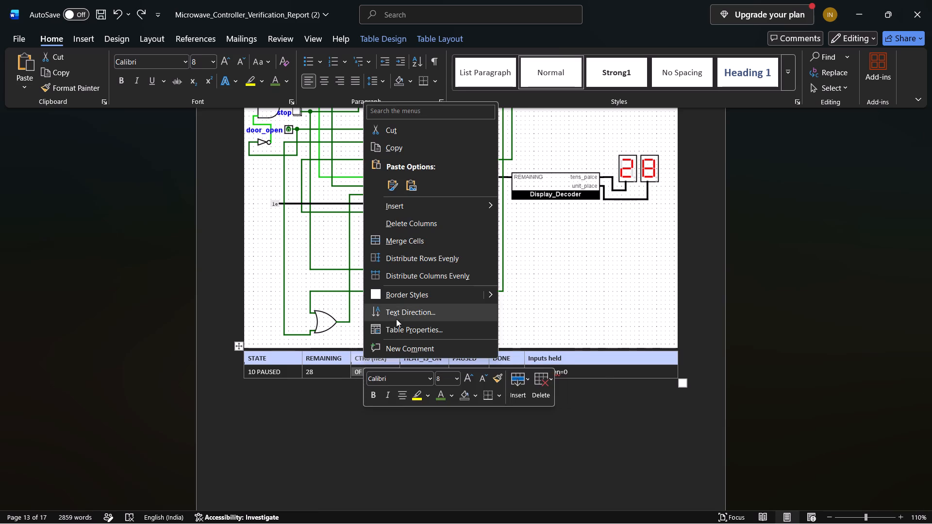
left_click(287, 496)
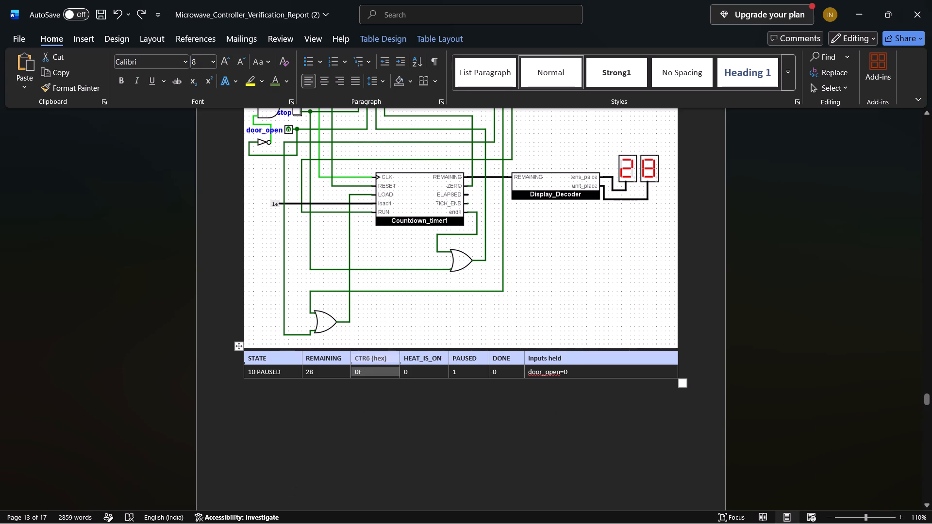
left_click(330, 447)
Delete the entire CTR6 (hex) column from the state table under Figure E6.
right_click(375, 359)
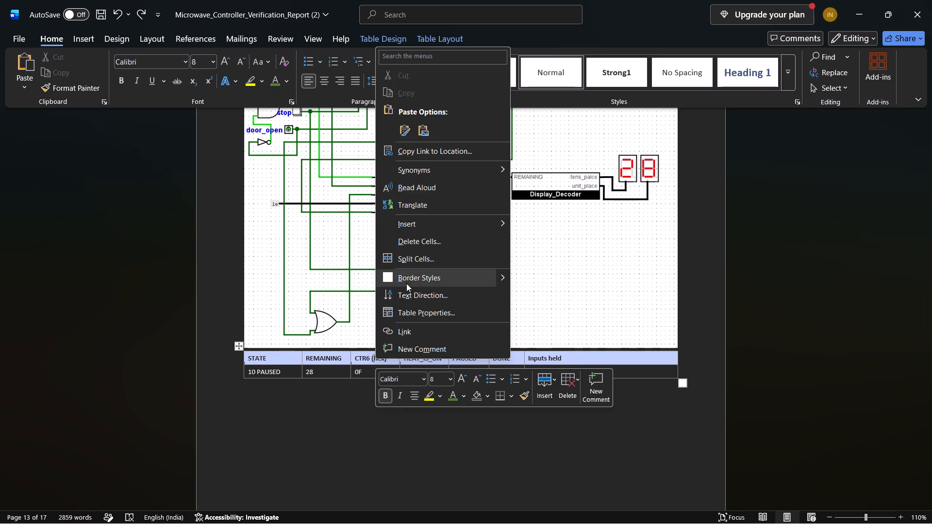
left_click(424, 244)
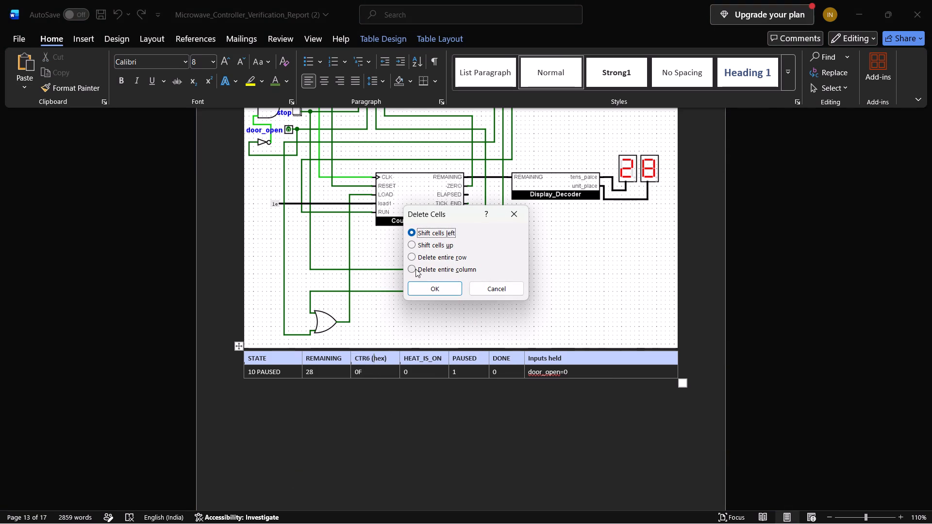
left_click(416, 269)
left_click(423, 286)
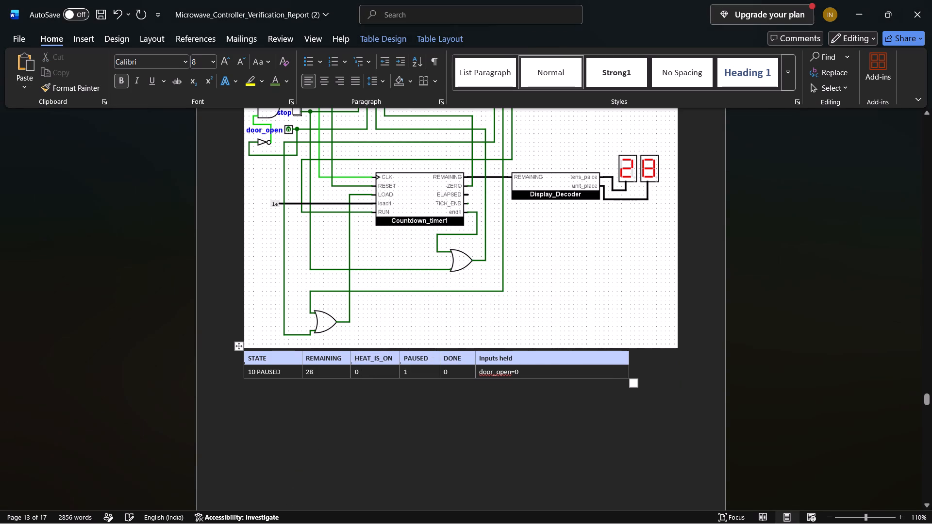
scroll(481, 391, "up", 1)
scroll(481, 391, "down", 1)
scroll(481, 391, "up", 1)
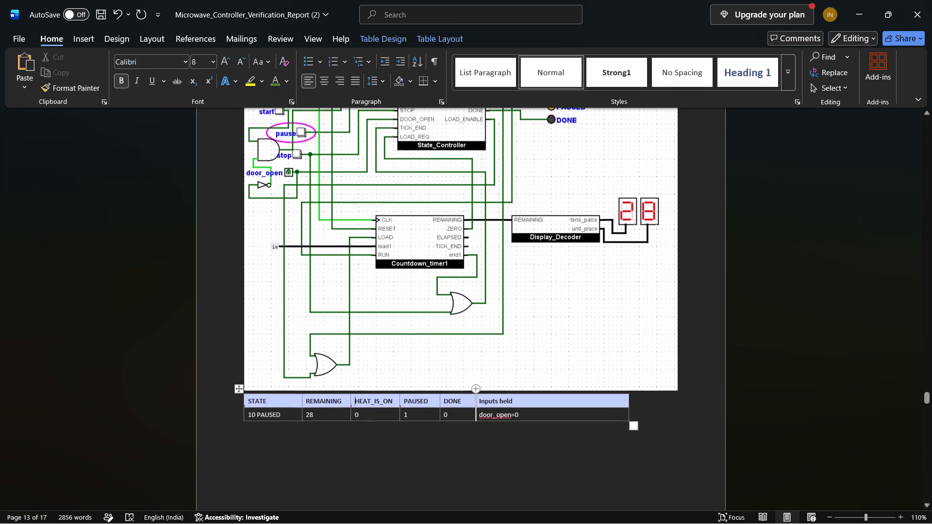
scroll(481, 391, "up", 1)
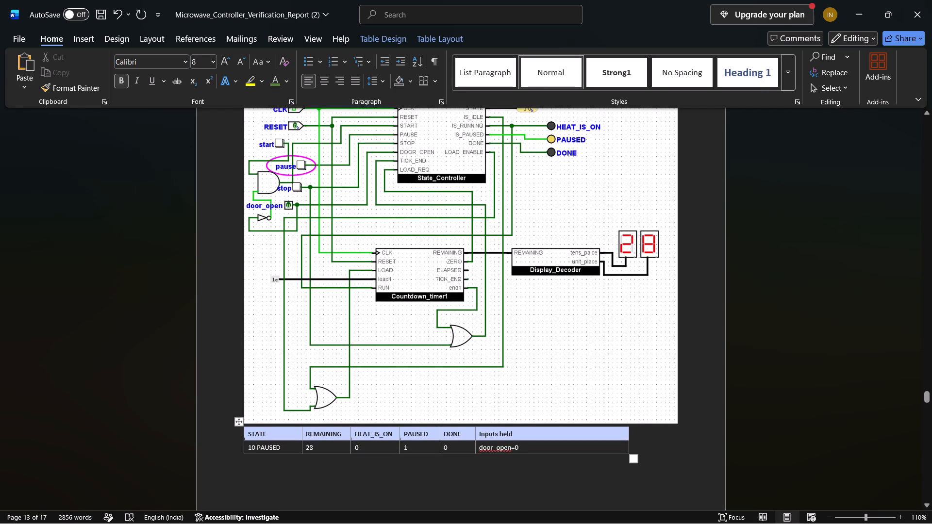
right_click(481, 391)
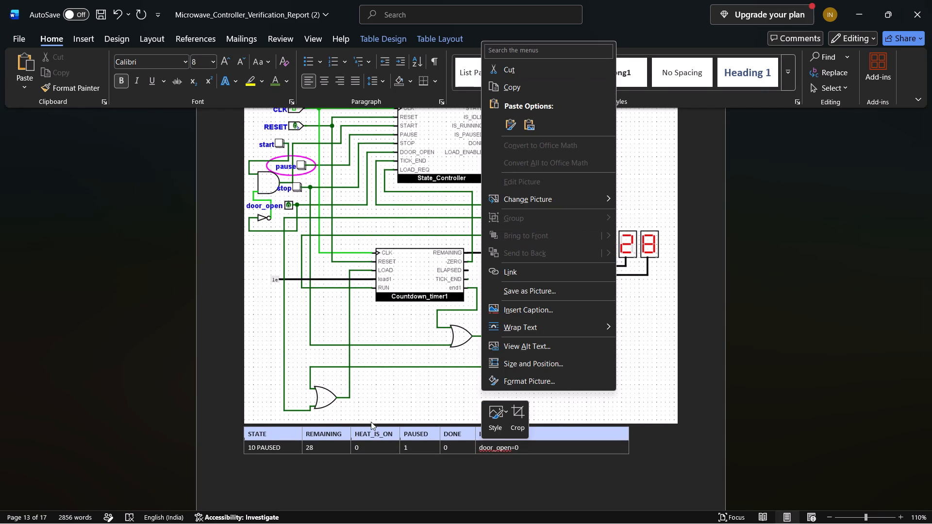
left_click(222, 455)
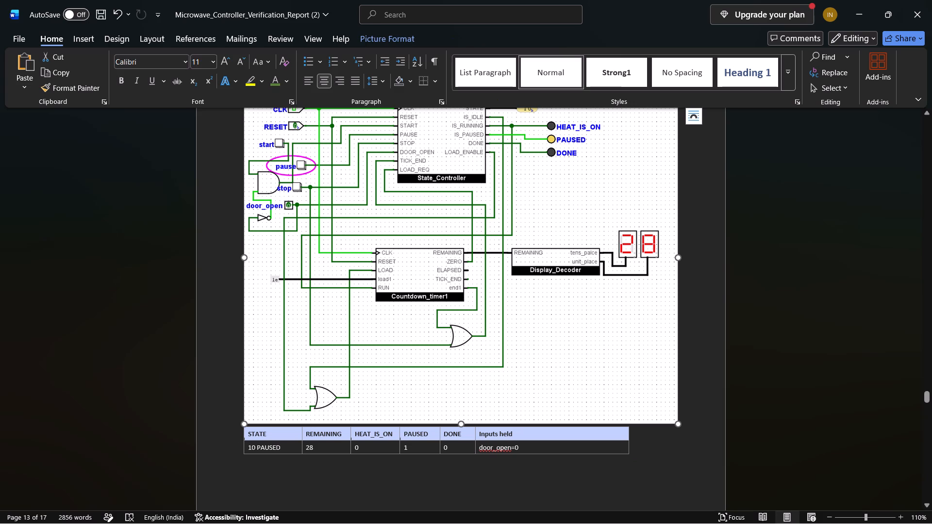
Examine Figure E7's What to check line, old pictures and state table to see which circuit state needs capturing.
scroll(365, 457, "down", 3)
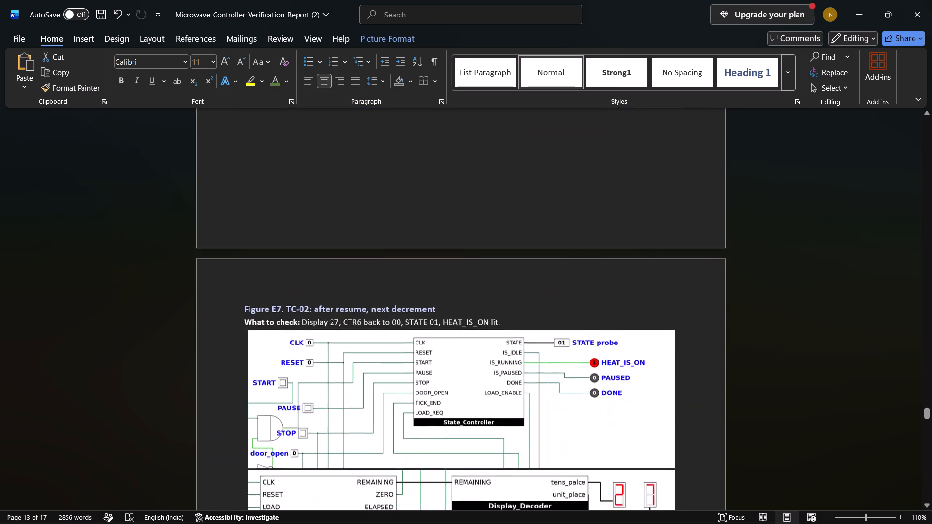
scroll(365, 457, "down", 3)
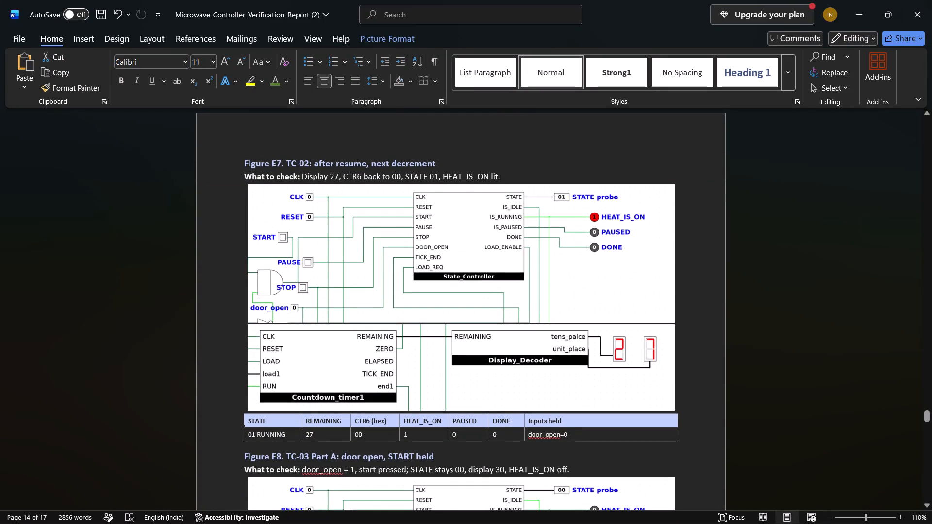
scroll(365, 457, "down", 2)
scroll(365, 457, "up", 1)
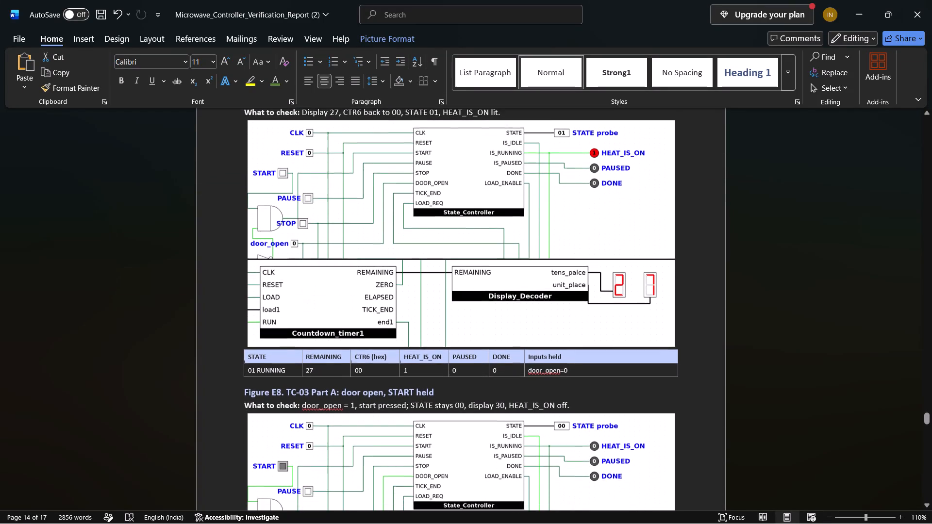
scroll(365, 457, "up", 2)
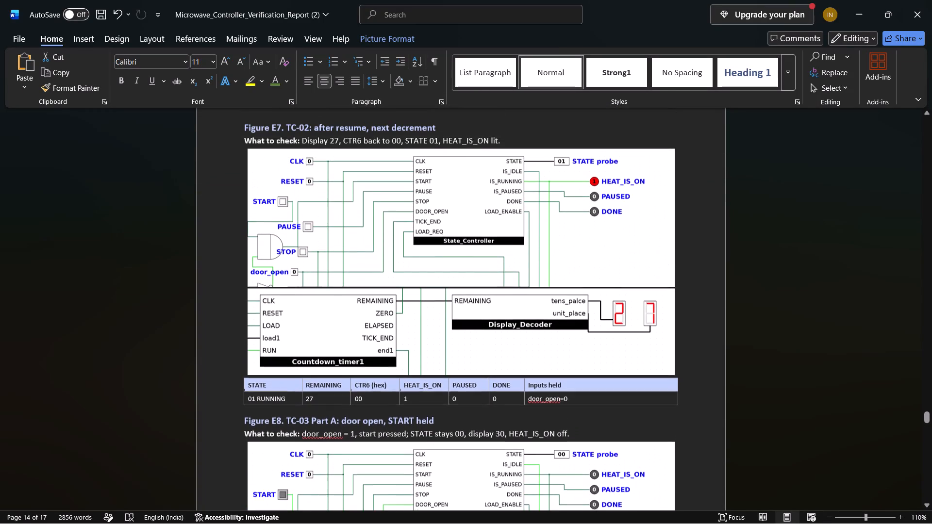
scroll(365, 457, "up", 1)
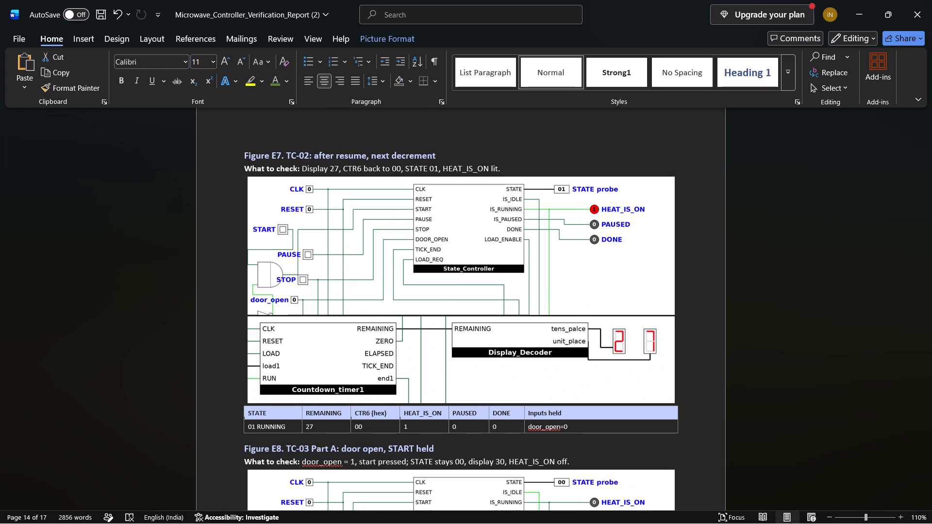
In Logisim, resume the paused countdown and capture the main circuit running in STATE 01 with the display at 27.
key("alt+Tab")
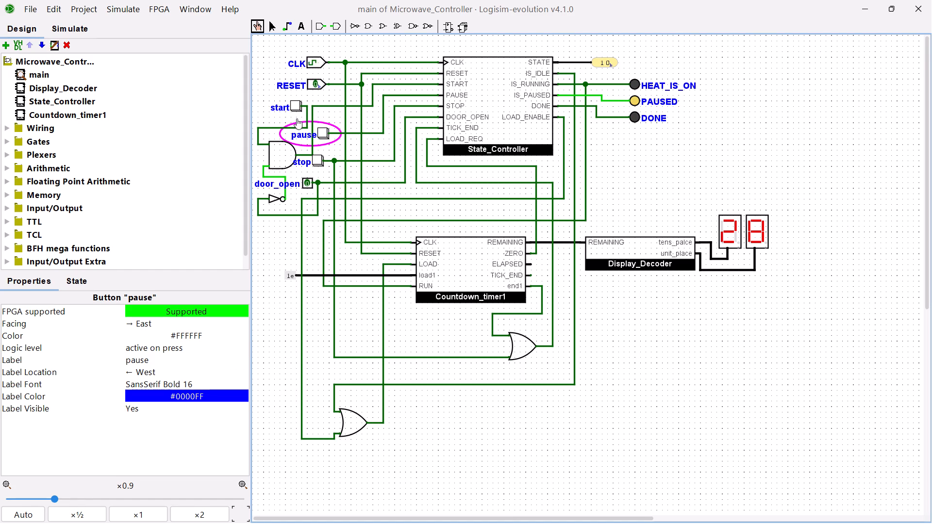
left_click(293, 106)
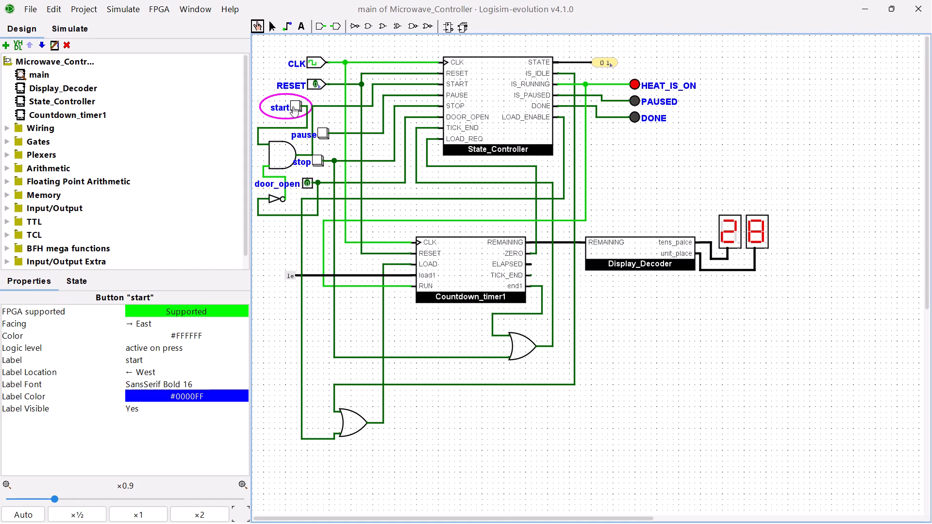
key("Print")
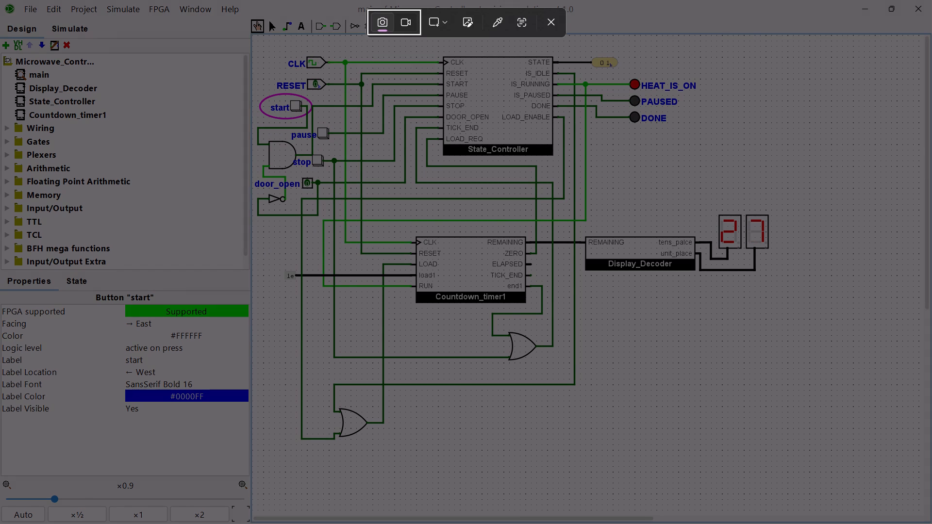
left_click_drag(256, 48, 814, 488)
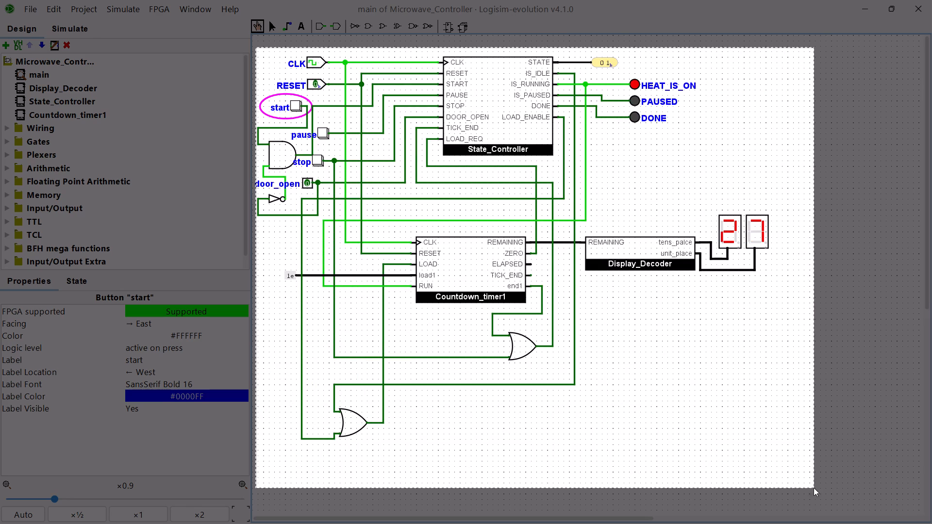
left_click_drag(814, 488, 812, 480)
In the Word report, replace both old pictures under Figure E7 with the captured resumed-state screenshot.
key("alt+Tab")
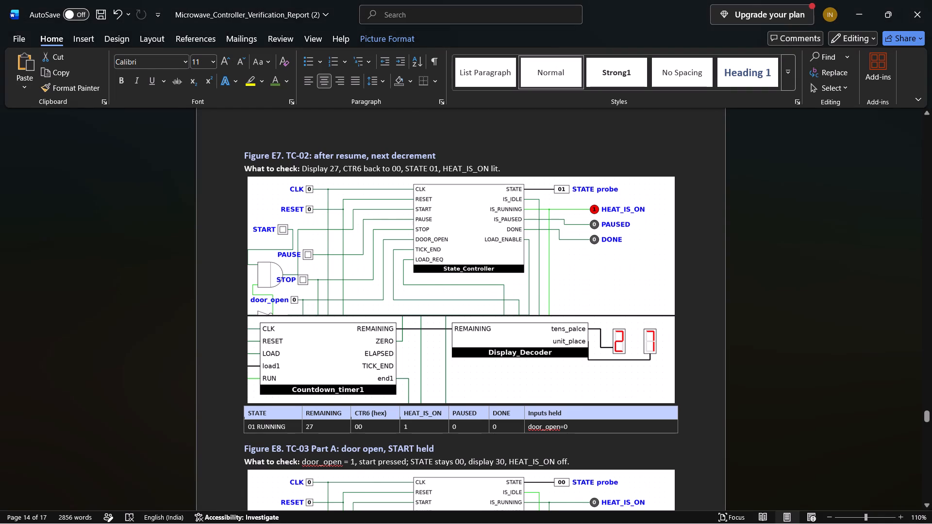
key("alt+Tab")
key("alt+Tab")
left_click(512, 264)
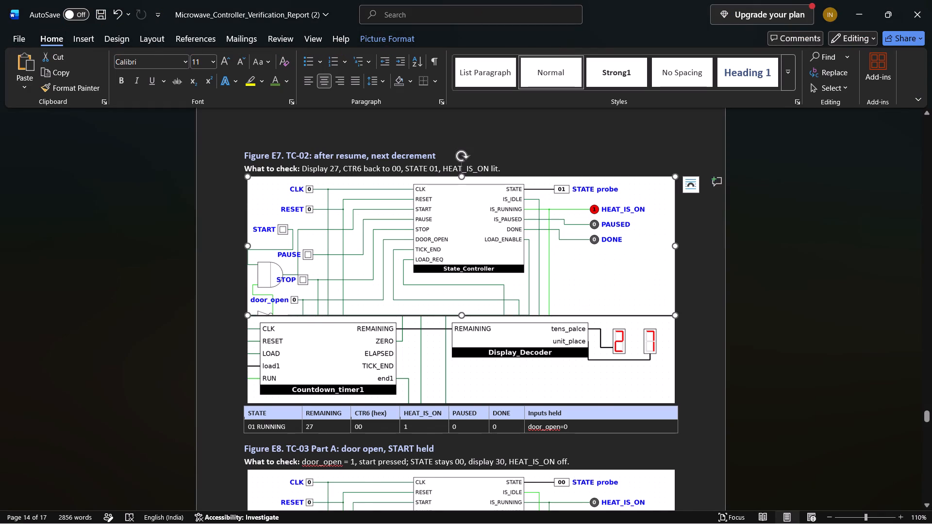
key("Delete")
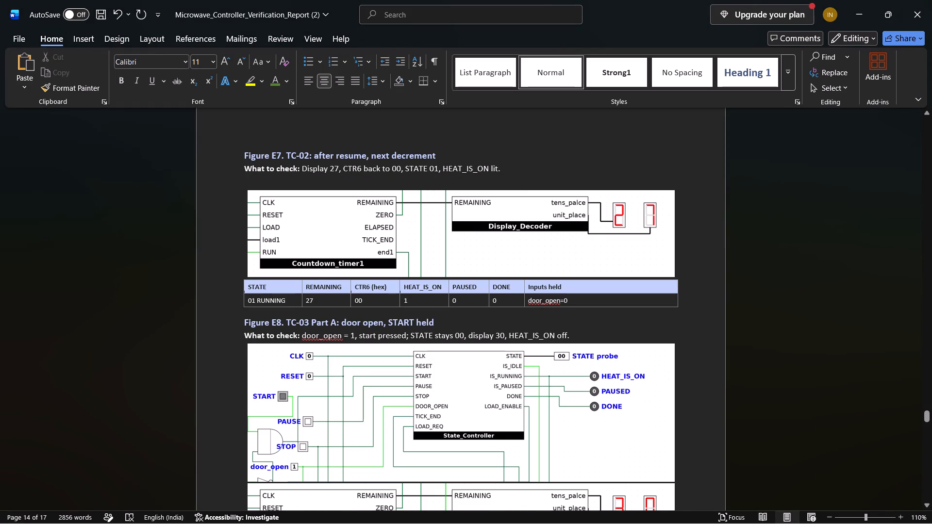
left_click(451, 246)
key("Delete")
key("ctrl+v")
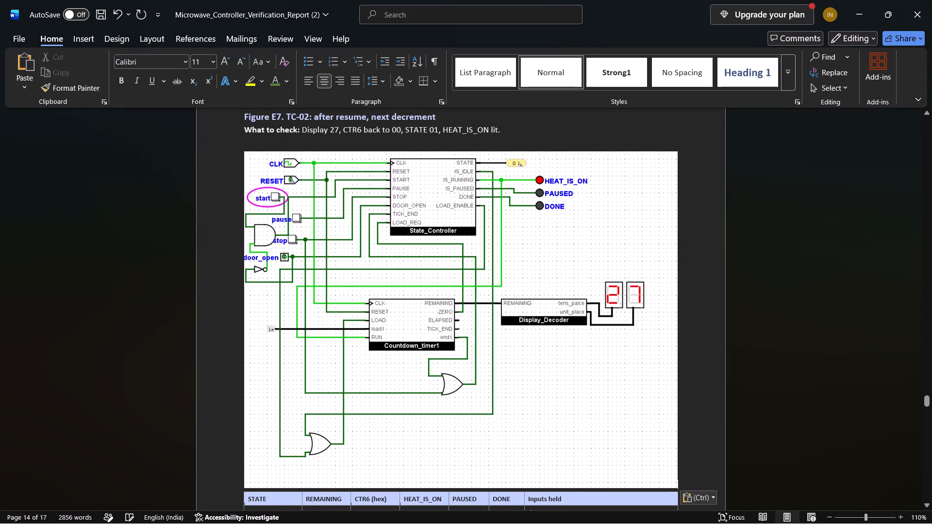
Delete the entire CTR6 (hex) column from the state table under Figure E7.
scroll(451, 246, "down", 1)
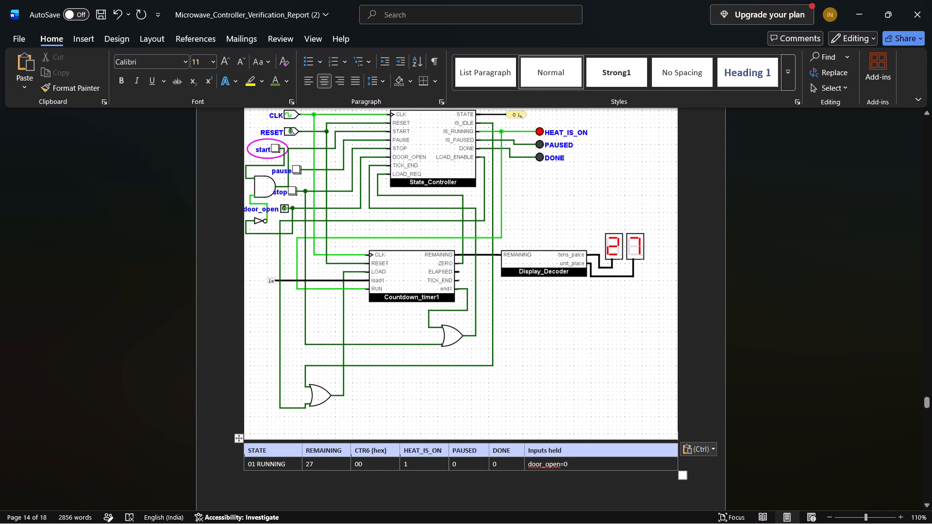
right_click(382, 451)
left_click(443, 338)
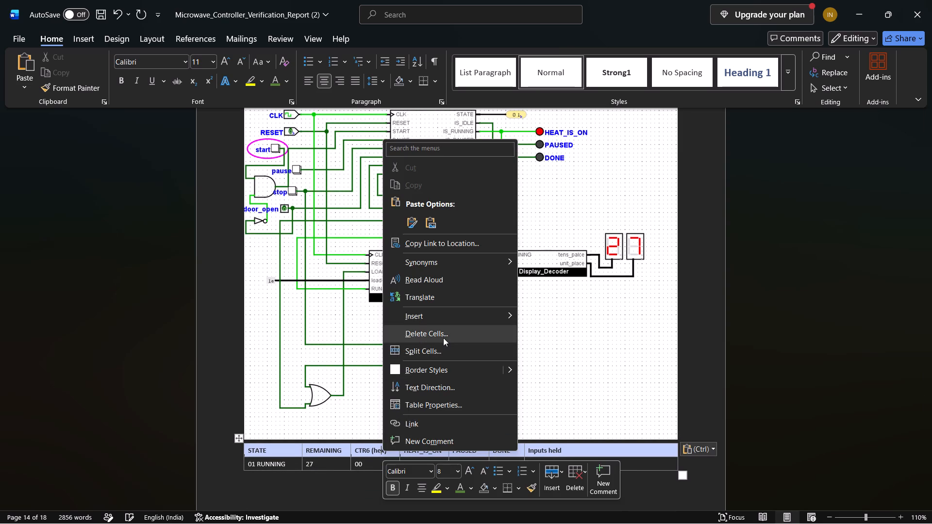
left_click(435, 267)
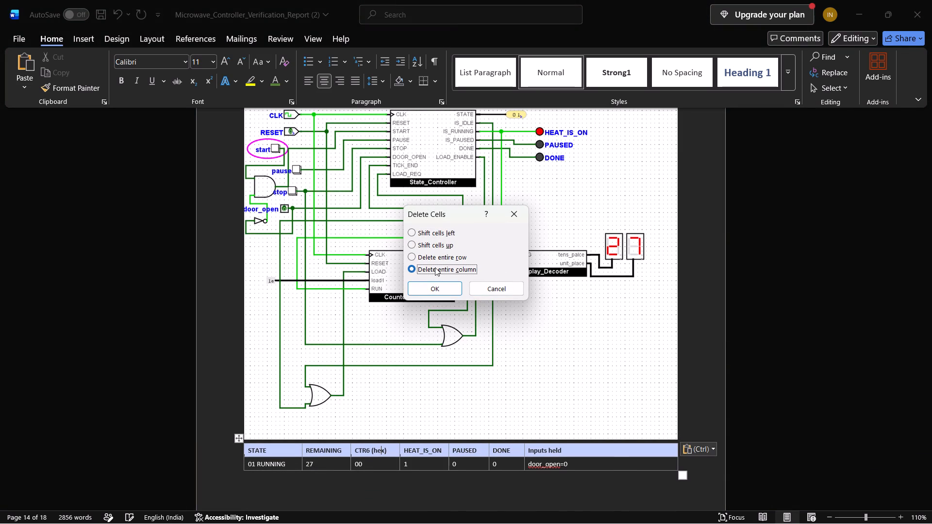
left_click(425, 286)
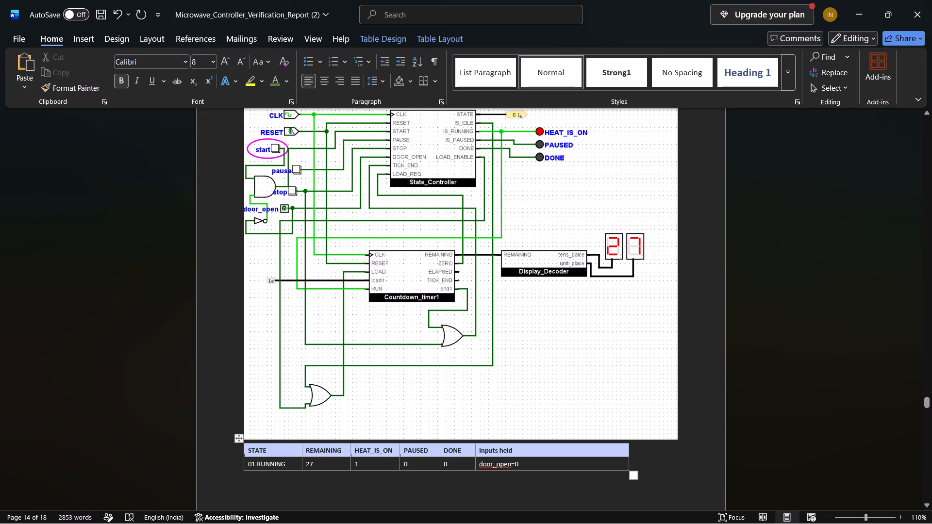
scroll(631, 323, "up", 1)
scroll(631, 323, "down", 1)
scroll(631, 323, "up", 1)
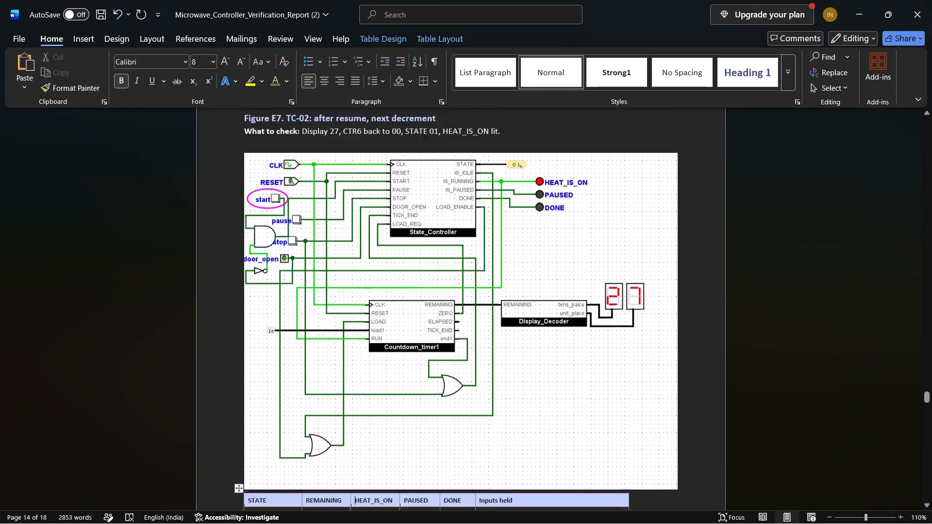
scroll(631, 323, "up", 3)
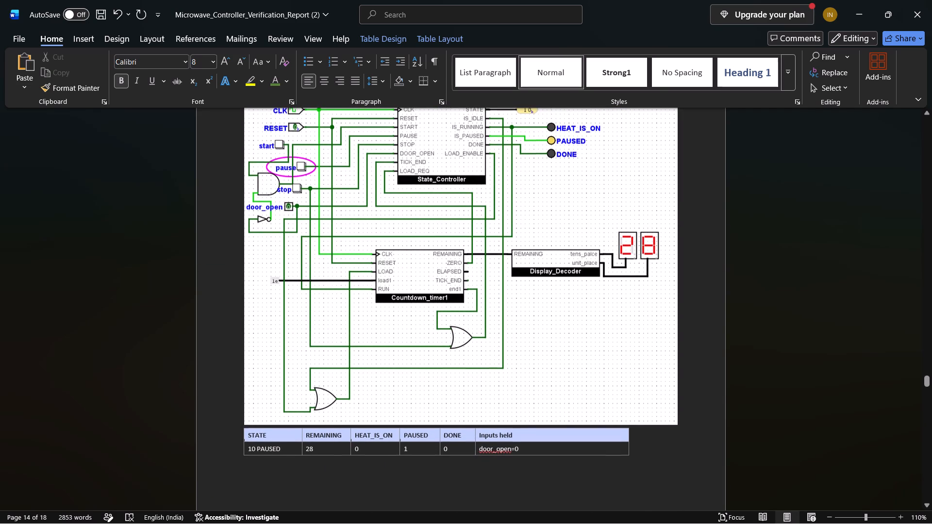
Review the updated Figure E7 and its state table, and examine Figure E8's What to check line, old pictures and state table.
scroll(631, 323, "down", 3)
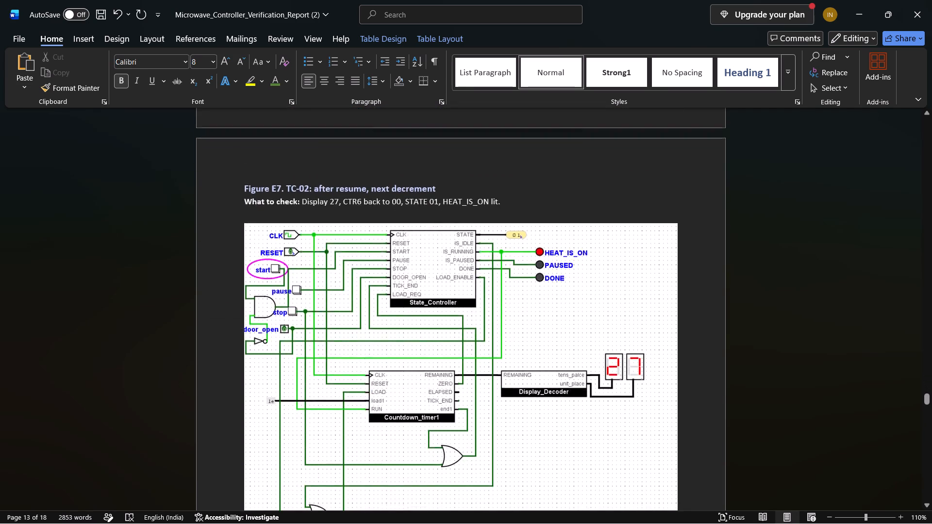
scroll(631, 323, "down", 3)
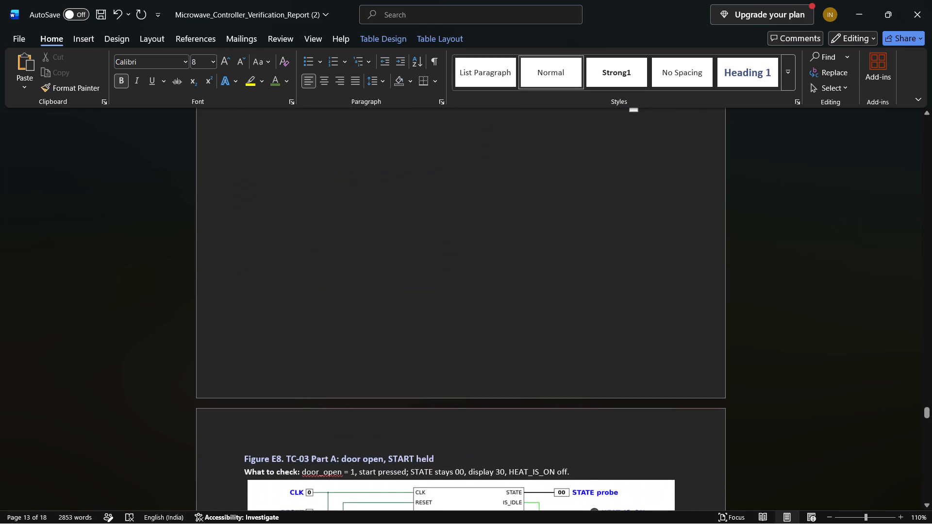
scroll(631, 323, "up", 3)
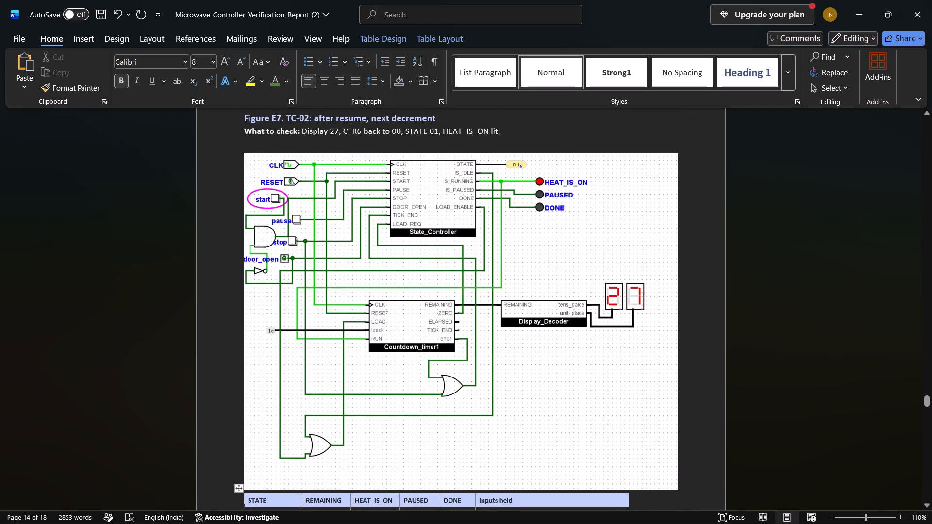
scroll(631, 323, "down", 2)
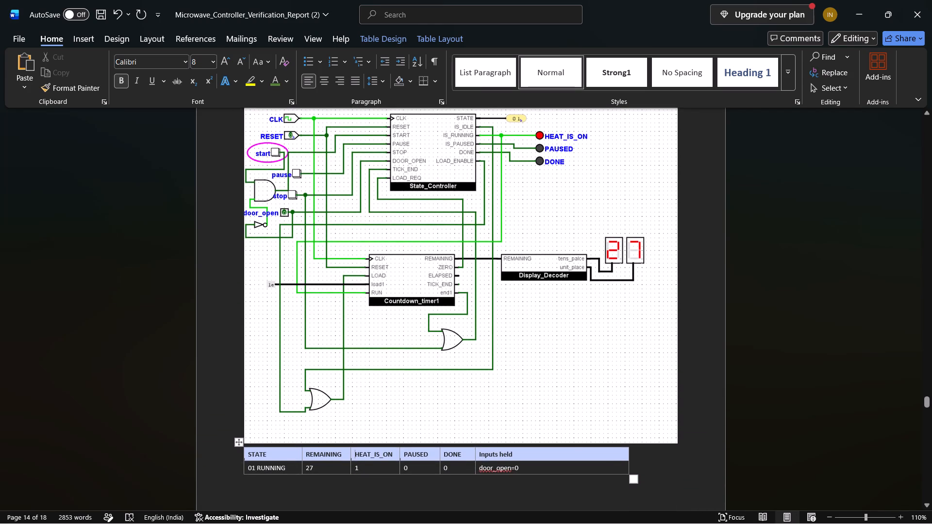
scroll(631, 323, "down", 5)
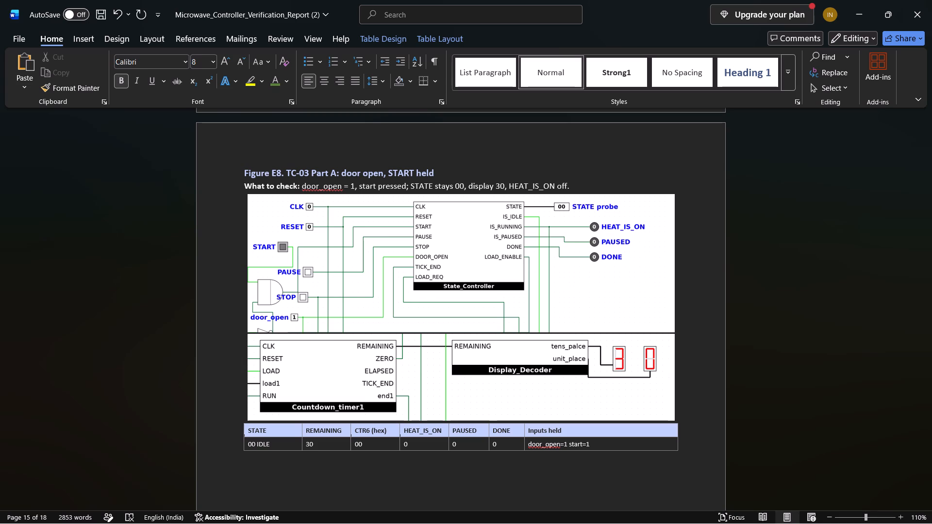
In Logisim, set RESET to 1 to clear the running countdown and set door_open to 1.
key("alt+Tab")
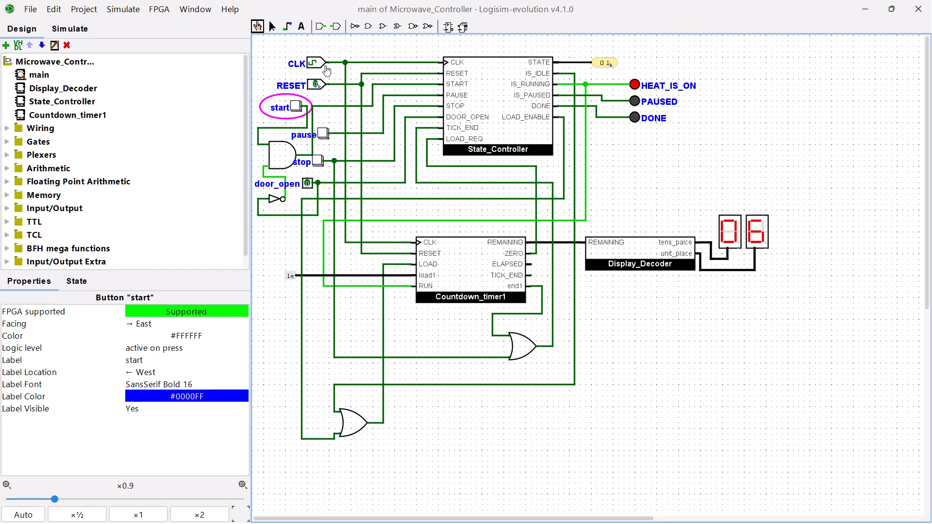
left_click(314, 81)
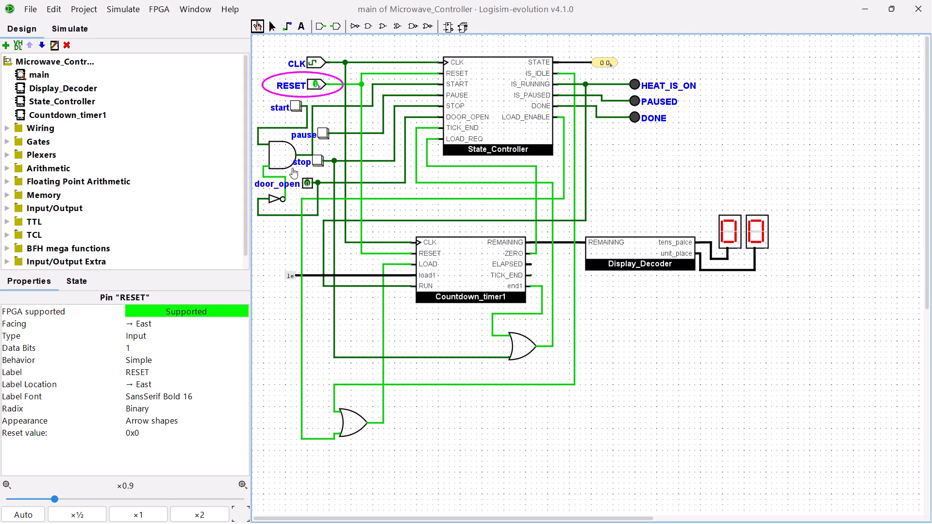
left_click(307, 181)
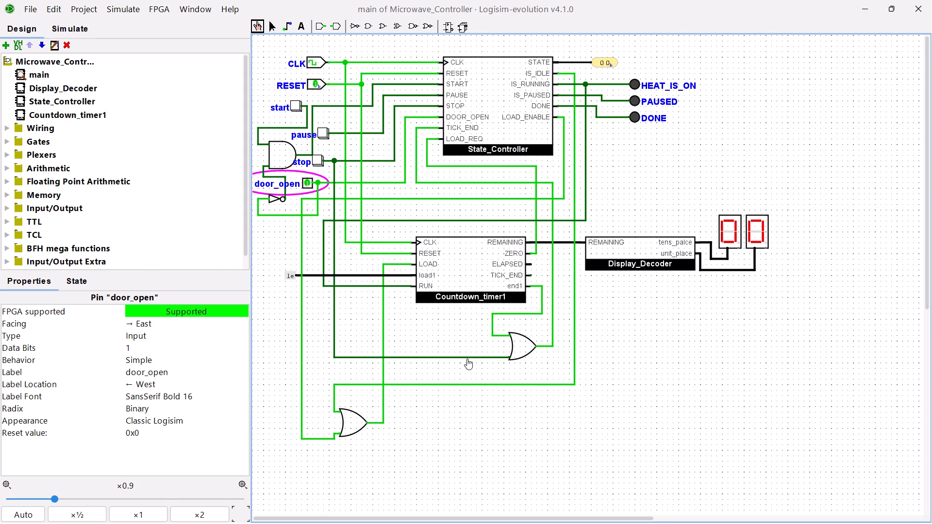
key("alt+Tab")
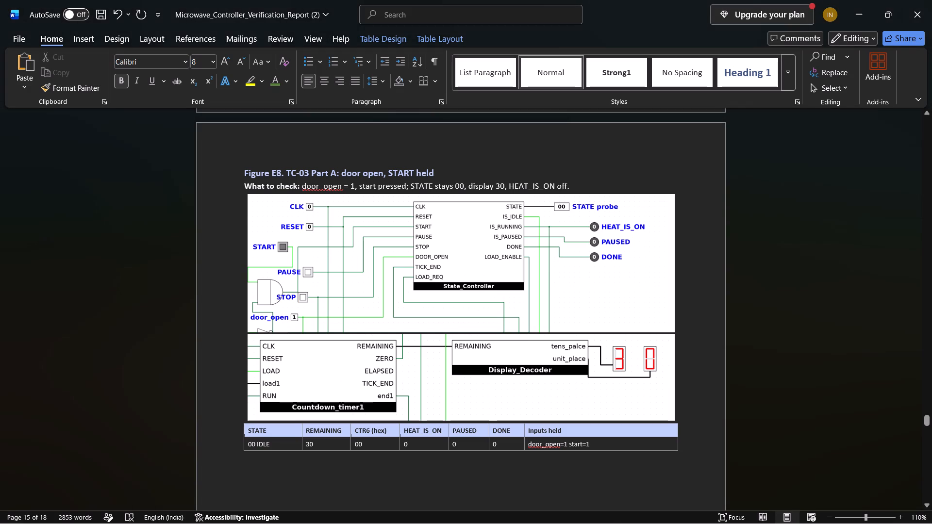
key("alt+Tab")
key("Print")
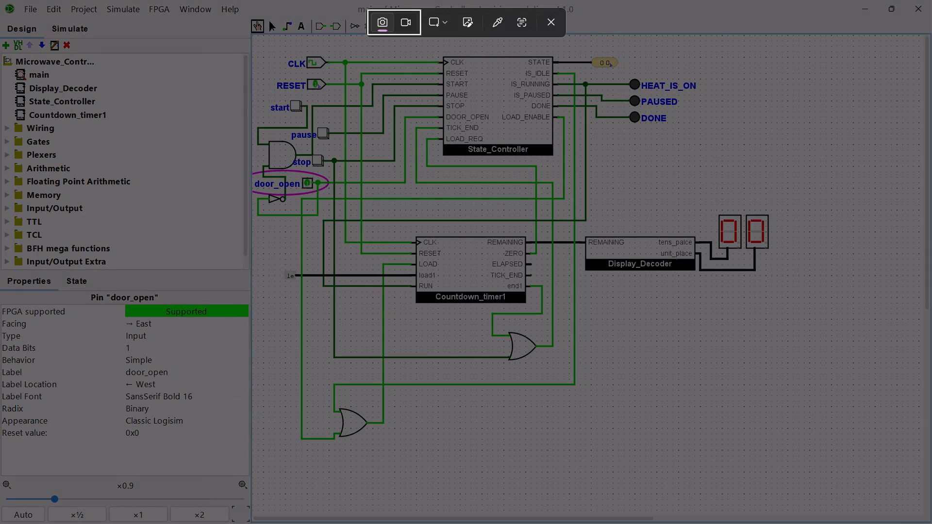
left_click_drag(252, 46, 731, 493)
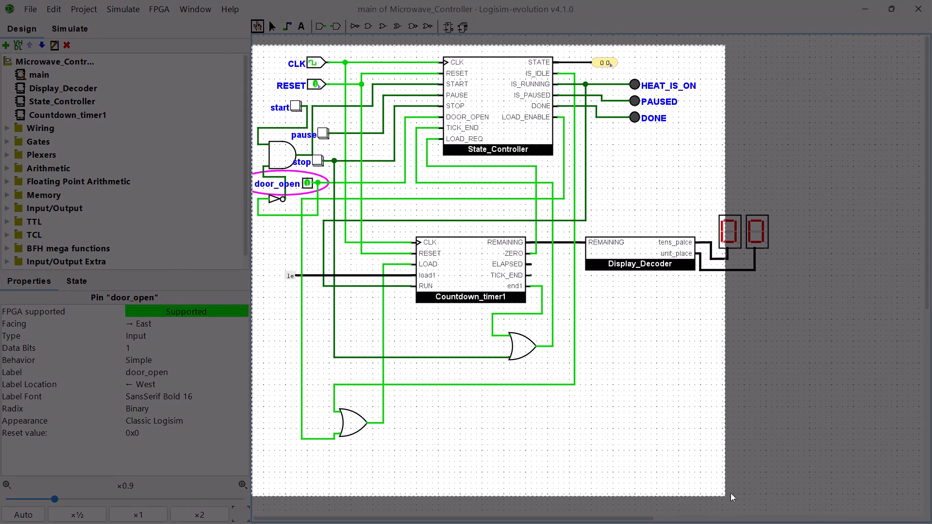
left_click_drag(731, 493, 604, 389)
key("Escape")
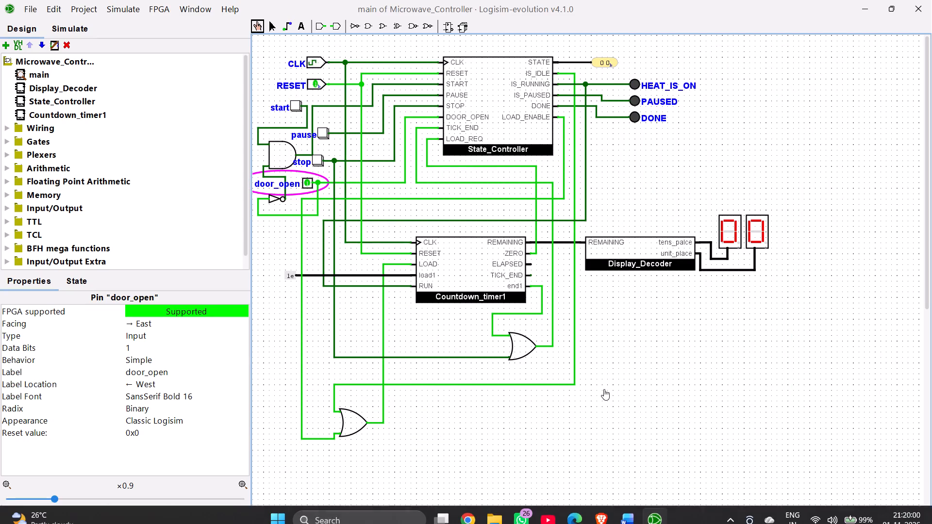
Return RESET to 0 and capture the whole main circuit in STATE 00 with door_open at 1 and the display at 30.
left_click(313, 82)
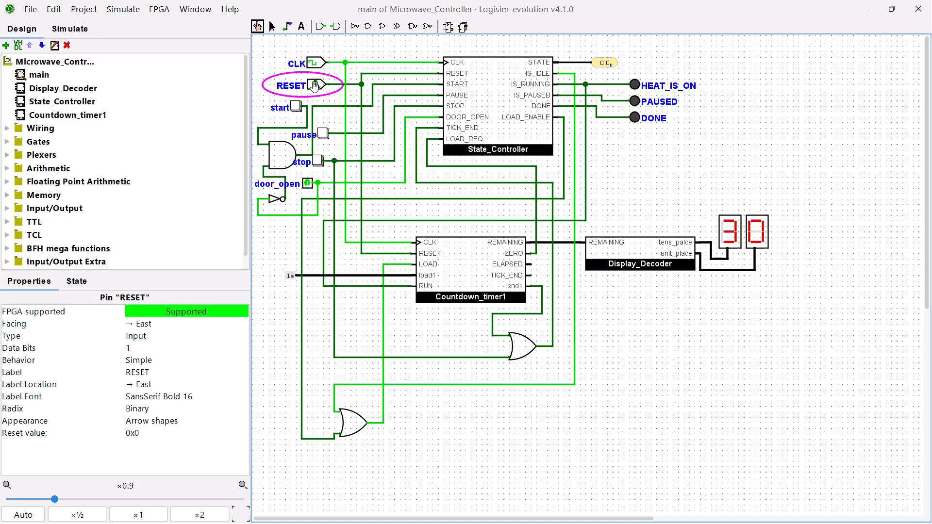
key("Print")
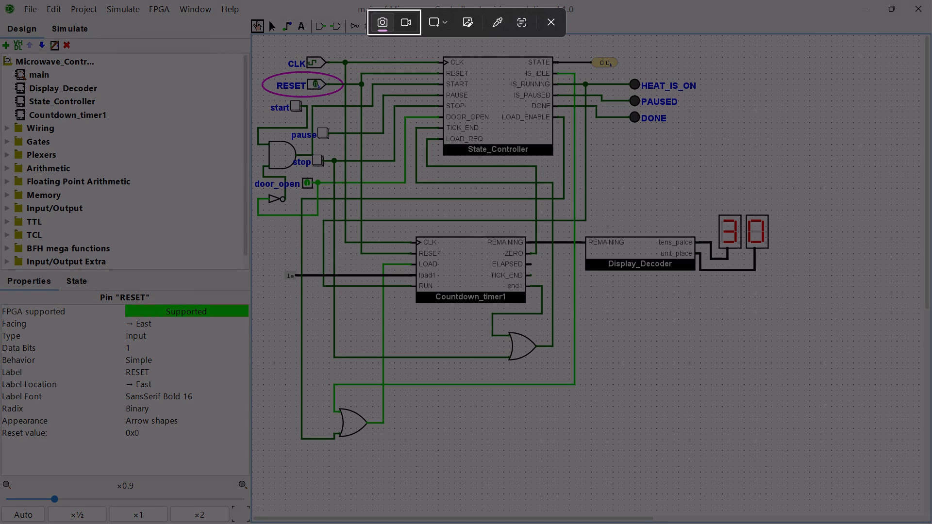
left_click_drag(255, 51, 819, 444)
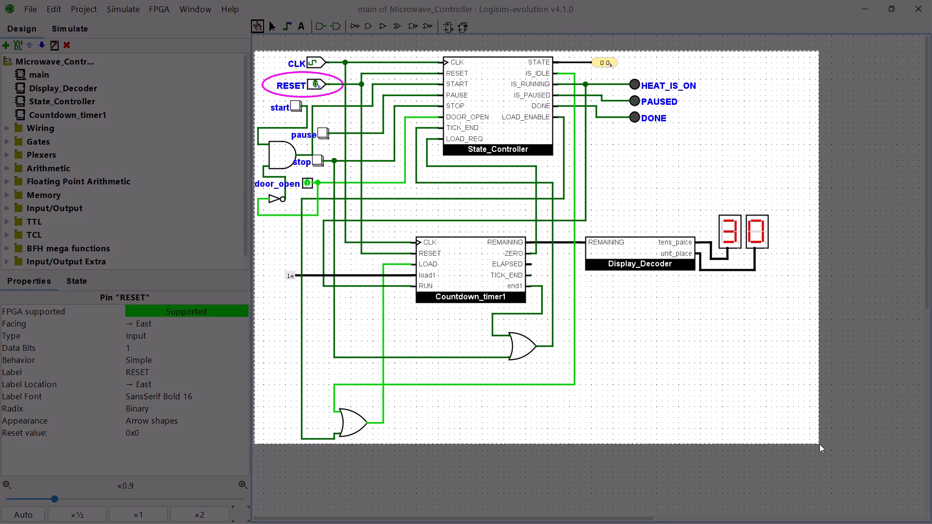
left_click_drag(819, 444, 820, 448)
In the Word report, replace both old pictures under Figure E8 with the captured door-open screenshot.
key("alt+Tab")
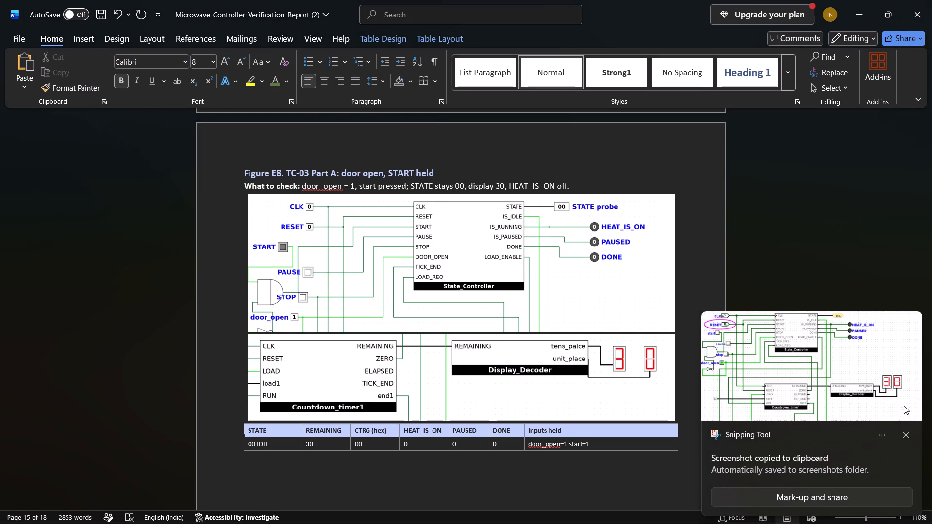
left_click(906, 438)
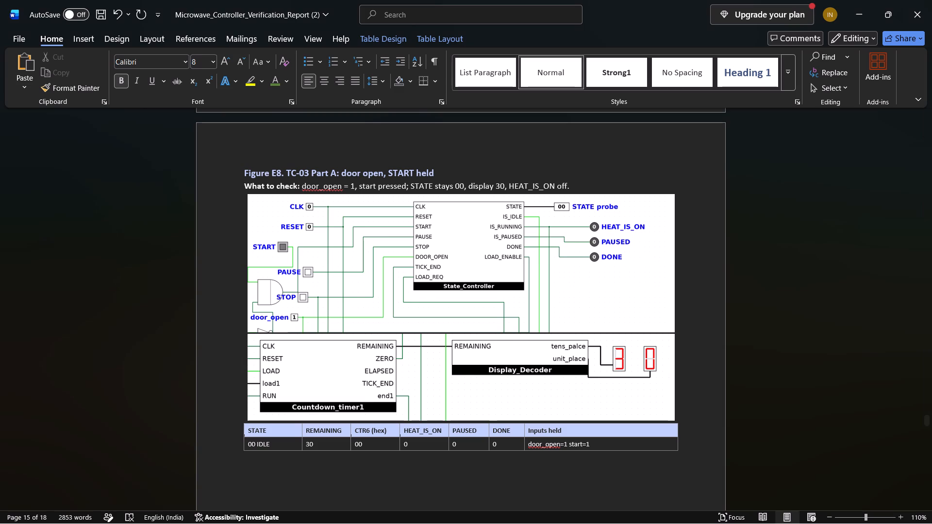
key("alt+Tab")
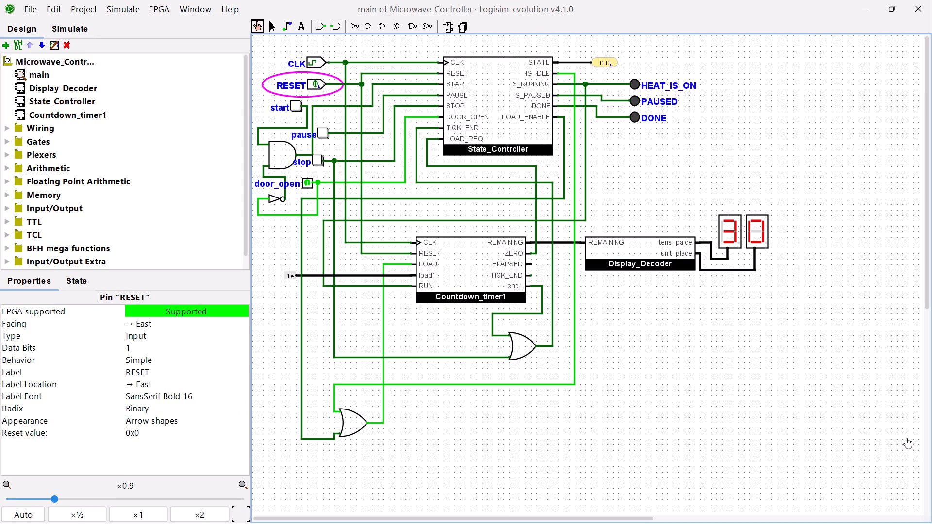
key("alt+Tab")
left_click(511, 320)
key("Delete")
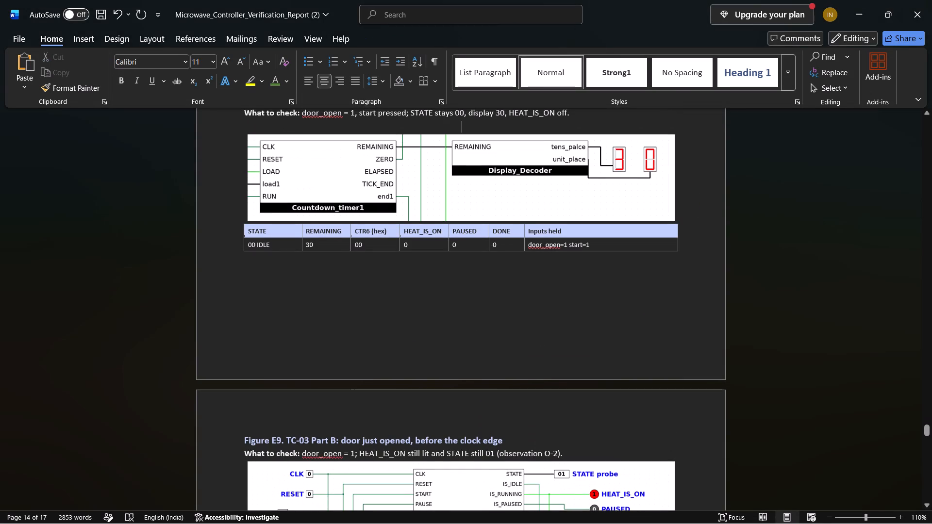
scroll(511, 320, "up", 1)
left_click(430, 334)
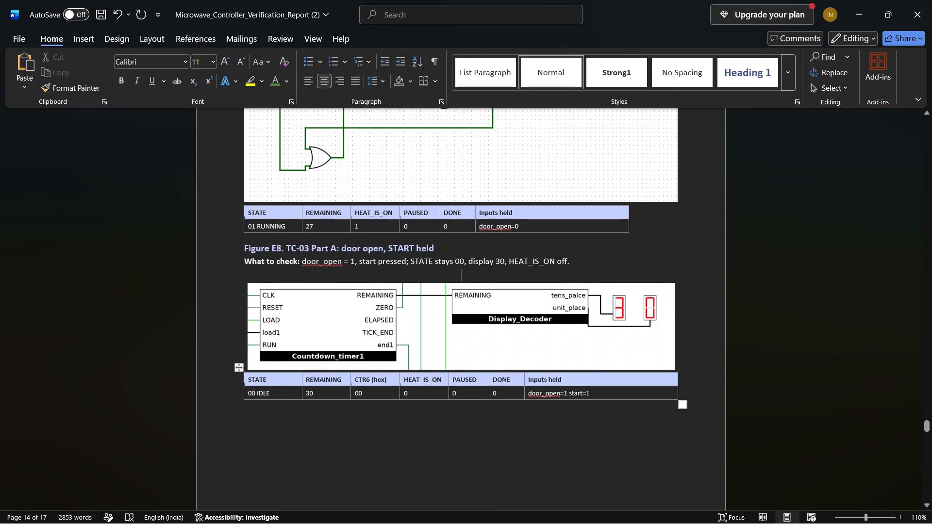
key("Delete")
key("ctrl+v")
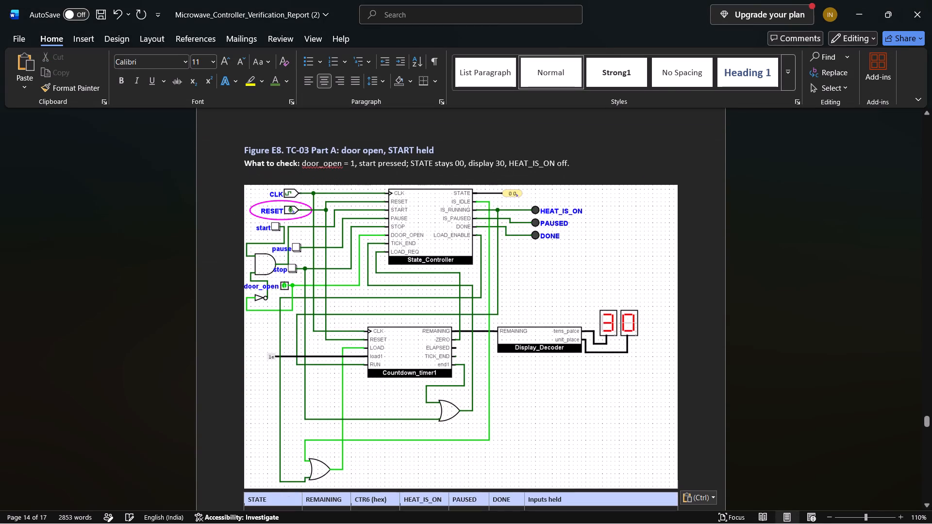
Delete the entire CTR6 (hex) column from the state table under Figure E8.
scroll(430, 334, "up", 1)
scroll(430, 334, "down", 3)
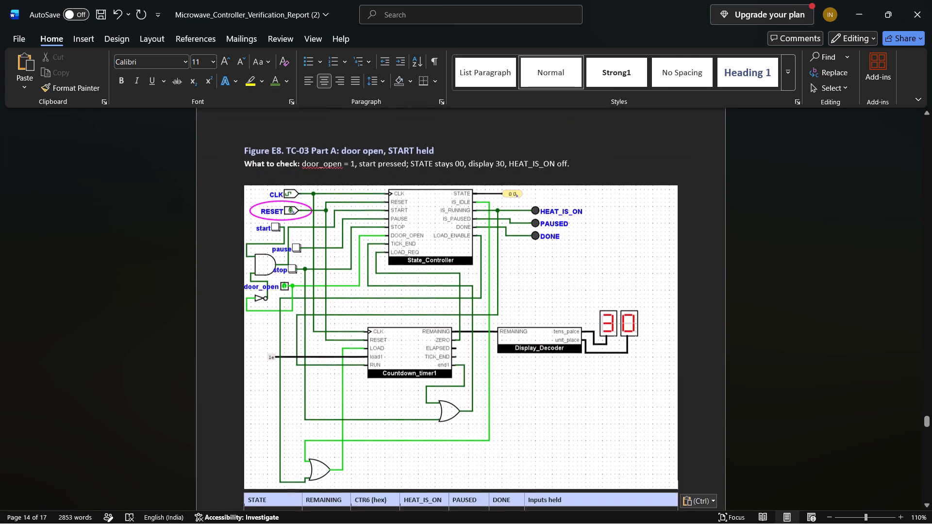
scroll(430, 334, "down", 2)
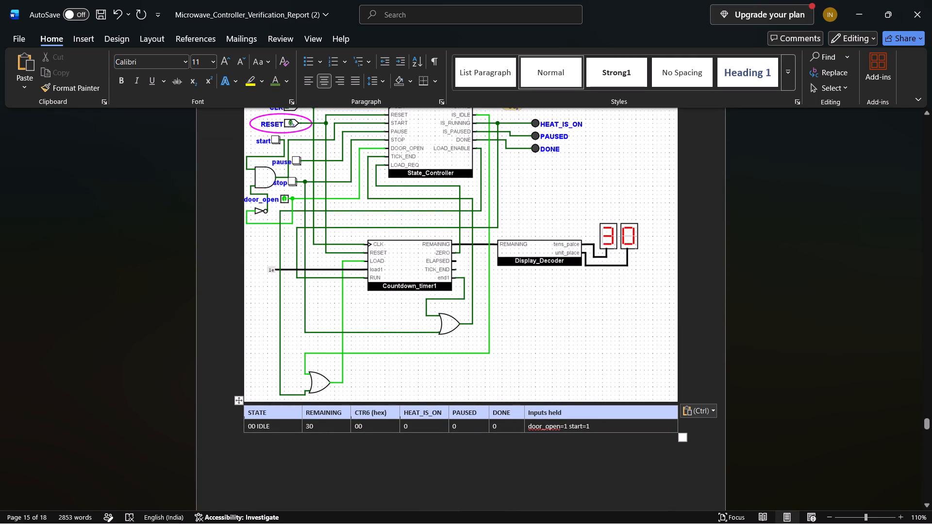
right_click(392, 412)
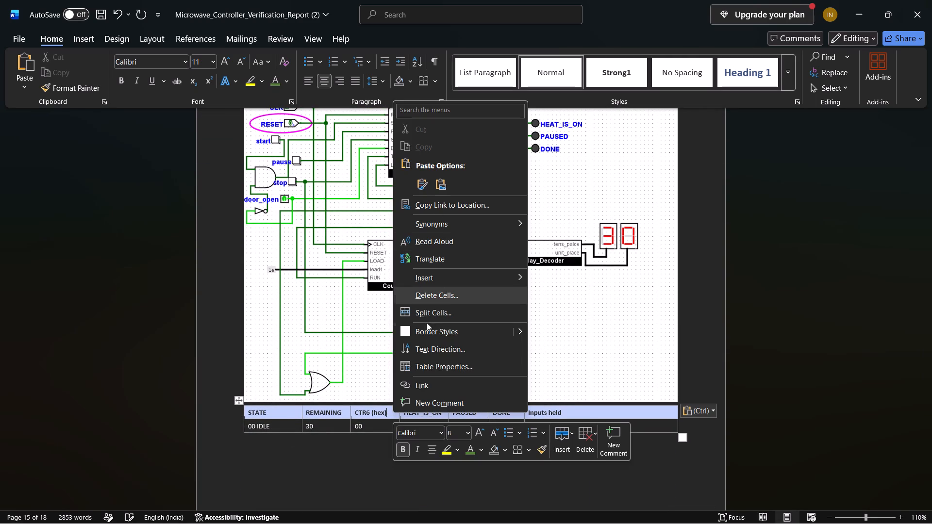
left_click(432, 296)
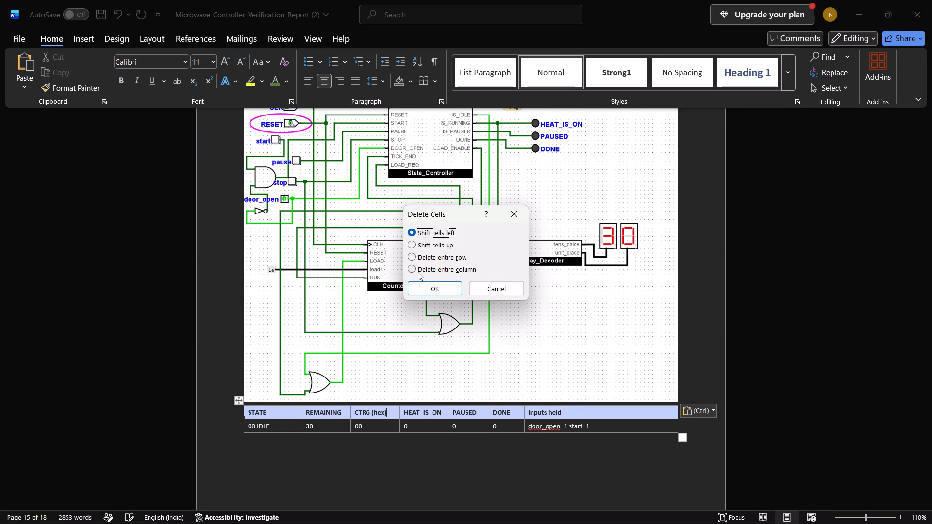
left_click(420, 268)
left_click(433, 285)
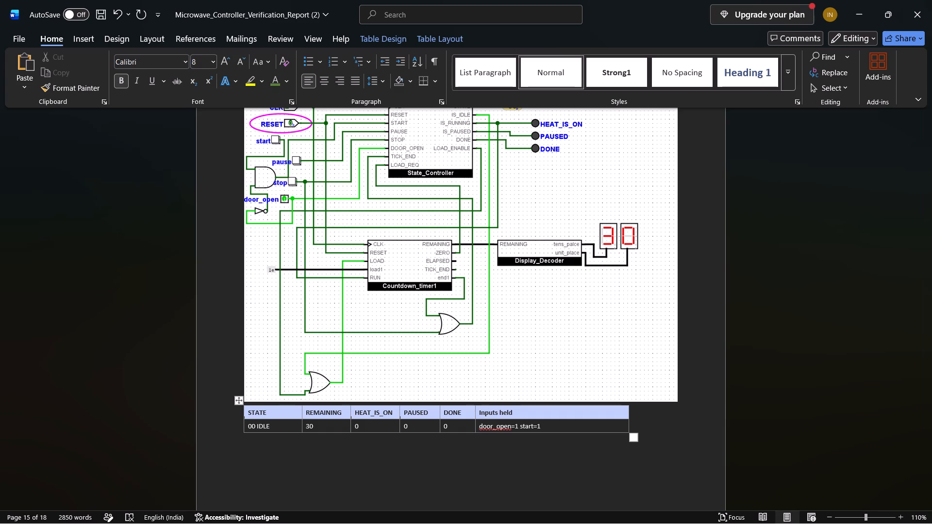
Review the updated Figure E8, and examine Figure E9's What to check line, pictures and state table against the current Logisim circuit.
scroll(433, 285, "up", 1)
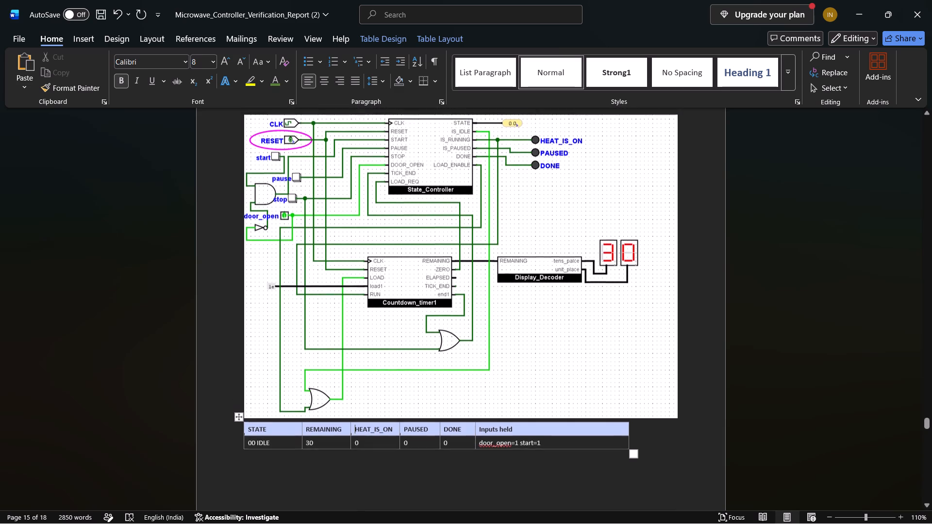
scroll(433, 285, "up", 1)
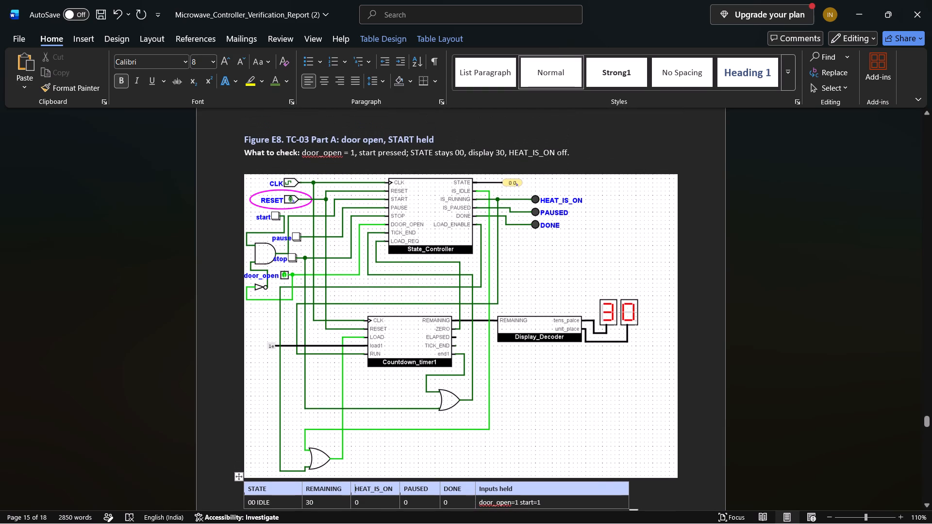
scroll(433, 285, "down", 1)
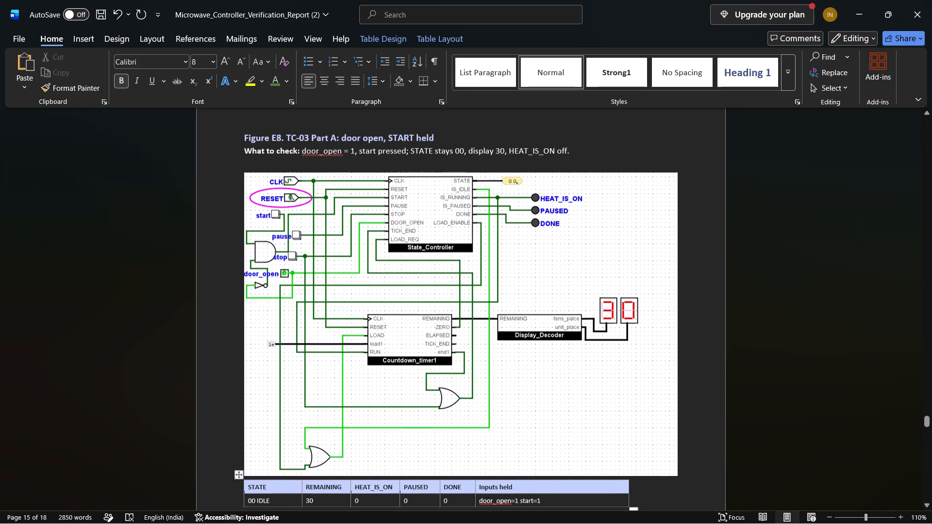
scroll(433, 285, "down", 1)
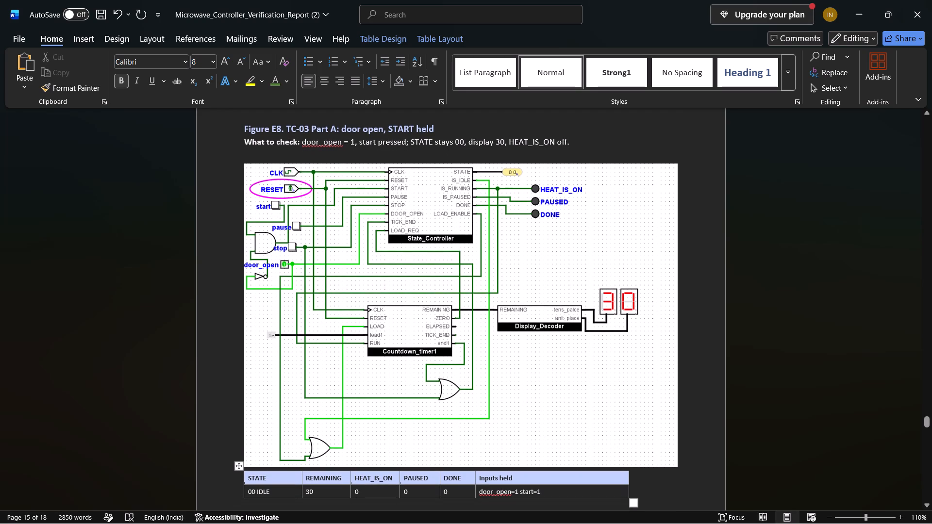
scroll(433, 285, "down", 2)
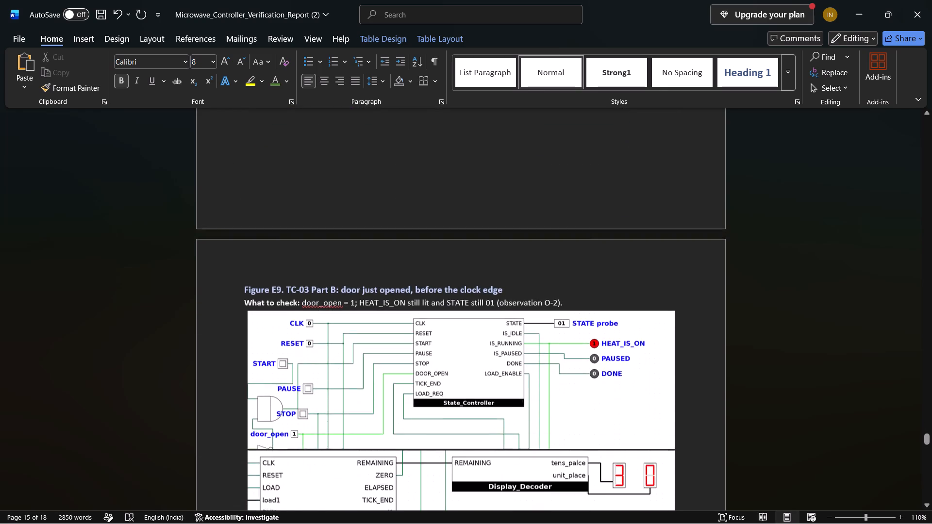
scroll(433, 285, "down", 2)
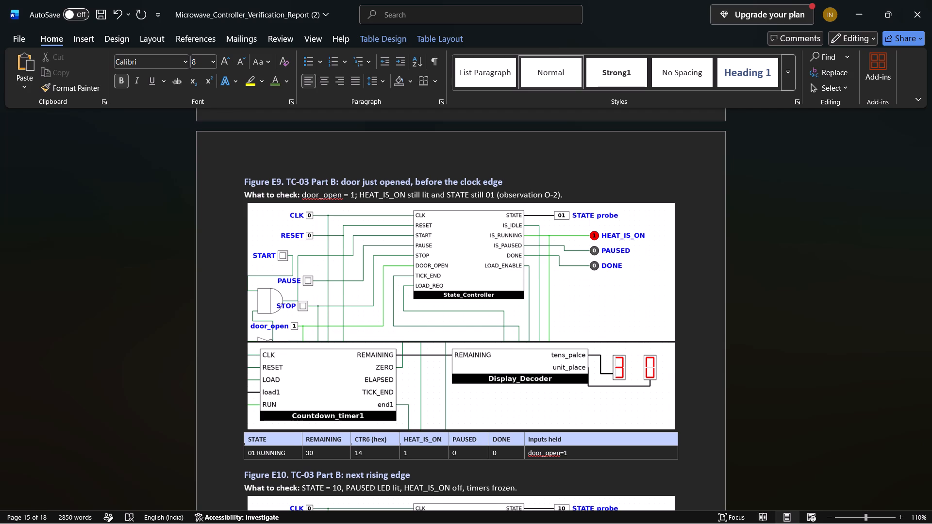
key("alt+Tab")
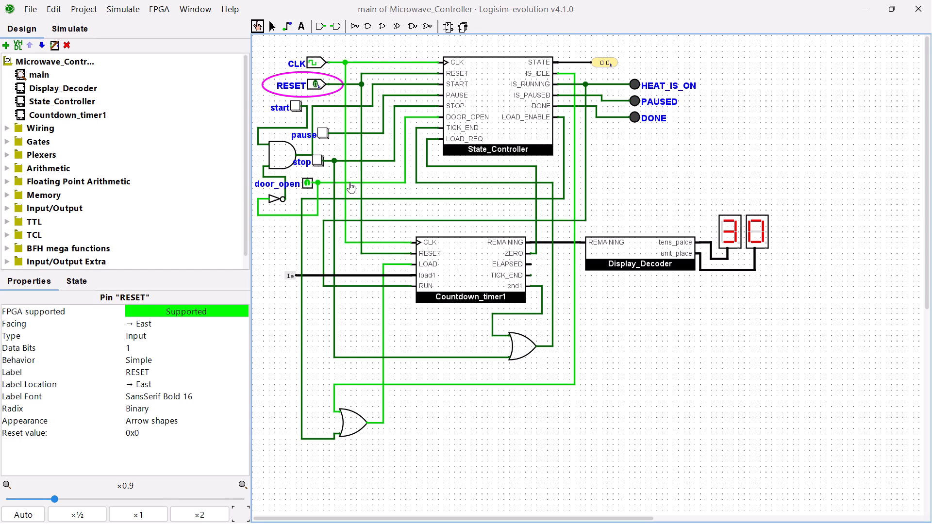
key("alt+Tab")
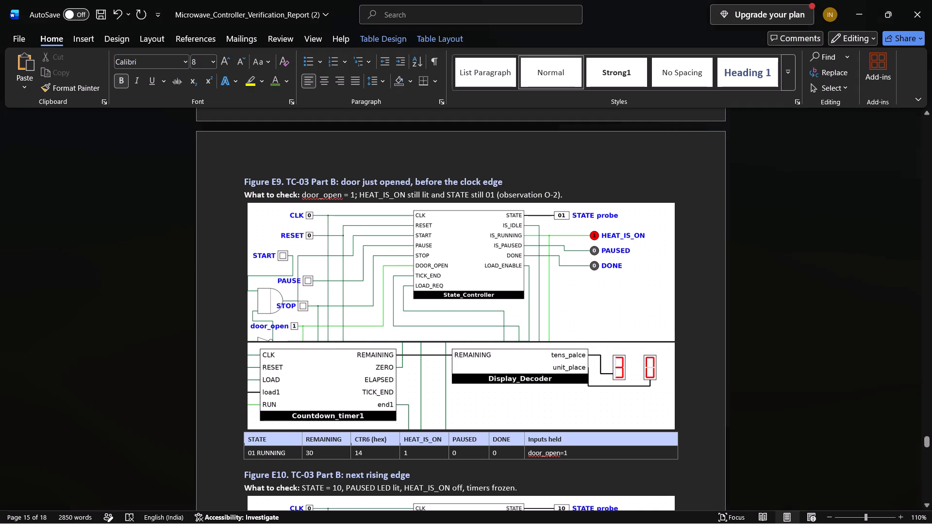
scroll(411, 294, "down", 1)
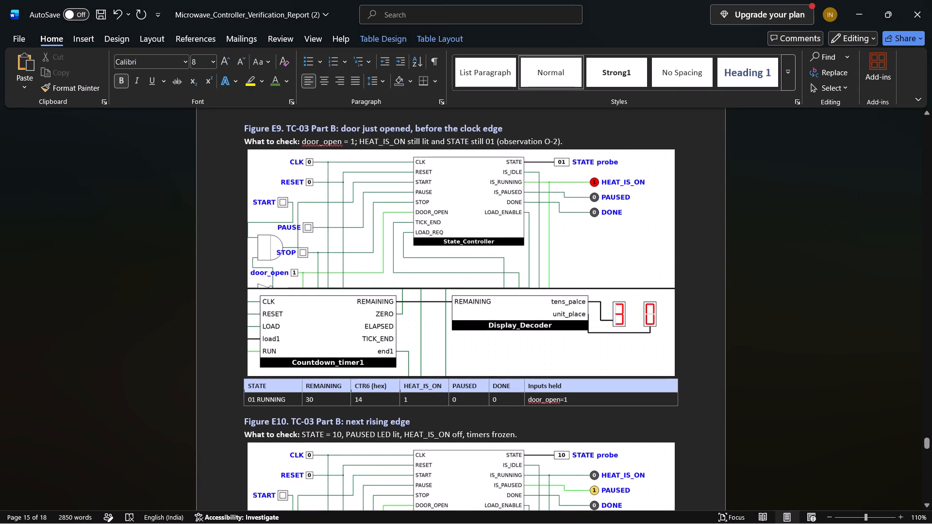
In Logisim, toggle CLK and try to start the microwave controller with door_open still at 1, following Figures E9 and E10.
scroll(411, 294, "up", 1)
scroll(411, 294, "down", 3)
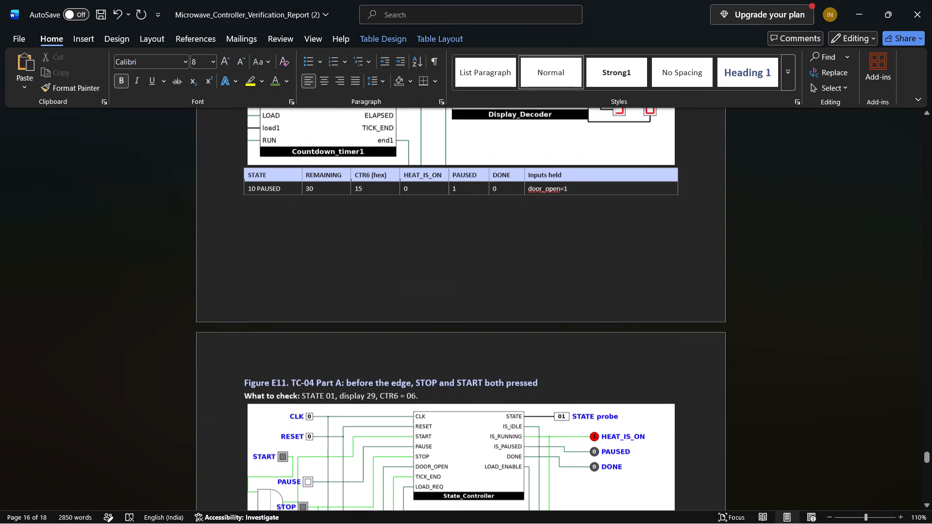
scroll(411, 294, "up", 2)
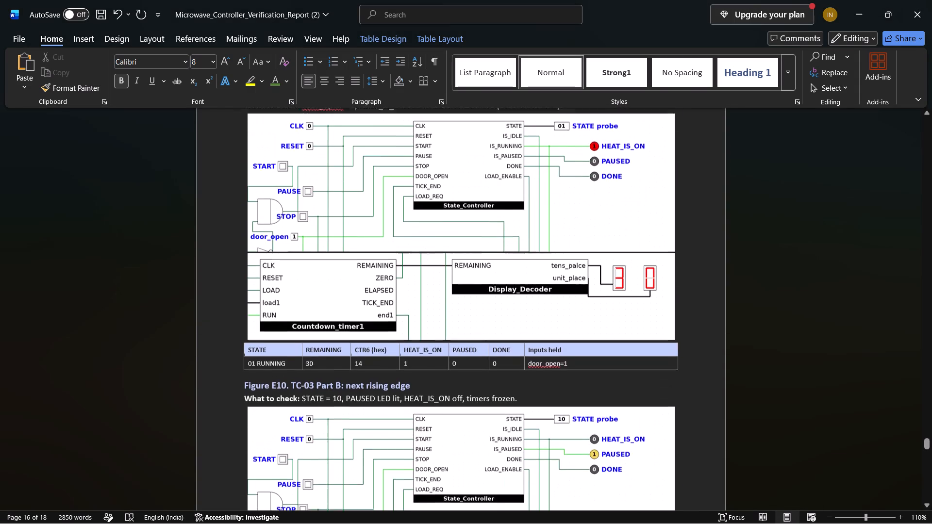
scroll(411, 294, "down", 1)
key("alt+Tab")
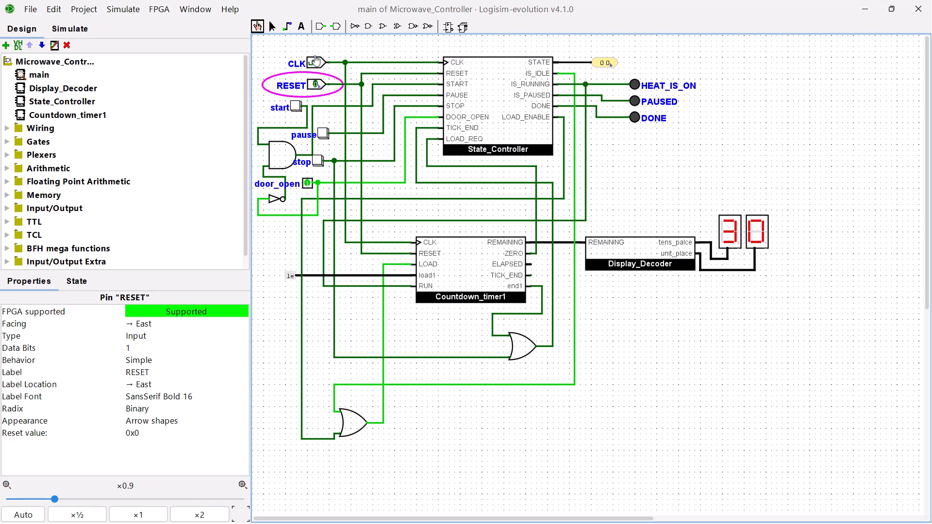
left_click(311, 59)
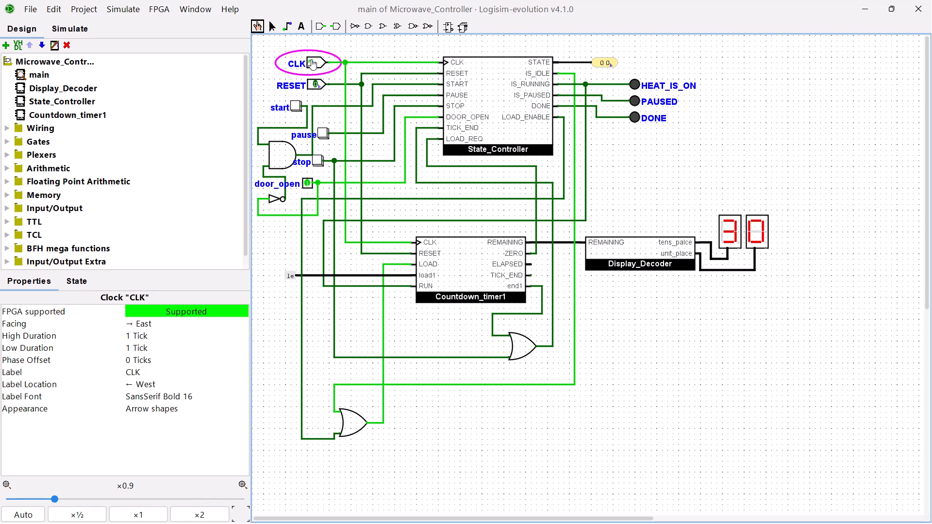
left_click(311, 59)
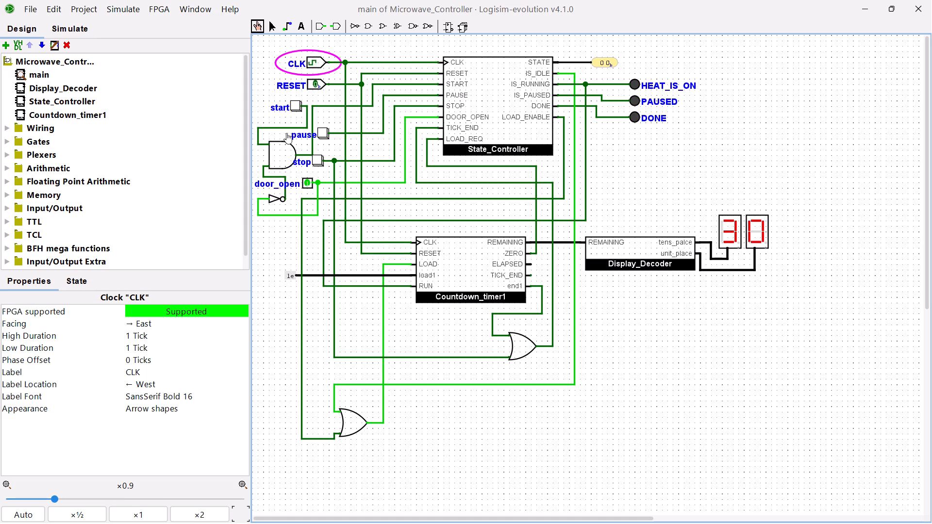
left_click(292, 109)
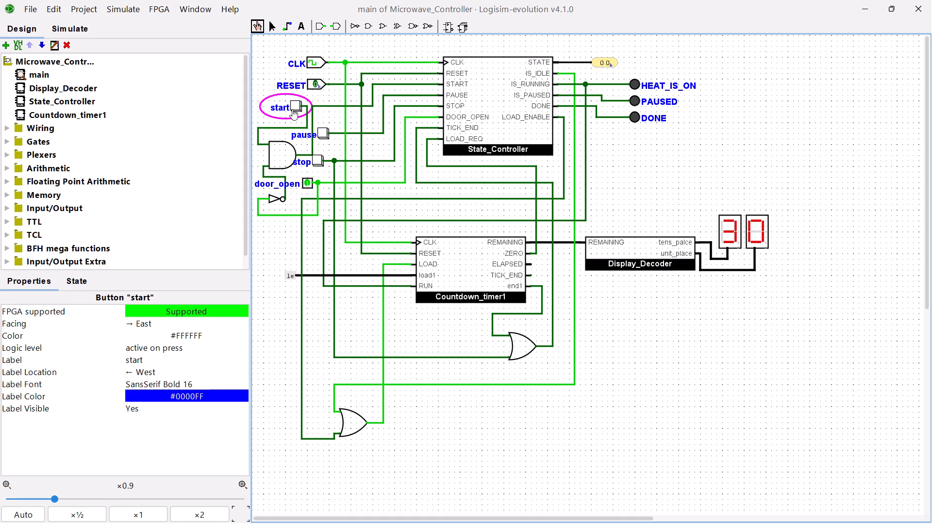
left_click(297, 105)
In the Word report, examine the check lines, pictures and state tables of Figures E8 to E11 against the Logisim circuit.
key("alt+Tab")
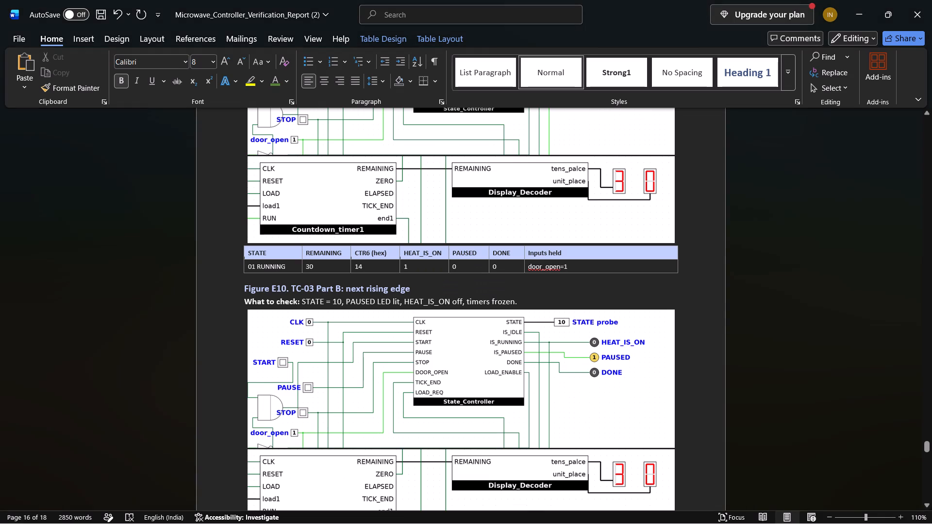
scroll(307, 181, "up", 1)
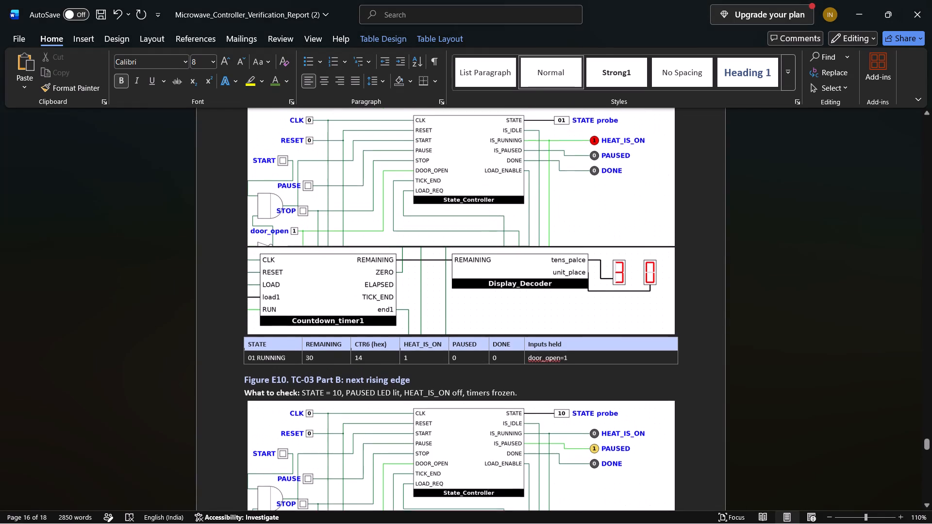
scroll(307, 181, "down", 1)
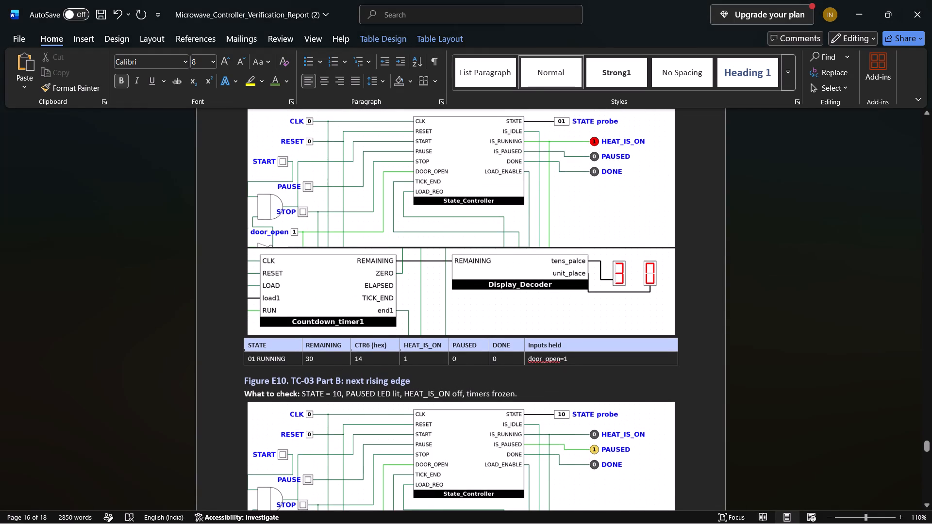
scroll(307, 181, "down", 1)
scroll(307, 181, "up", 2)
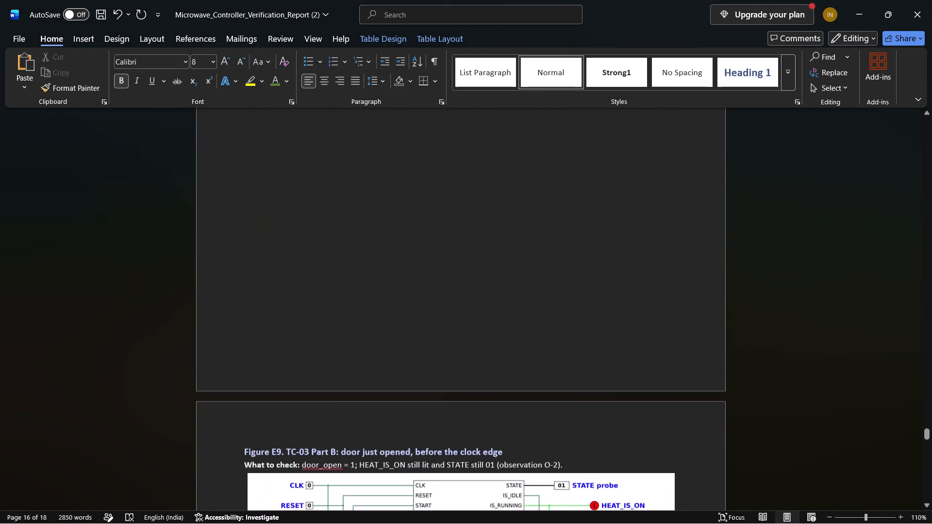
scroll(307, 181, "up", 2)
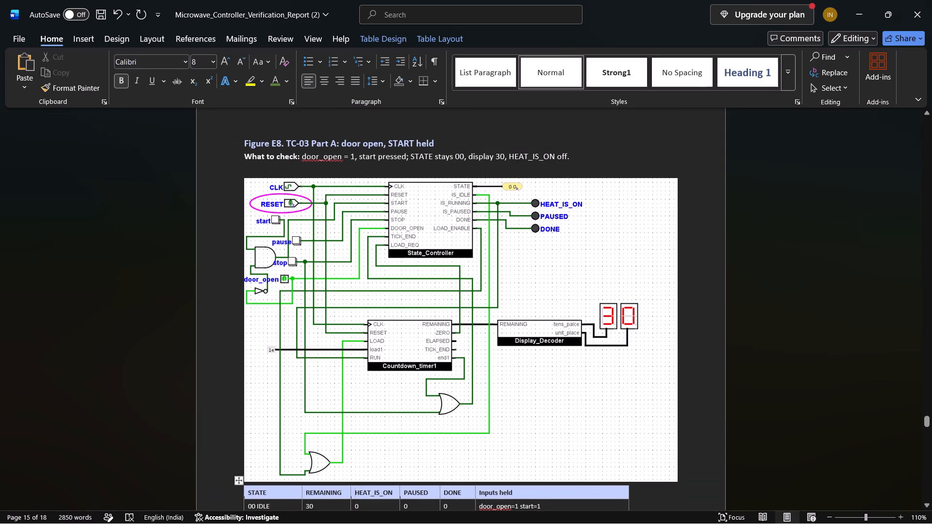
scroll(307, 181, "down", 3)
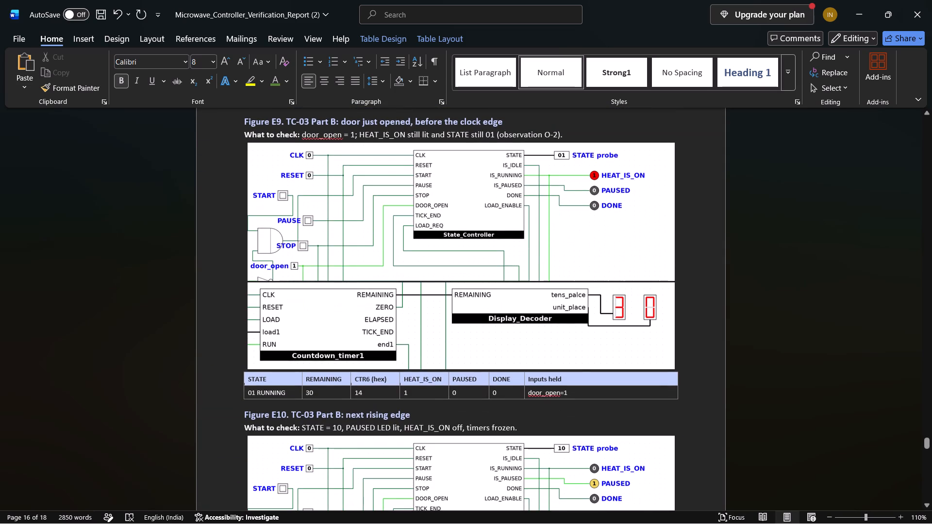
scroll(307, 181, "down", 3)
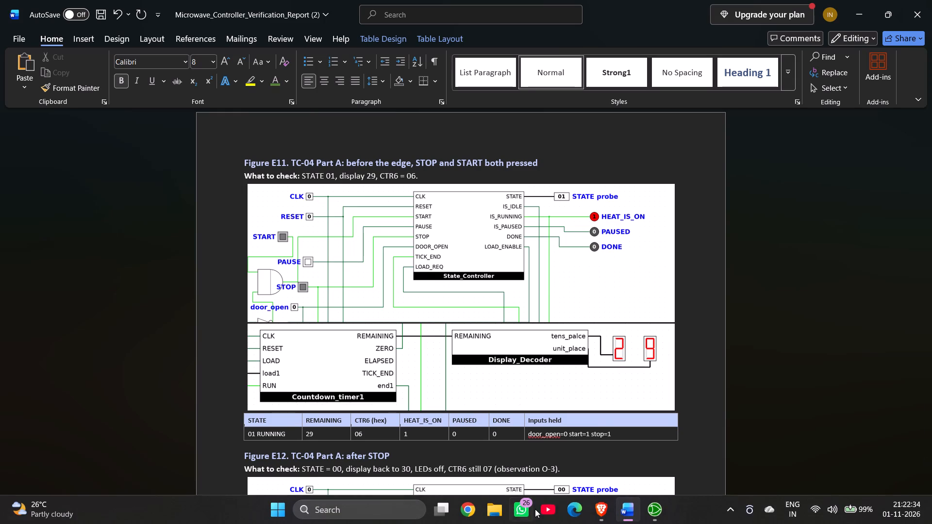
left_click(653, 510)
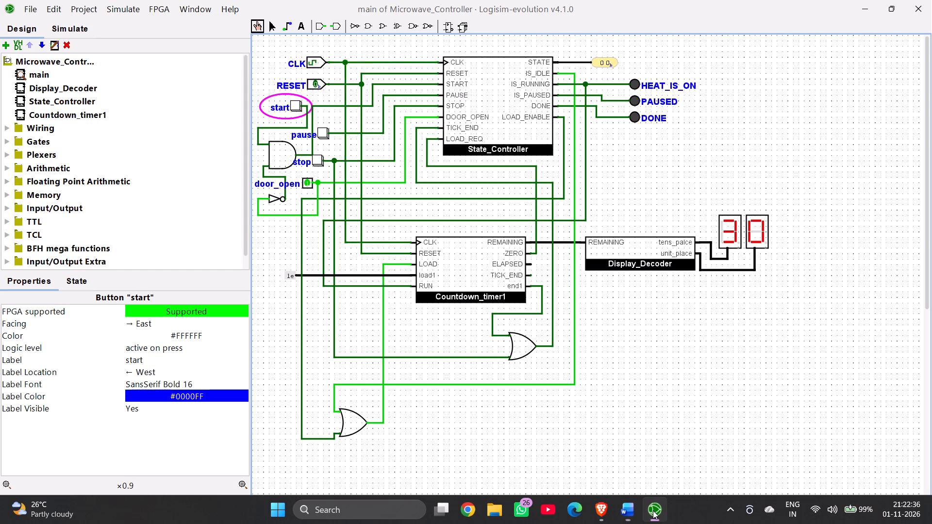
left_click(658, 511)
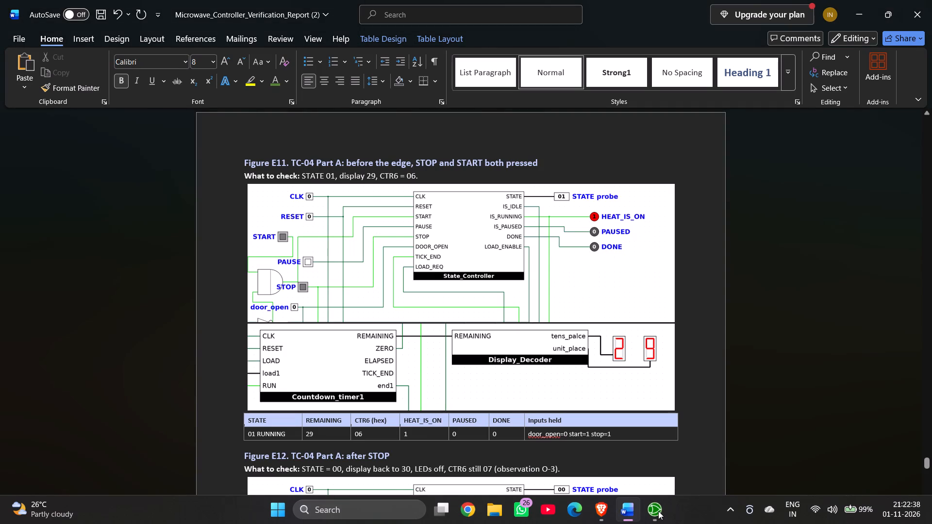
left_click(658, 511)
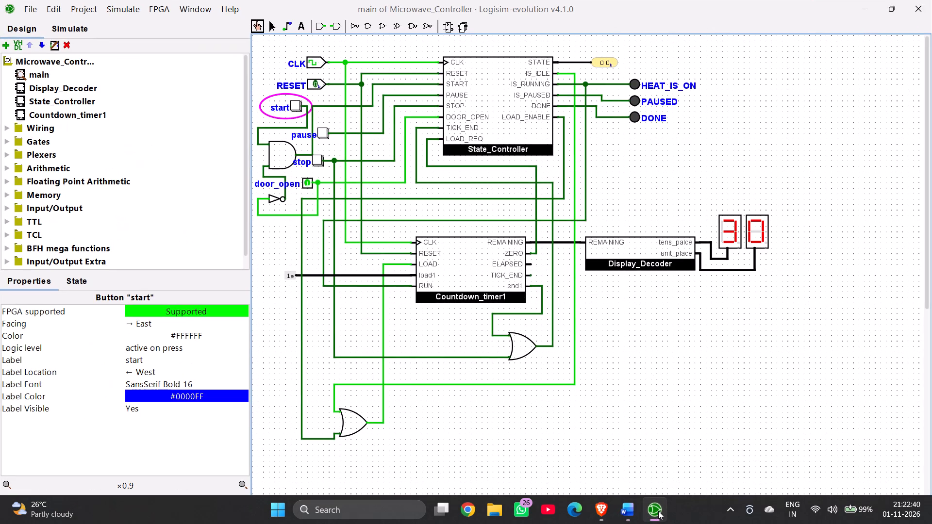
left_click(658, 511)
scroll(478, 318, "up", 2)
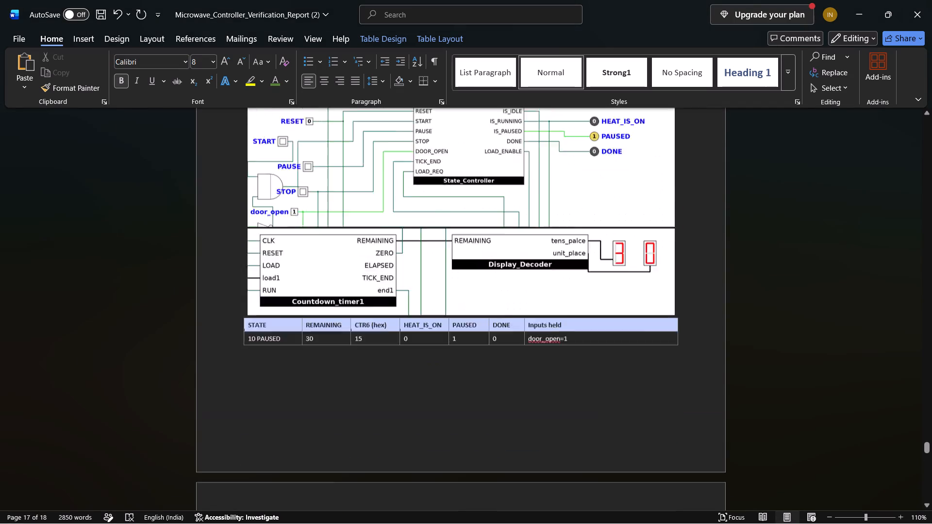
scroll(478, 318, "up", 1)
scroll(478, 318, "down", 1)
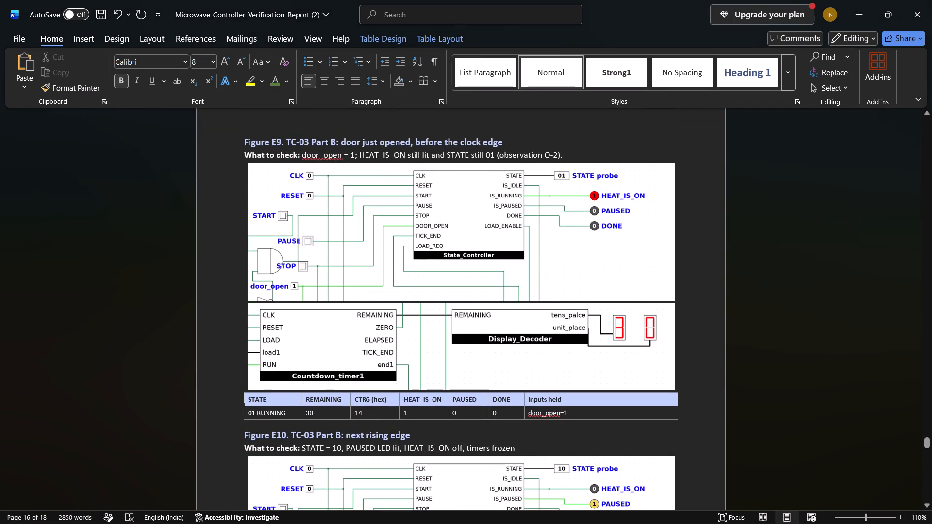
scroll(478, 318, "down", 3)
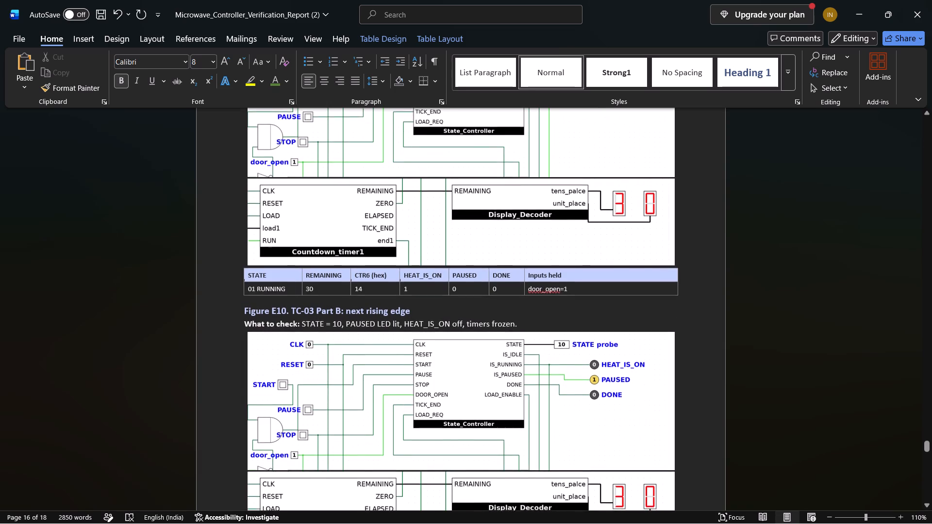
scroll(478, 318, "down", 2)
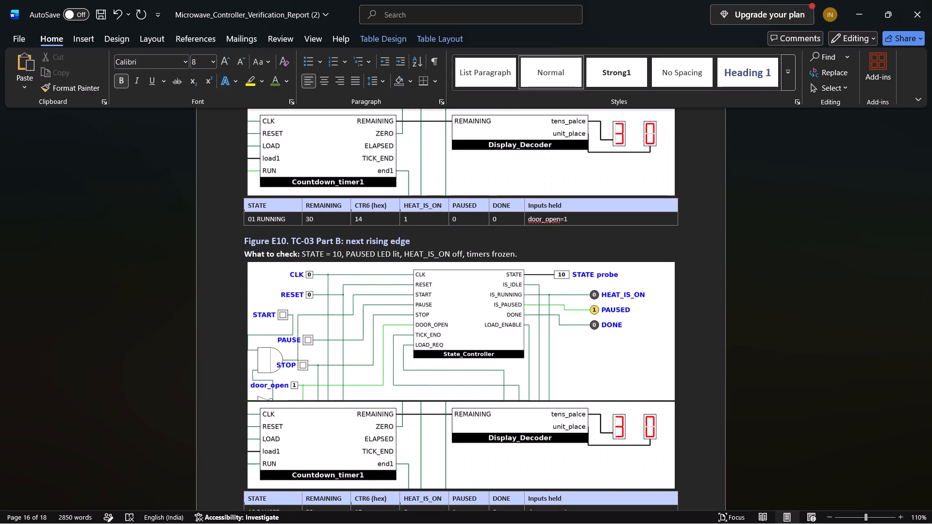
scroll(478, 318, "down", 1)
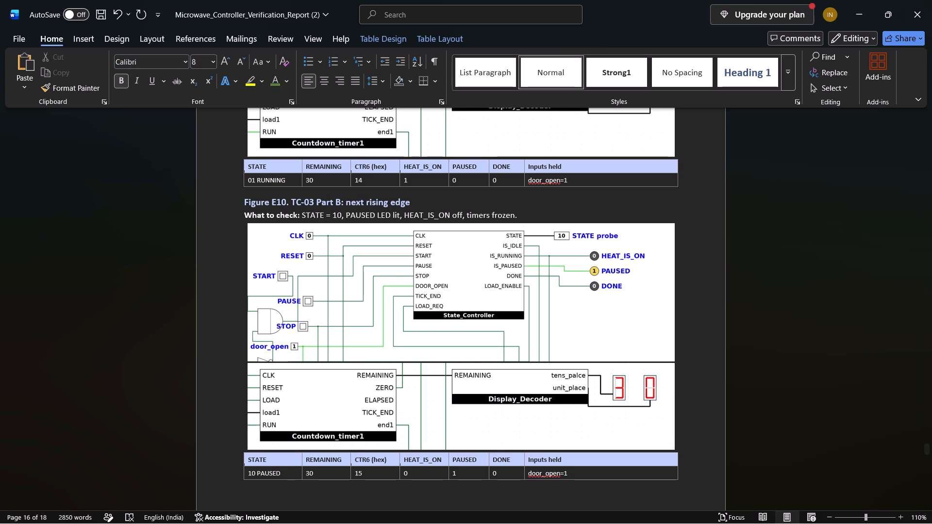
In Logisim, set door_open to 0, start the controller into STATE 01, and pause it into STATE 10.
key("alt+Tab")
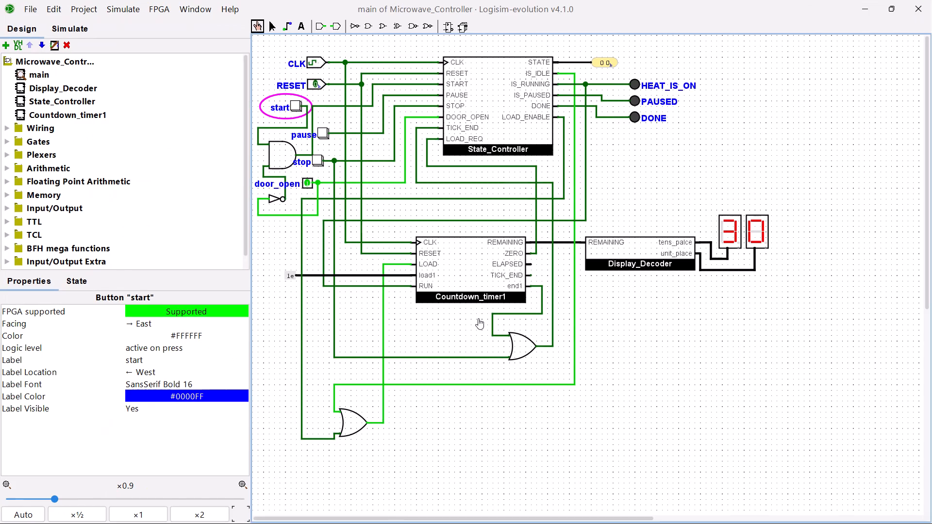
left_click(305, 179)
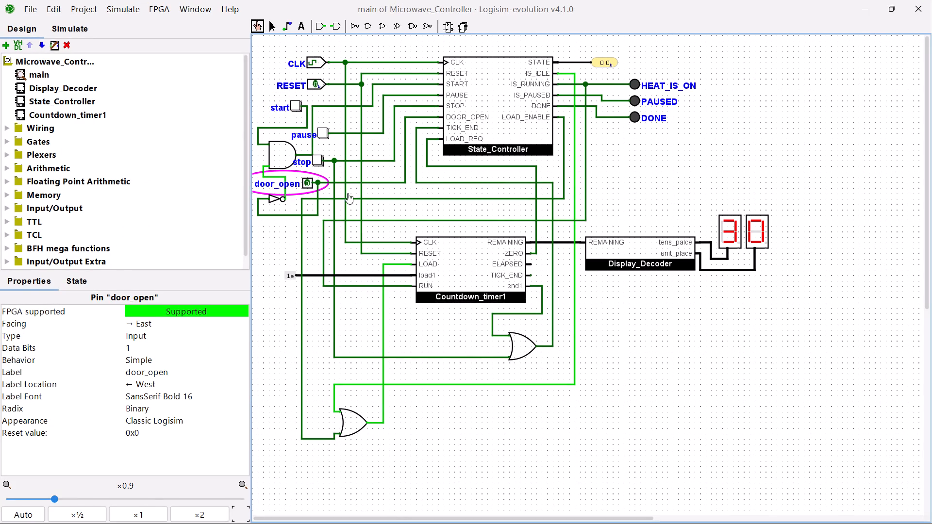
left_click(320, 134)
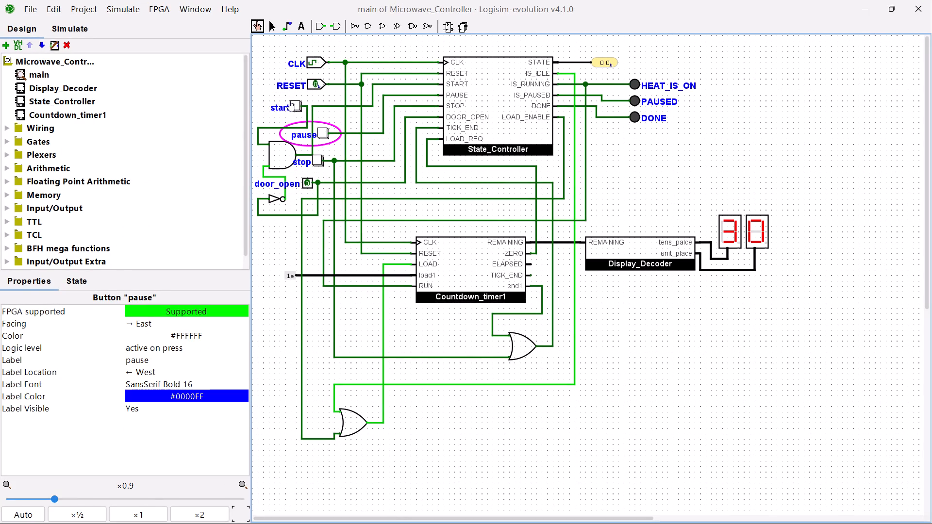
double_click(292, 104)
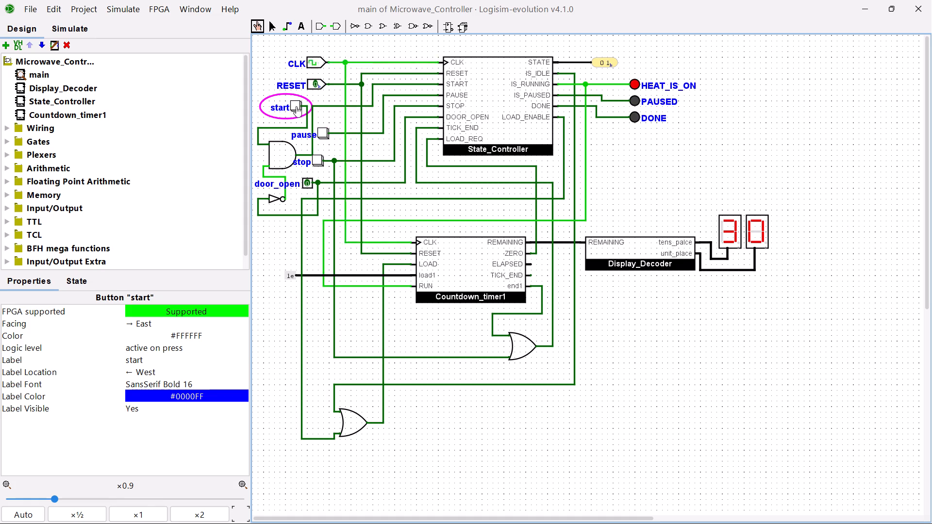
left_click(322, 132)
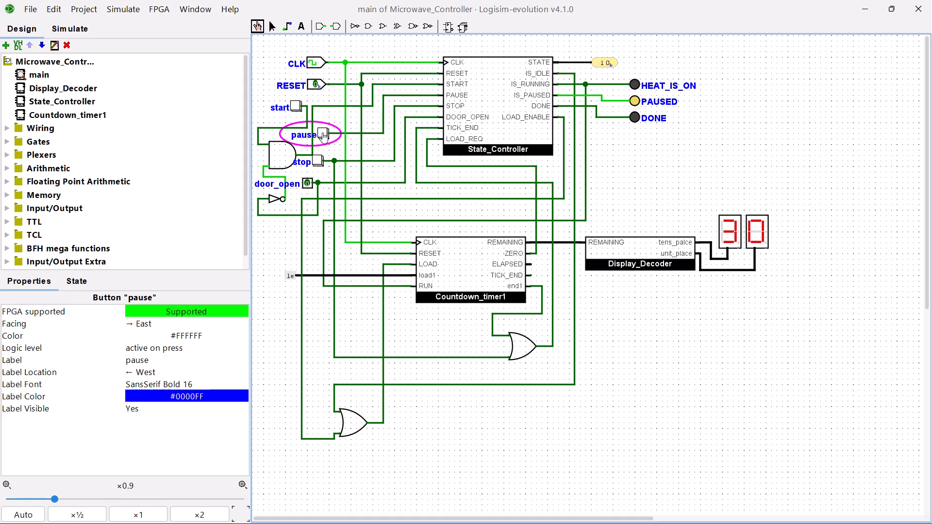
In the Word report, examine Figure E9's What to check line and pictures for the required door, heat and state conditions.
key("alt+Tab")
scroll(310, 220, "up", 1)
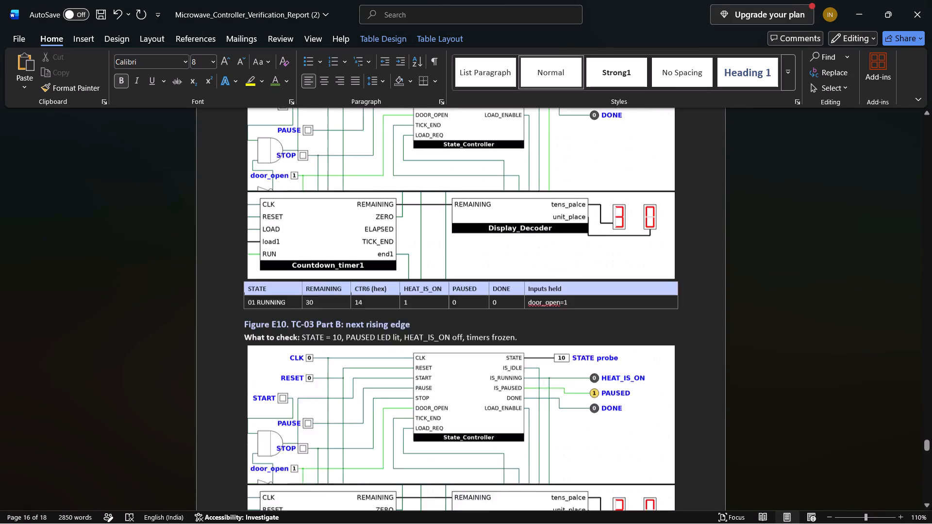
scroll(310, 220, "up", 2)
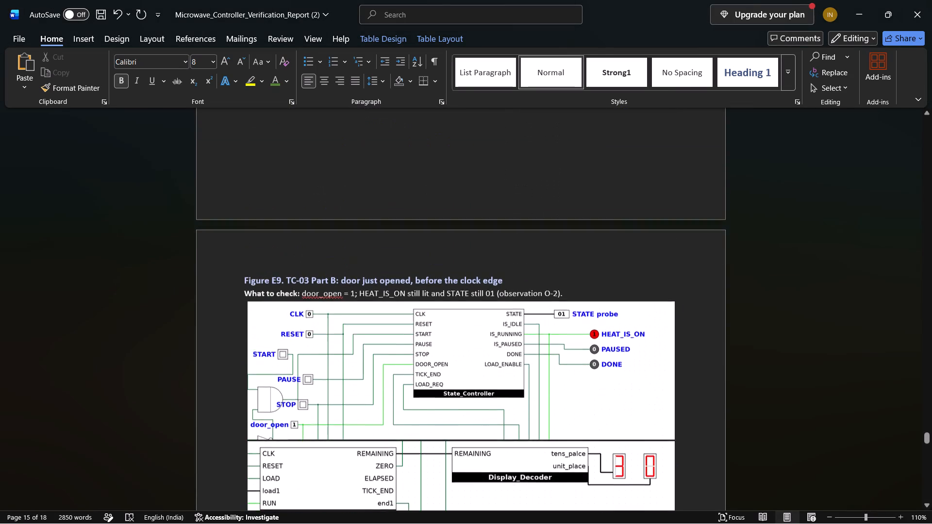
scroll(310, 220, "up", 1)
scroll(310, 220, "down", 1)
scroll(310, 220, "up", 1)
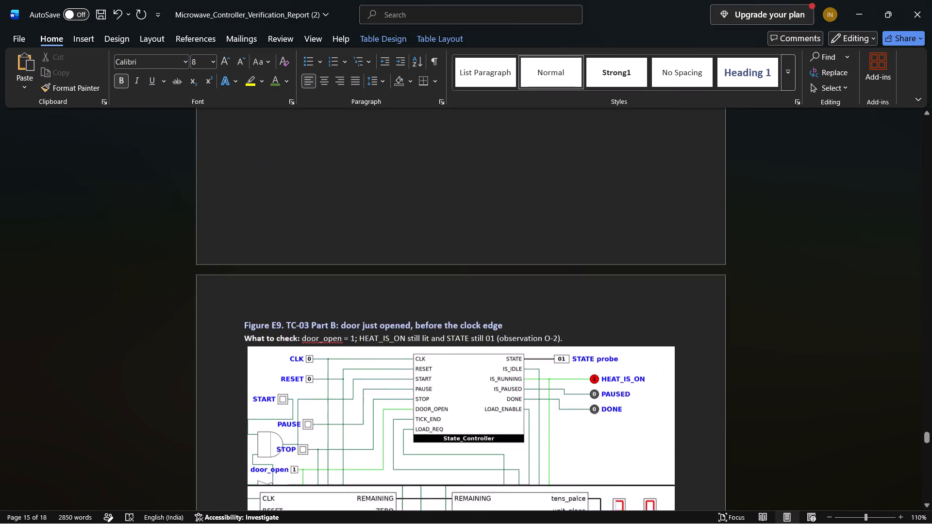
scroll(310, 220, "down", 1)
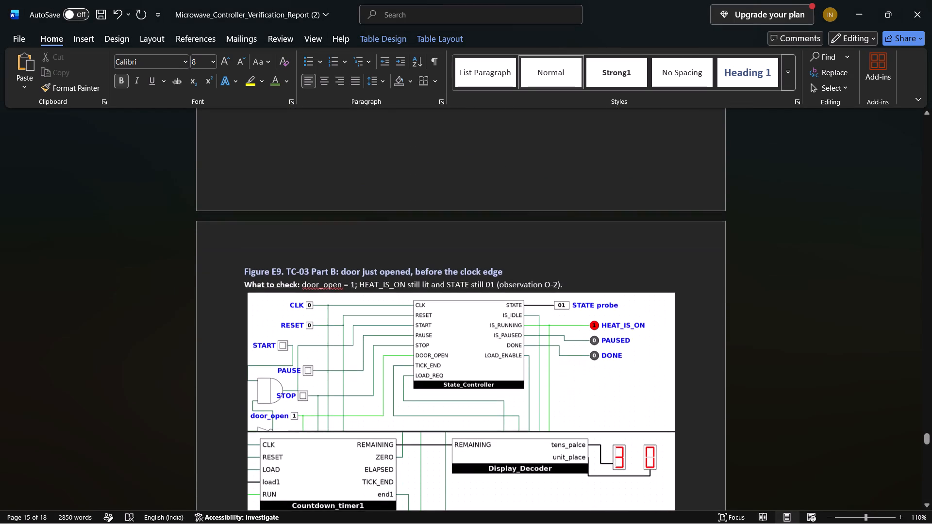
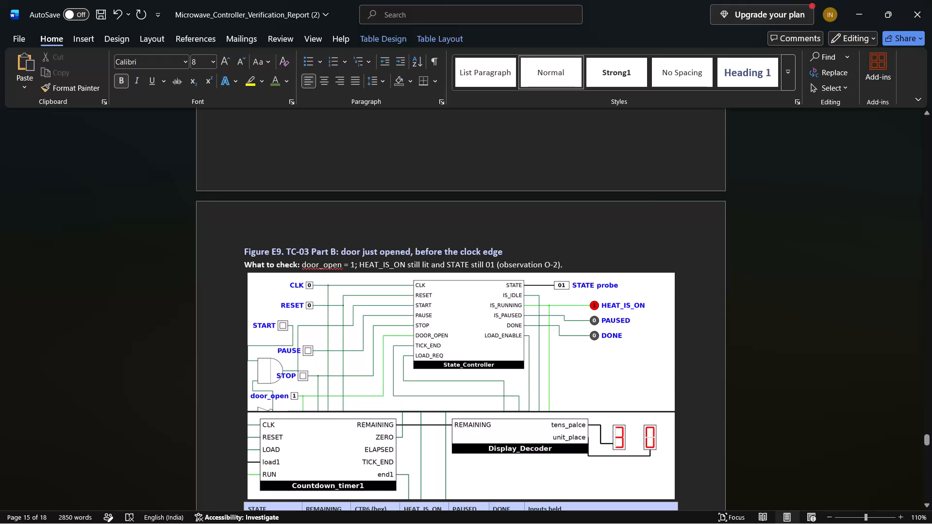
In the Word report, examine the check lines, pictures and state tables of Figures E8 and E9 against the Logisim circuit.
scroll(310, 220, "down", 1)
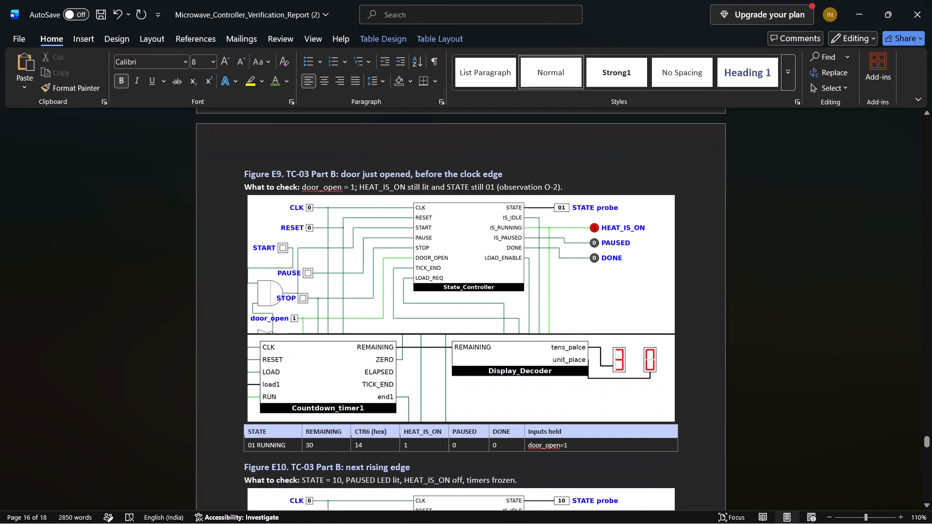
key("alt+Tab")
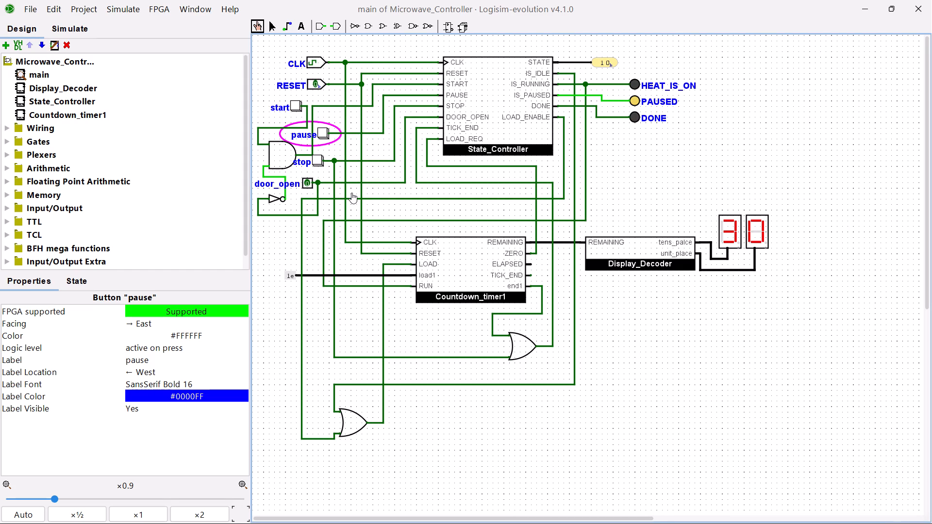
key("alt+Tab")
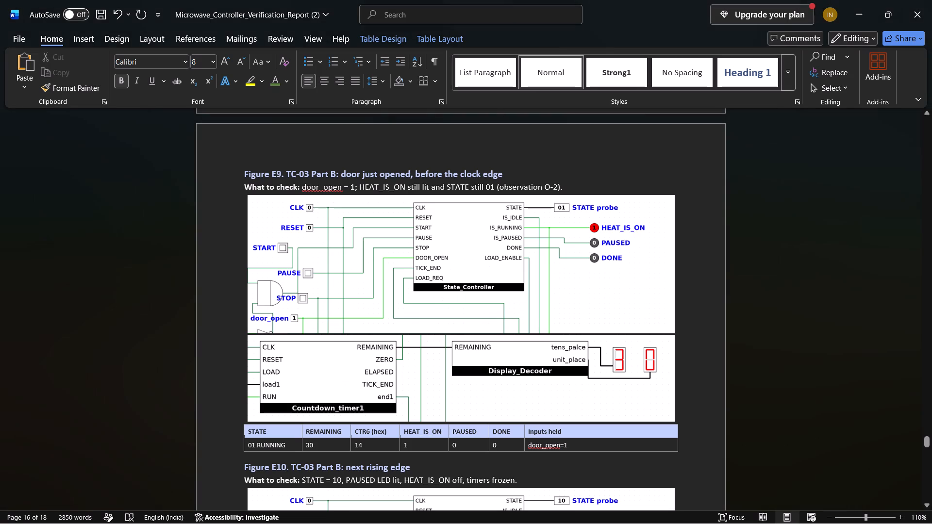
scroll(401, 300, "up", 3)
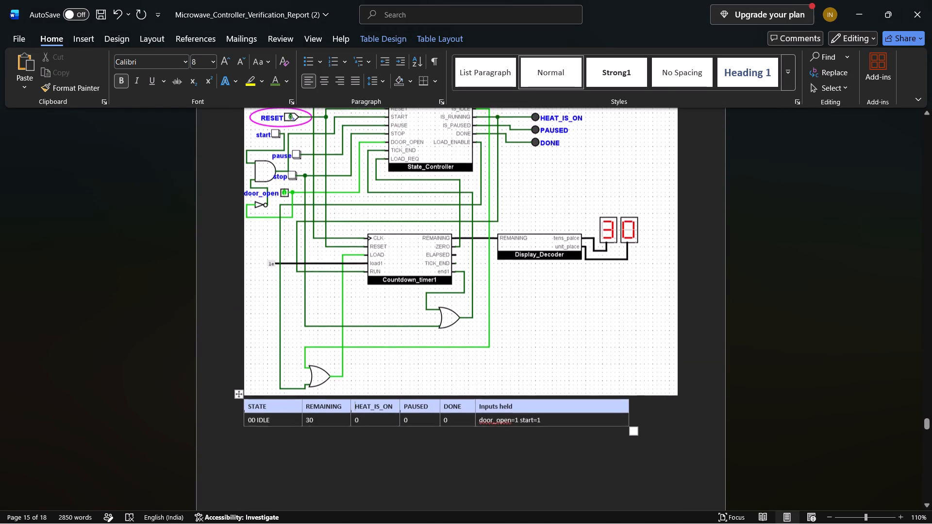
scroll(401, 300, "up", 2)
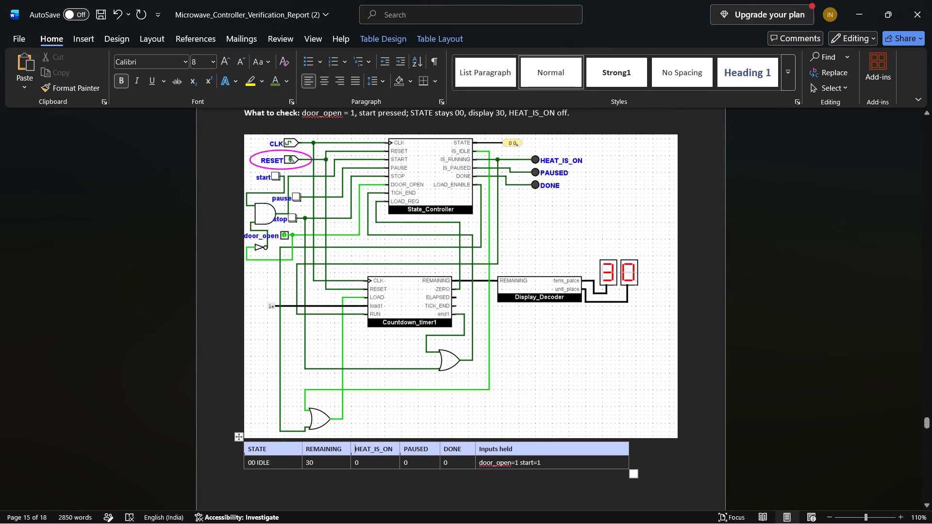
key("alt+Tab")
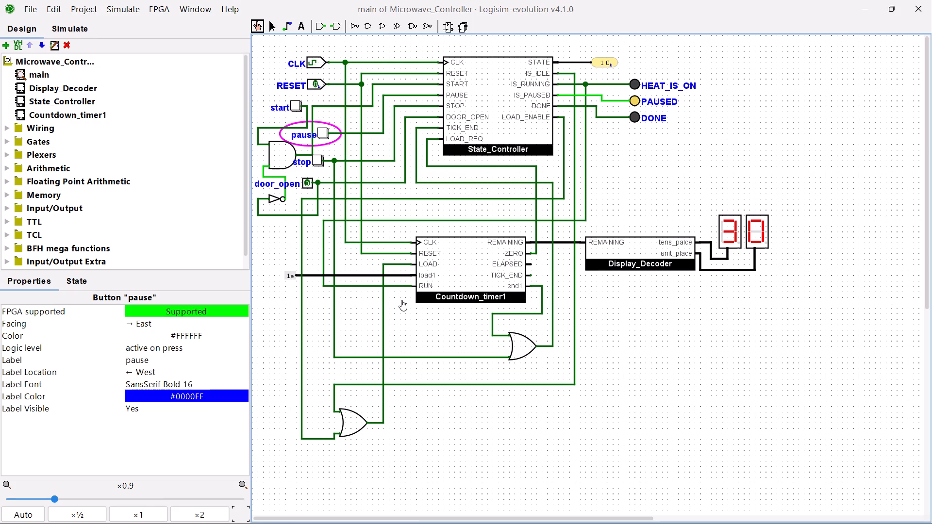
key("alt+Tab")
scroll(401, 300, "down", 3)
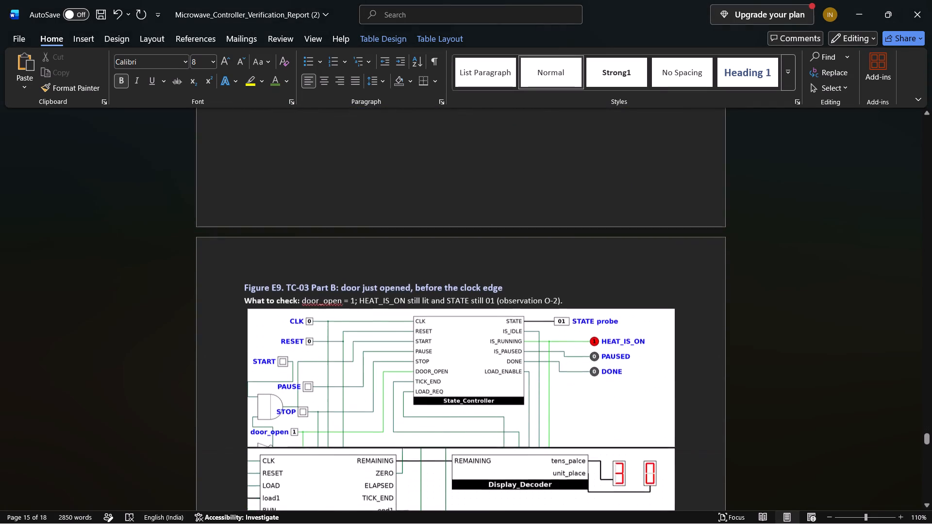
scroll(401, 300, "down", 2)
In Logisim, pulse RESET, start the controller into STATE 01, and set door_open to 1.
key("alt+Tab")
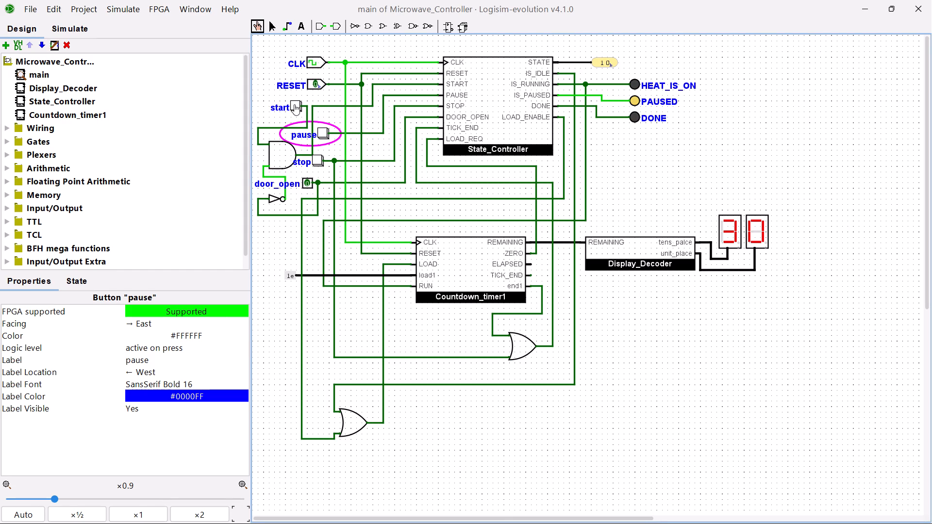
left_click(316, 84)
left_click(316, 84)
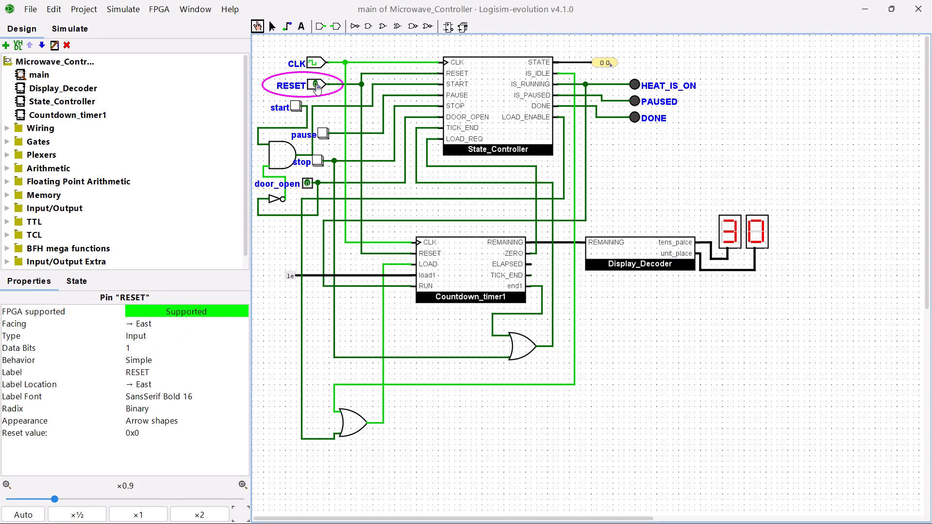
left_click(294, 105)
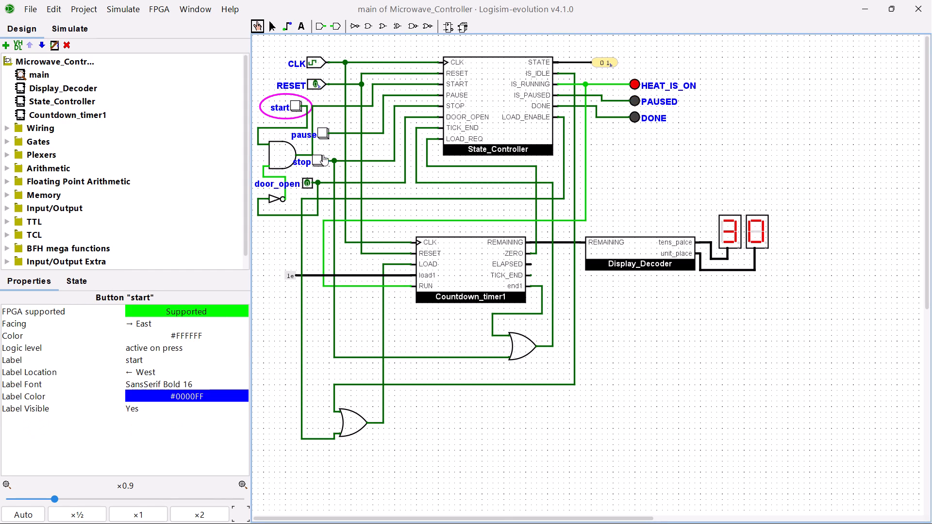
left_click(310, 179)
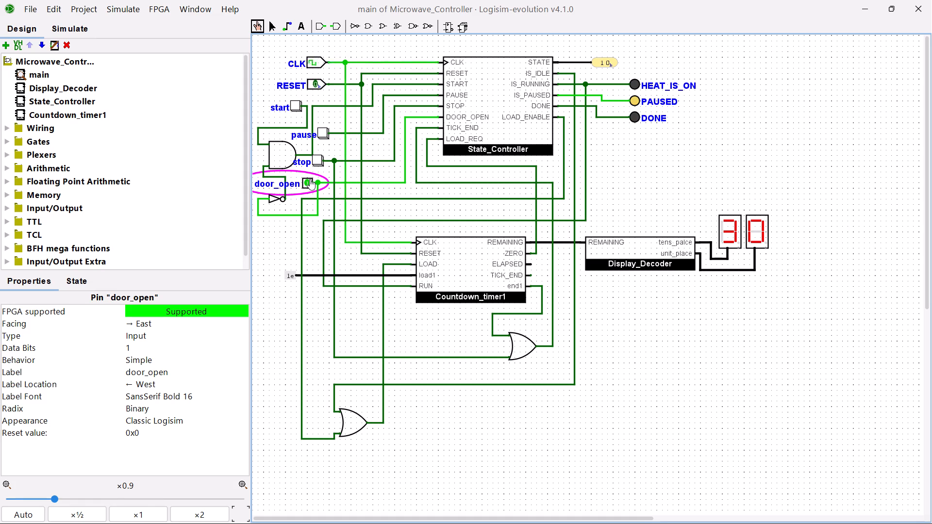
Check Figure E10's required state in the Word report and capture a screenshot of the matching paused Logisim circuit.
key("alt+Tab")
scroll(477, 218, "down", 1)
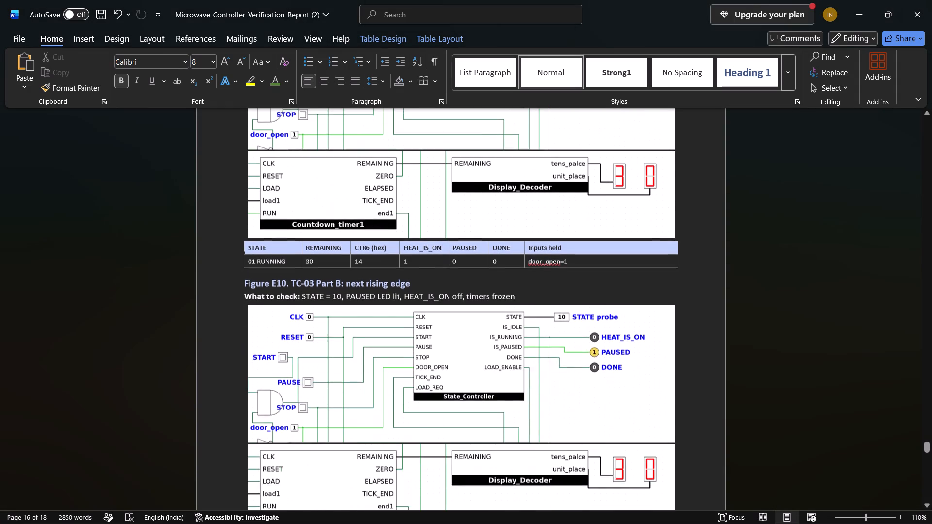
scroll(477, 218, "down", 2)
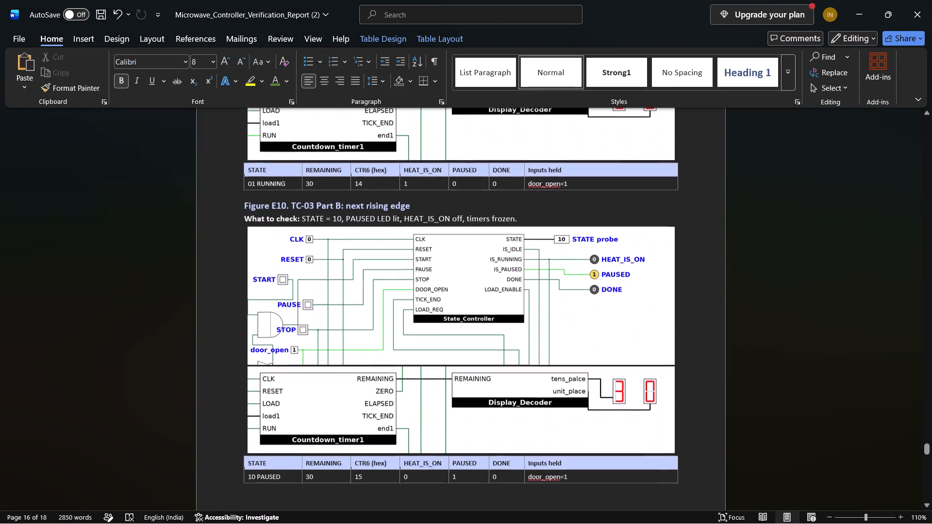
key("alt+Tab")
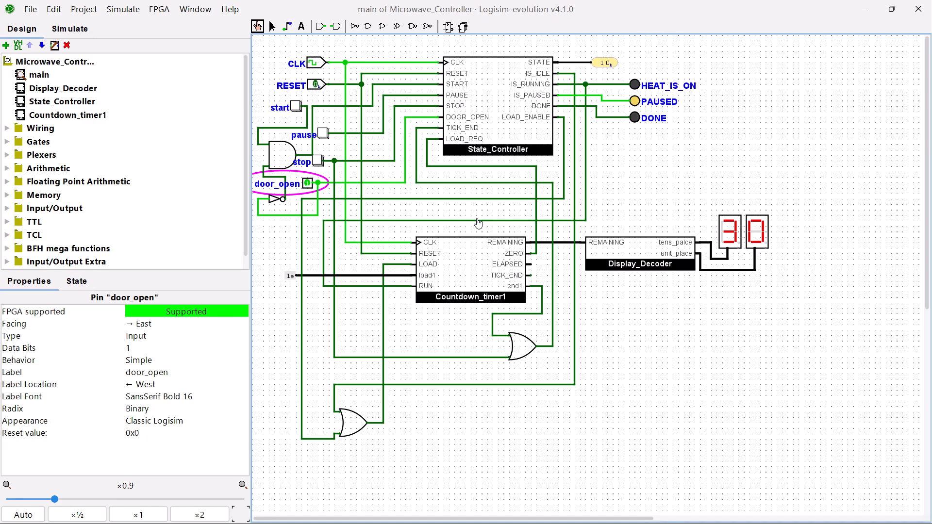
key("Print")
left_click_drag(254, 33, 436, 287)
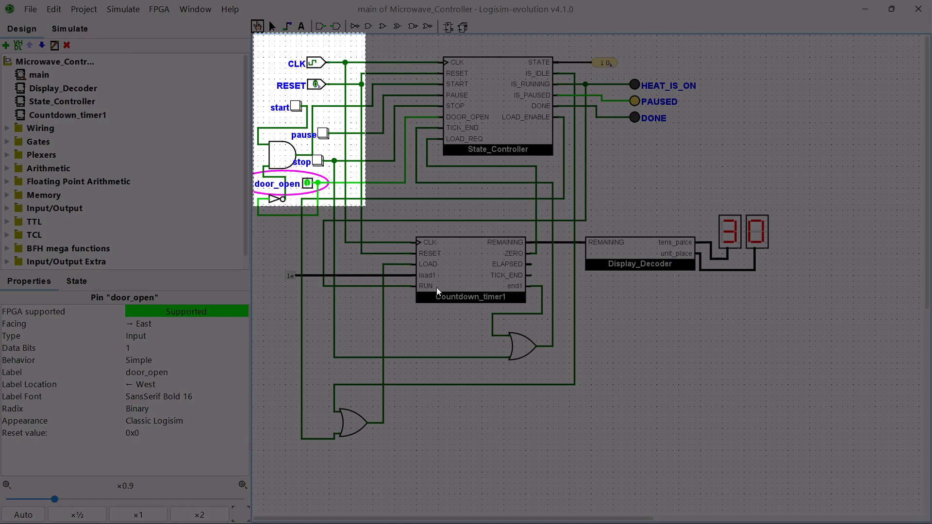
left_click_drag(436, 287, 824, 463)
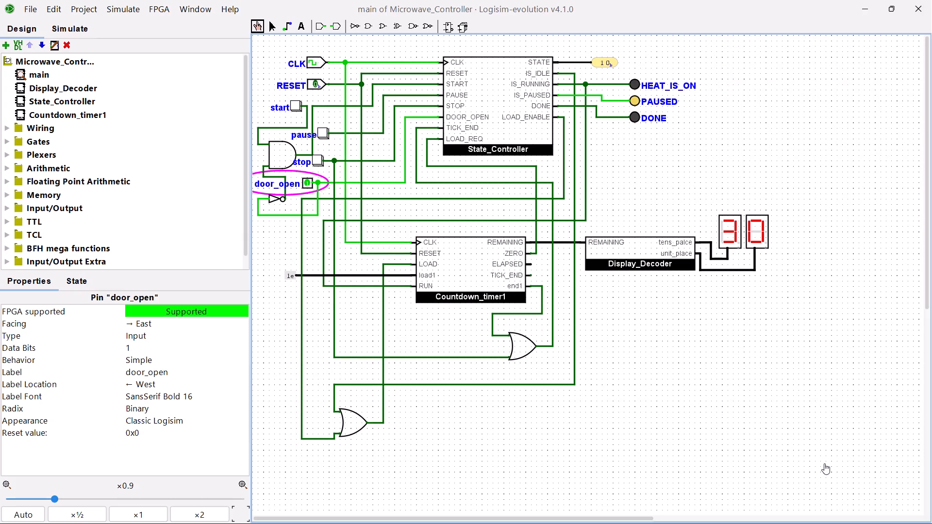
In the Word report, replace Figure E10's two pictures with the captured Logisim circuit screenshot.
key("alt+Tab")
left_click(554, 335)
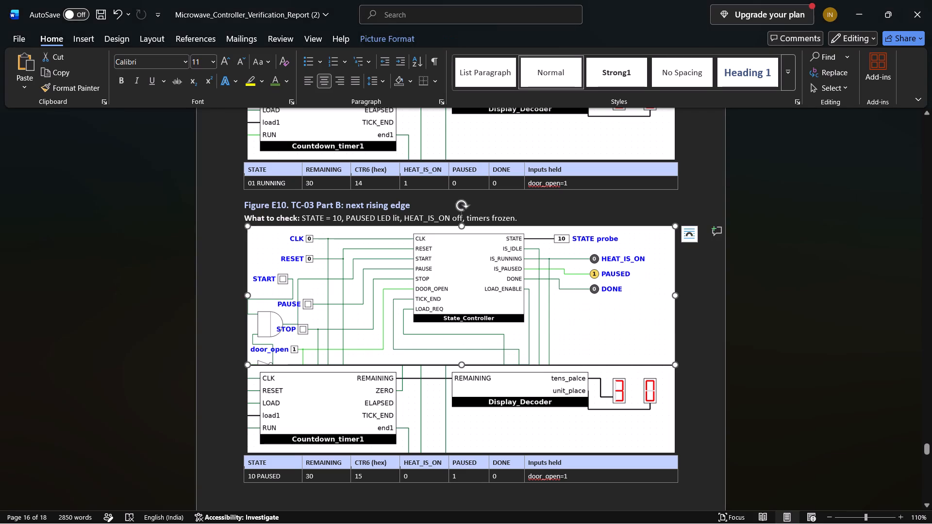
key("Delete")
key("ctrl+v")
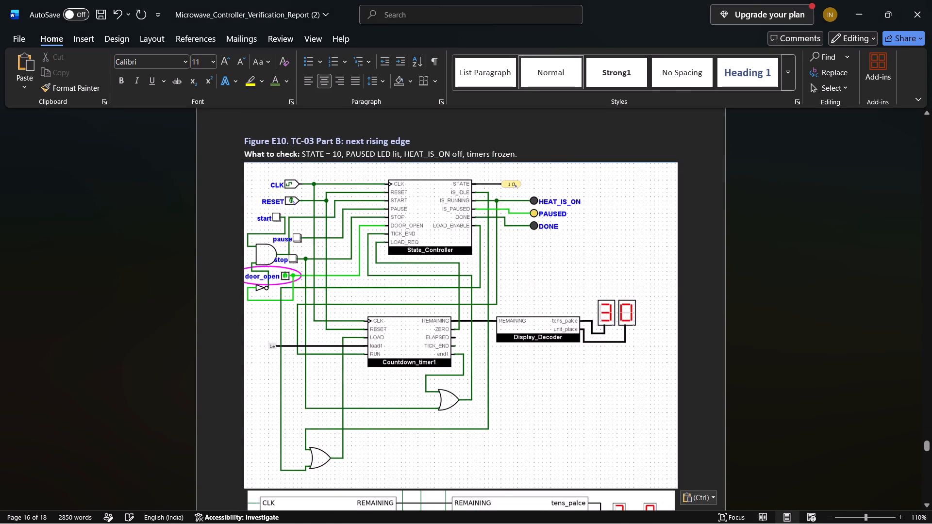
scroll(470, 348, "down", 1)
left_click(443, 334)
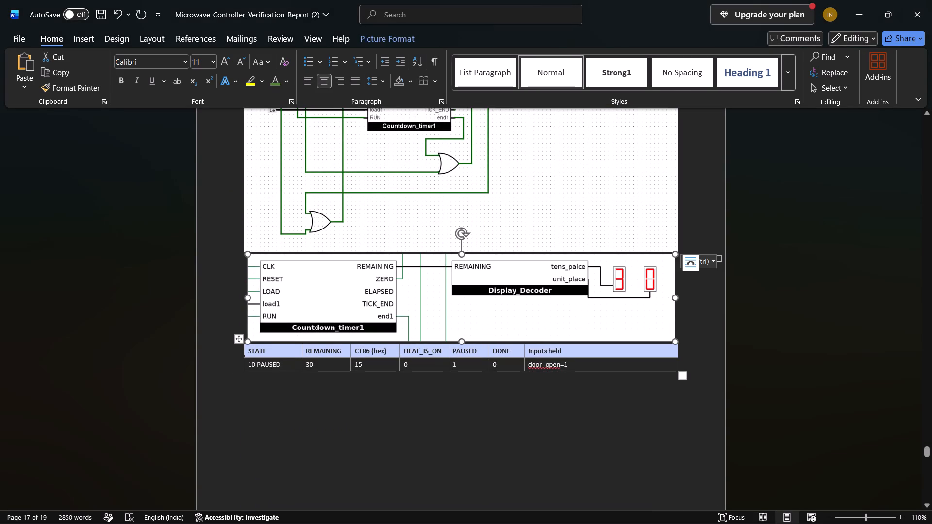
key("Delete")
Delete the entire CTR6 (hex) column from Figure E10's state table.
scroll(429, 300, "up", 2)
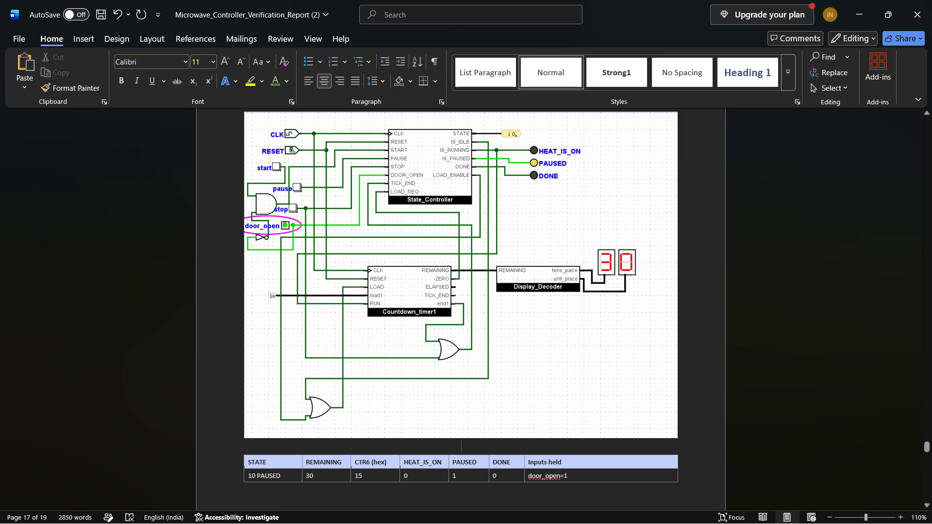
left_click(369, 461)
right_click(369, 461)
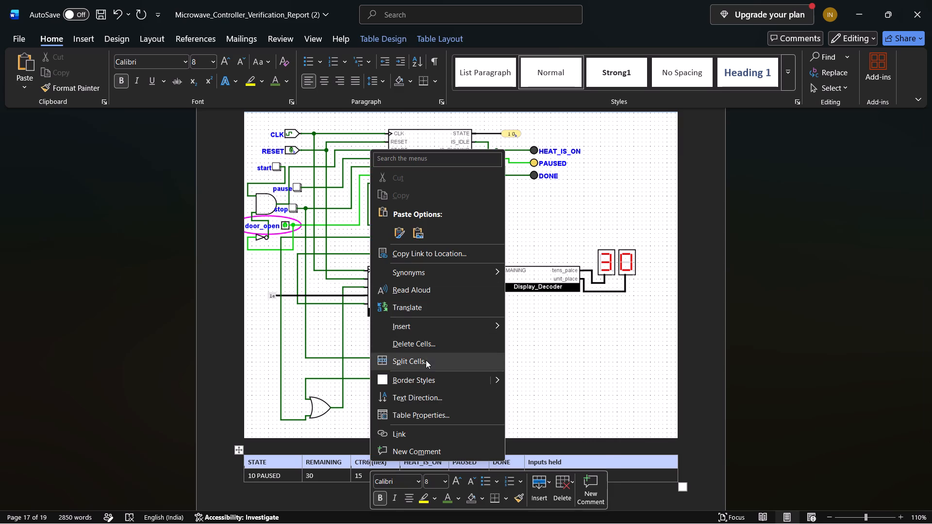
left_click(426, 360)
left_click(512, 207)
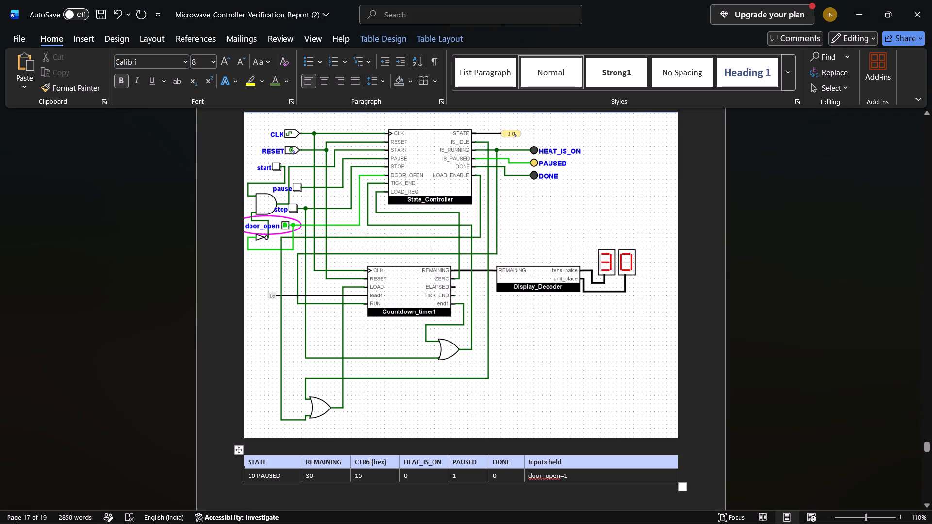
right_click(378, 465)
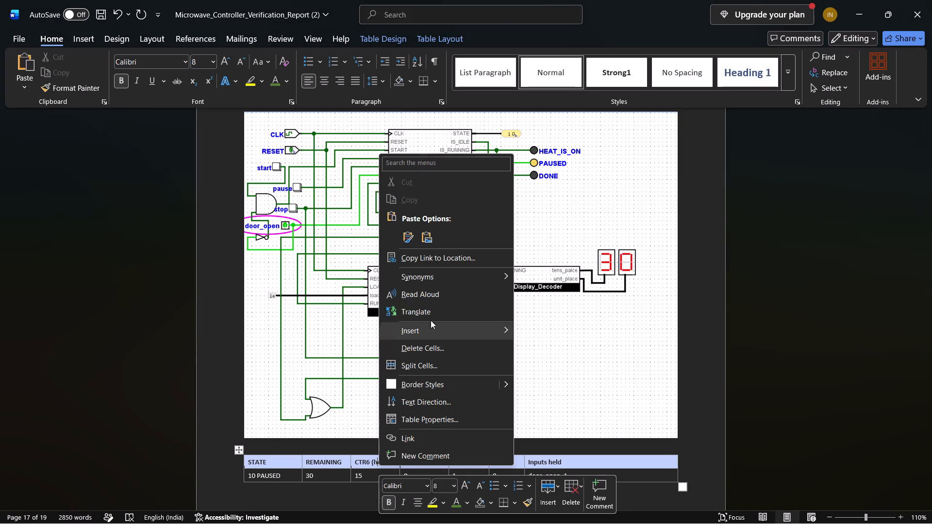
left_click(433, 348)
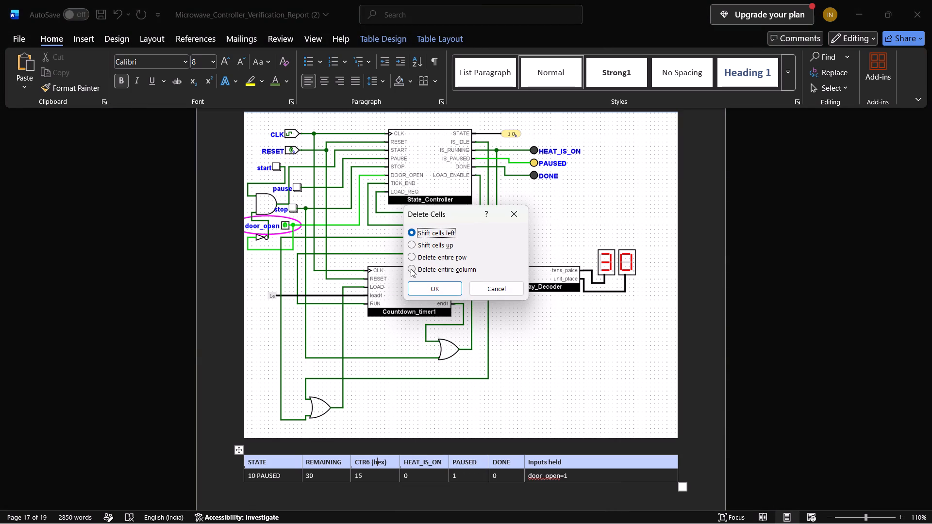
left_click(411, 269)
left_click(429, 294)
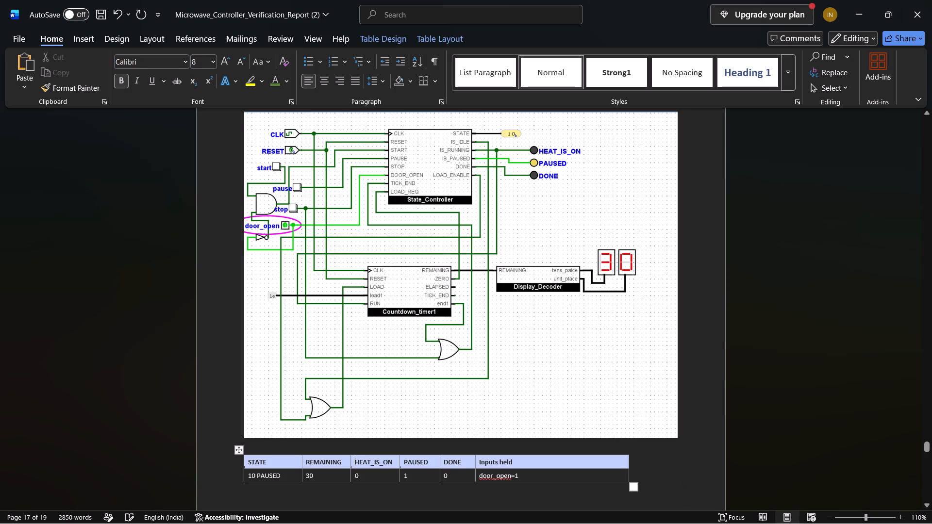
Review Figure E9's before-clock-edge condition, then select the CLK clock in Logisim and toggle automatic clock ticking.
scroll(564, 383, "up", 5)
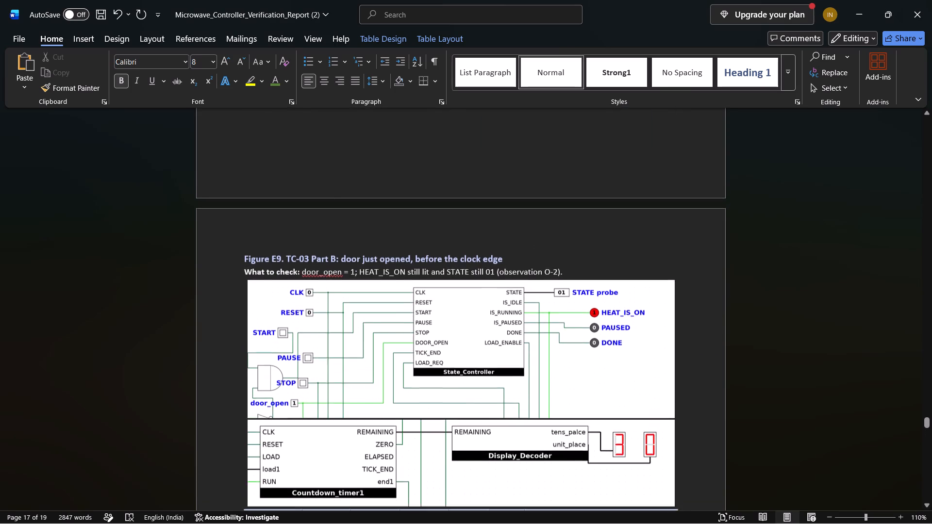
scroll(564, 383, "down", 1)
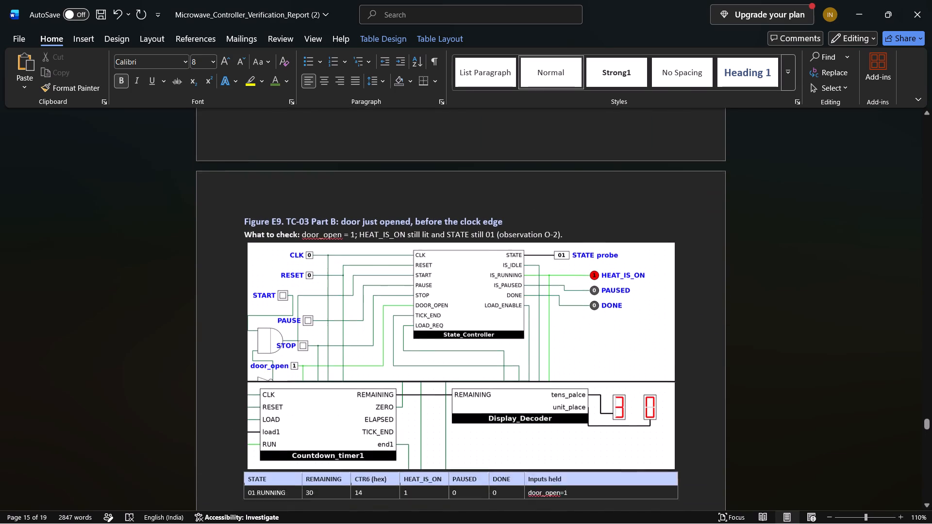
scroll(564, 383, "down", 1)
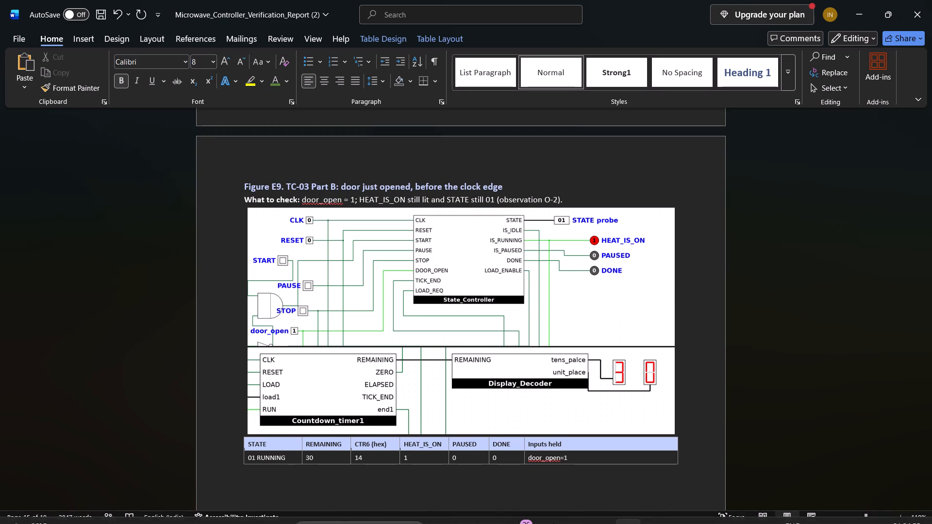
left_click(653, 509)
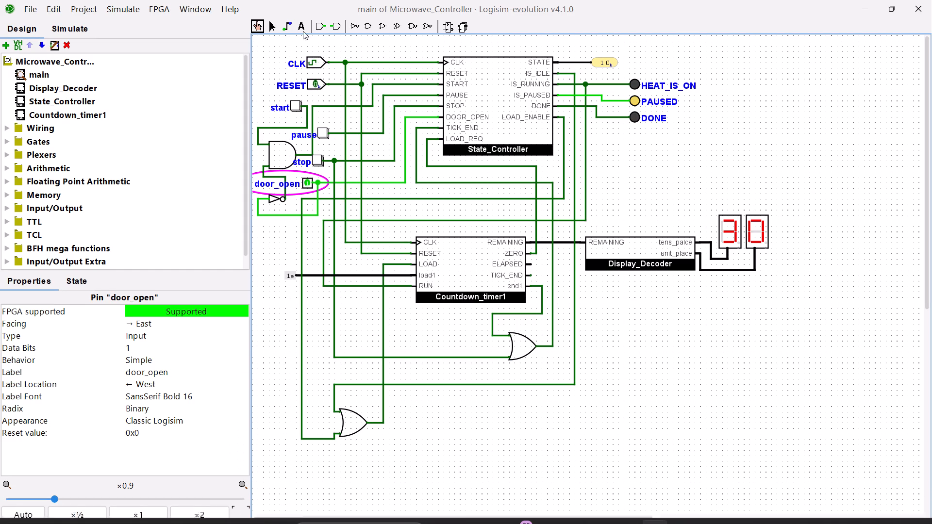
left_click(269, 27)
left_click(310, 61)
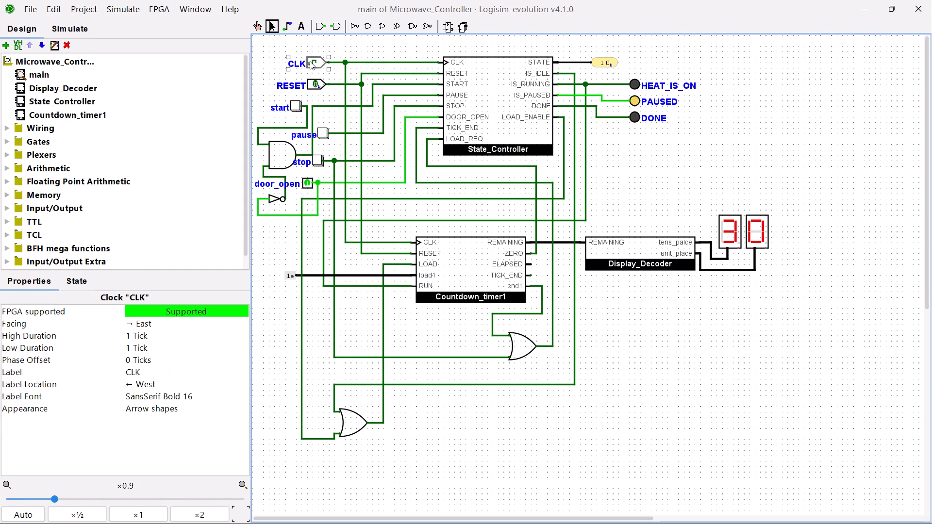
left_click(310, 61)
key("ctrl+k")
In the Word report, compare the what-to-check conditions and circuit pictures of Figures E8 and E9.
key("alt+Tab")
key("alt+Tab")
key("alt+Tab")
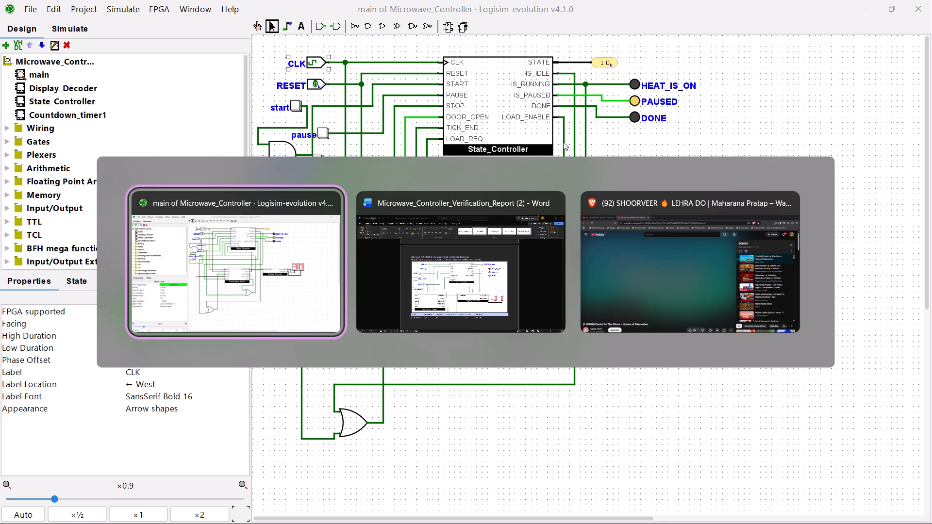
key("alt+Tab")
scroll(598, 140, "up", 1)
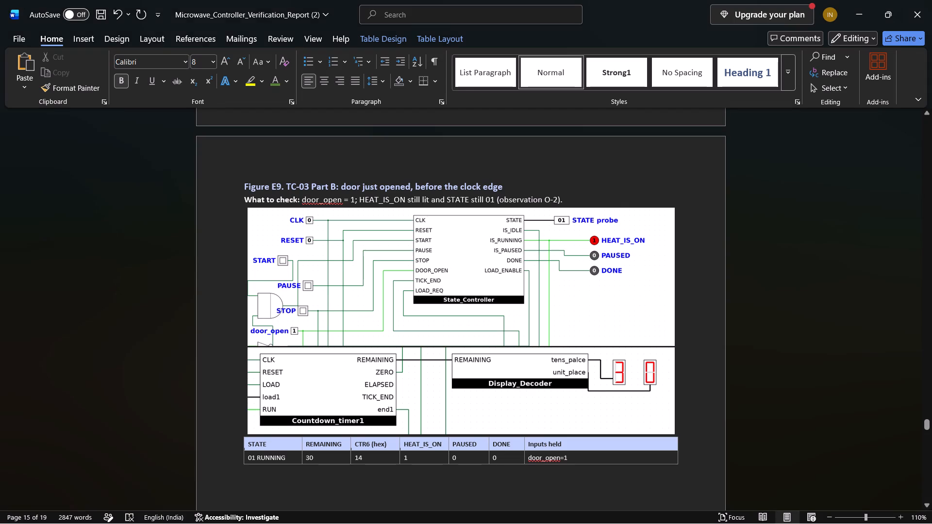
scroll(588, 141, "up", 1)
scroll(553, 237, "up", 1)
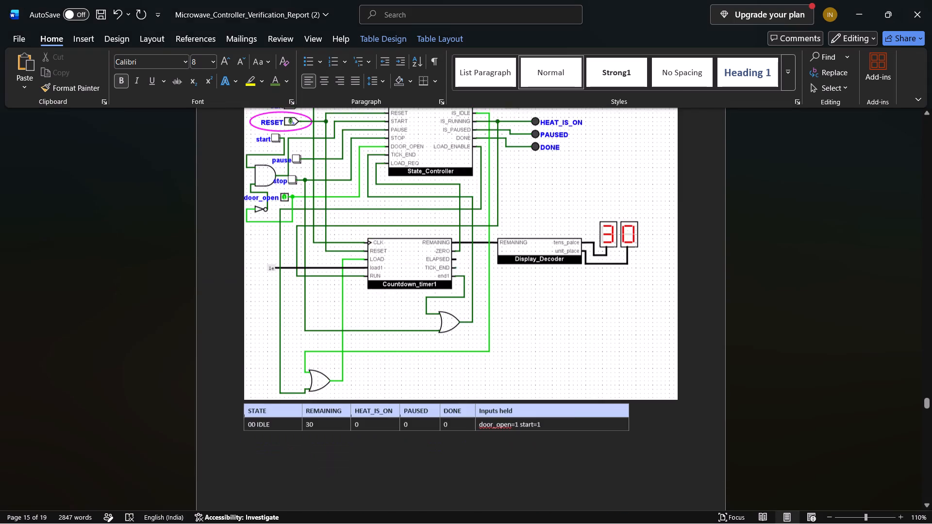
scroll(553, 237, "up", 1)
scroll(553, 237, "down", 1)
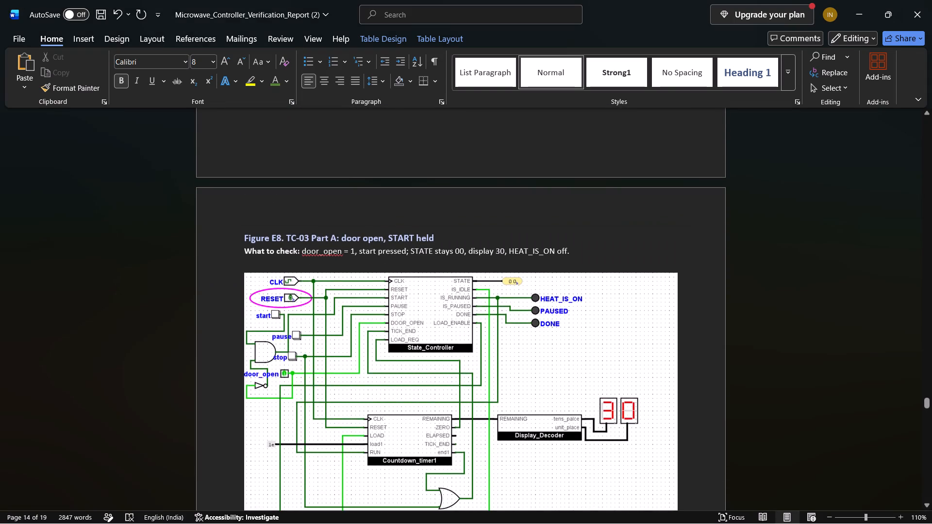
scroll(553, 237, "down", 2)
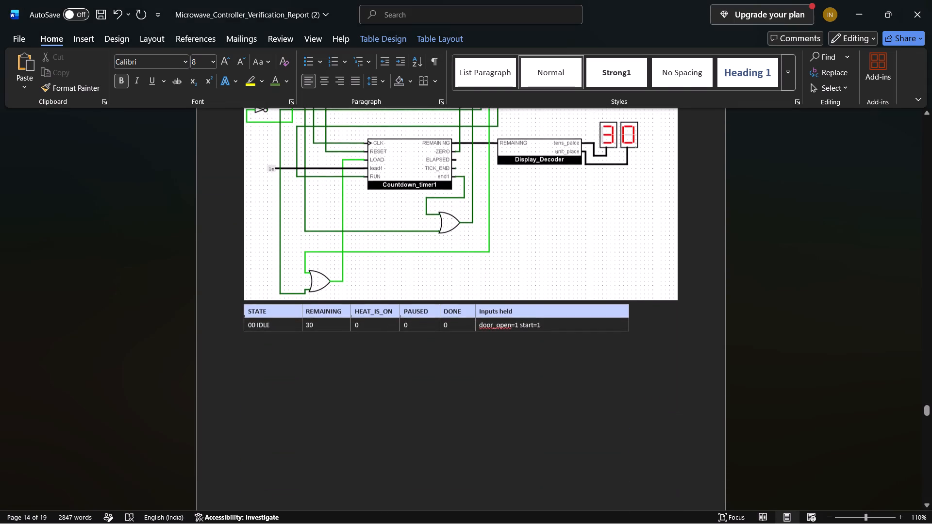
scroll(553, 237, "down", 1)
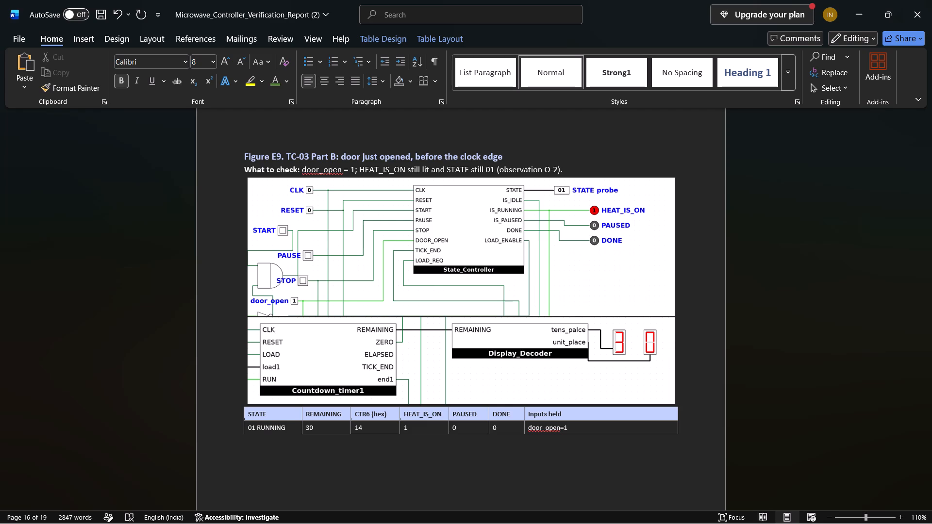
In Logisim, set door_open to 0, pulse RESET and start automatic clock ticking so the countdown timer loads 30.
key("alt+Tab")
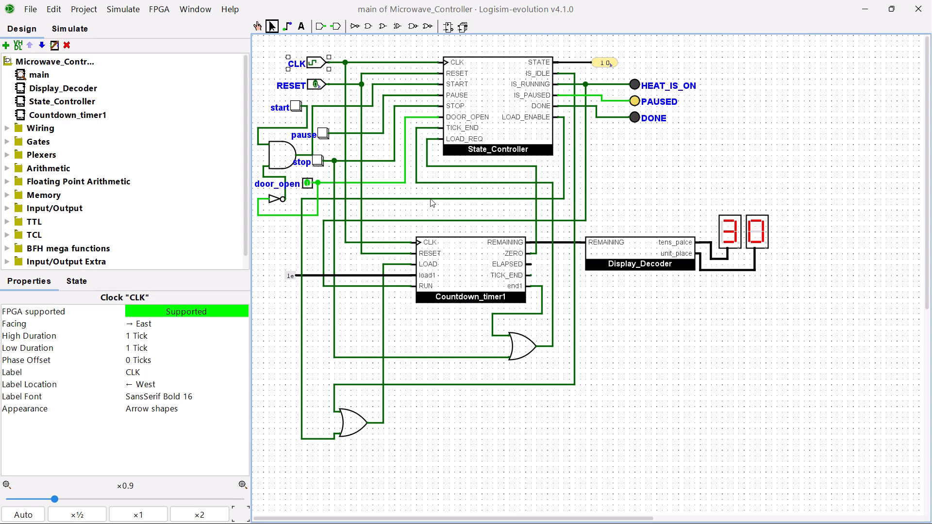
left_click(315, 83)
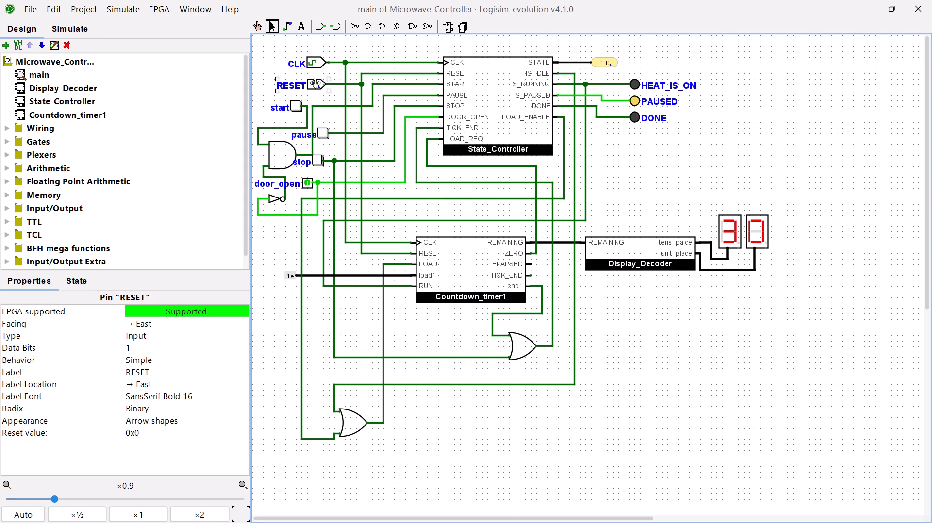
left_click(315, 83)
left_click(305, 179)
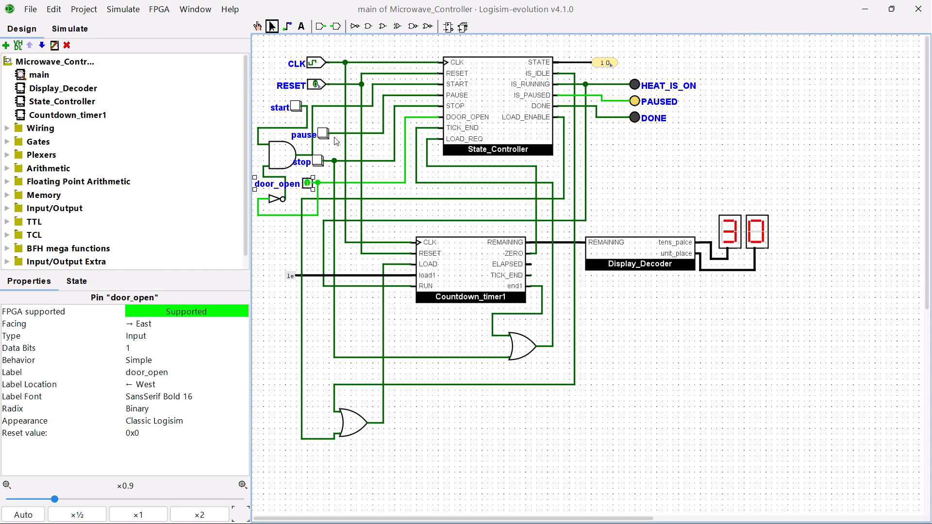
left_click(252, 25)
left_click(255, 25)
left_click(306, 186)
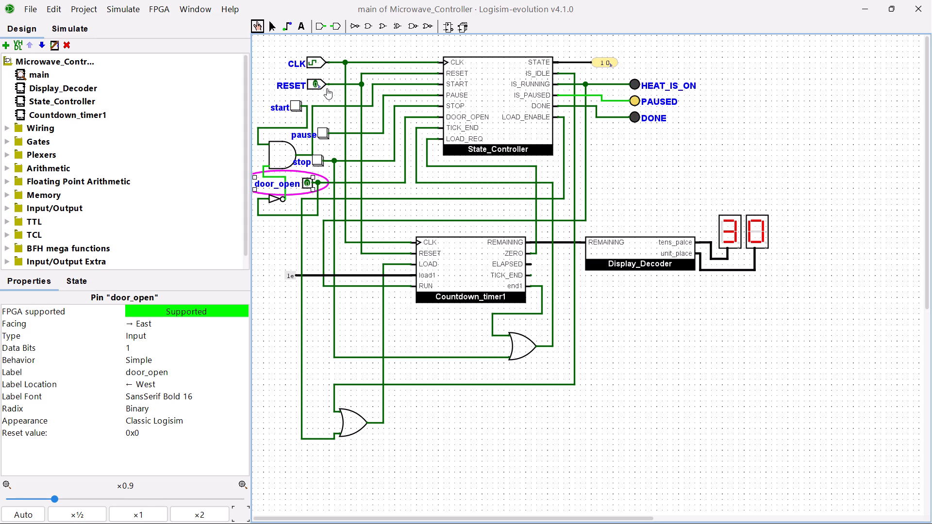
double_click(321, 82)
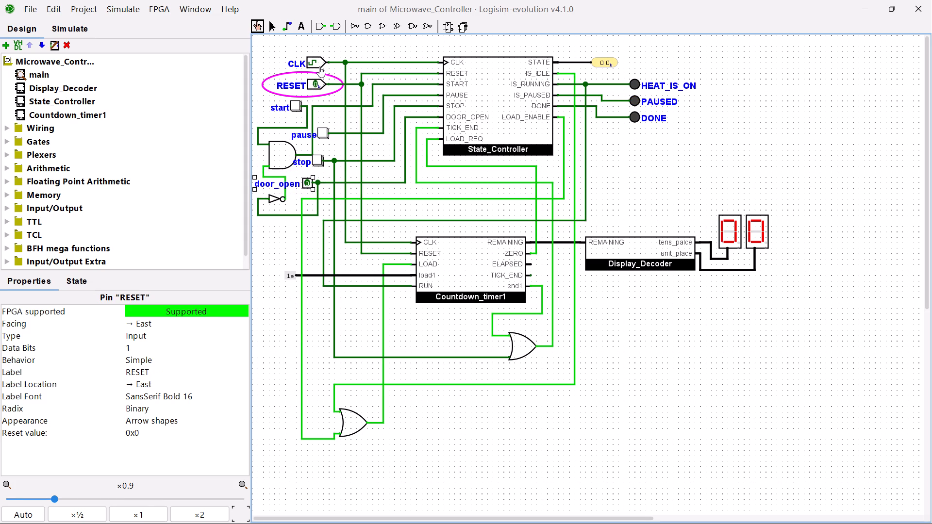
left_click(306, 60)
key("ctrl+k")
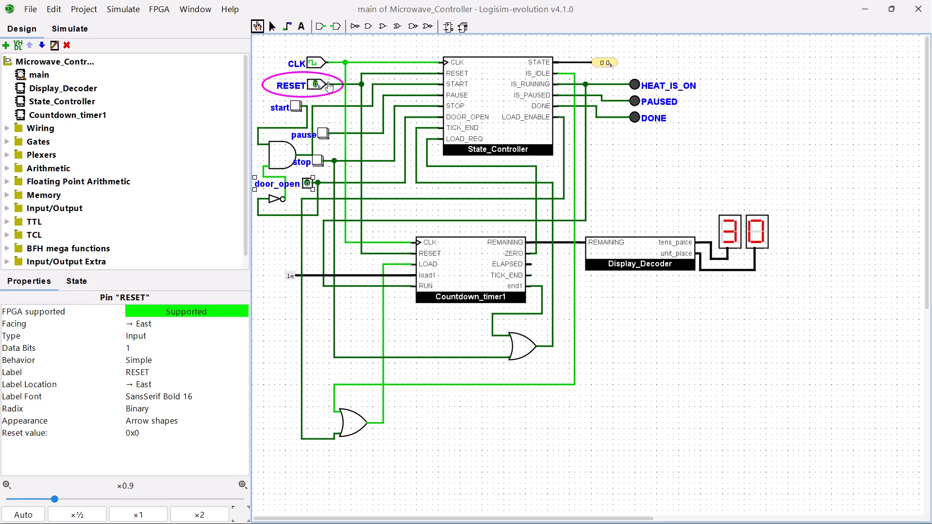
left_click(316, 82)
left_click(316, 82)
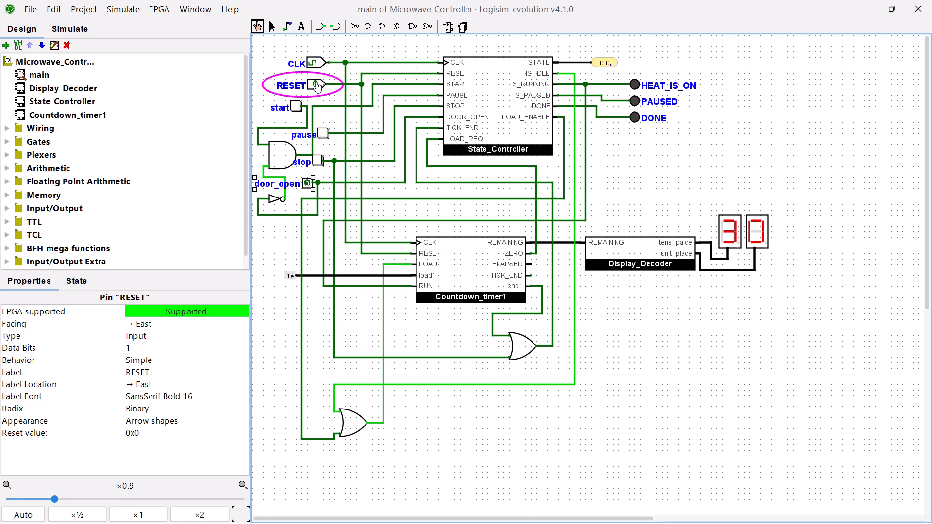
key("ctrl+l")
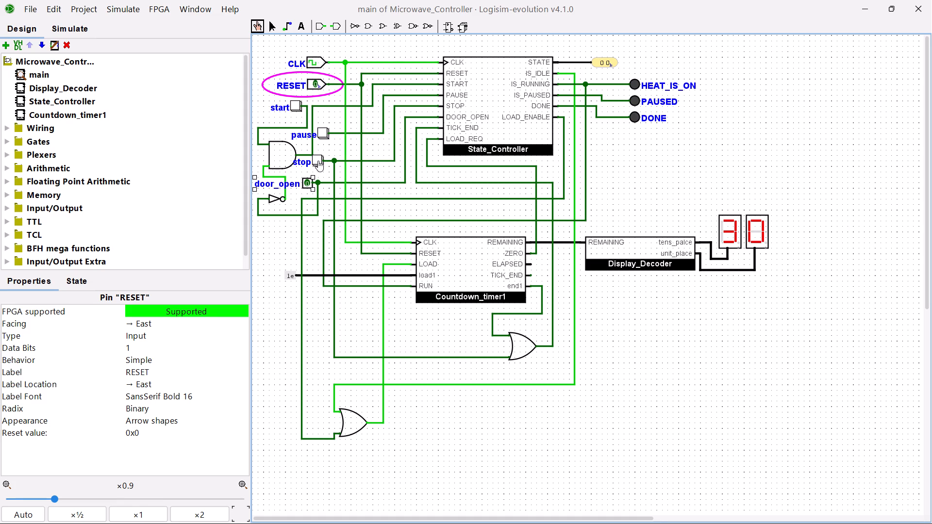
Recheck Figure E9's condition in the report, then stop clock ticking in Logisim and set door_open to 1.
key("alt+Tab")
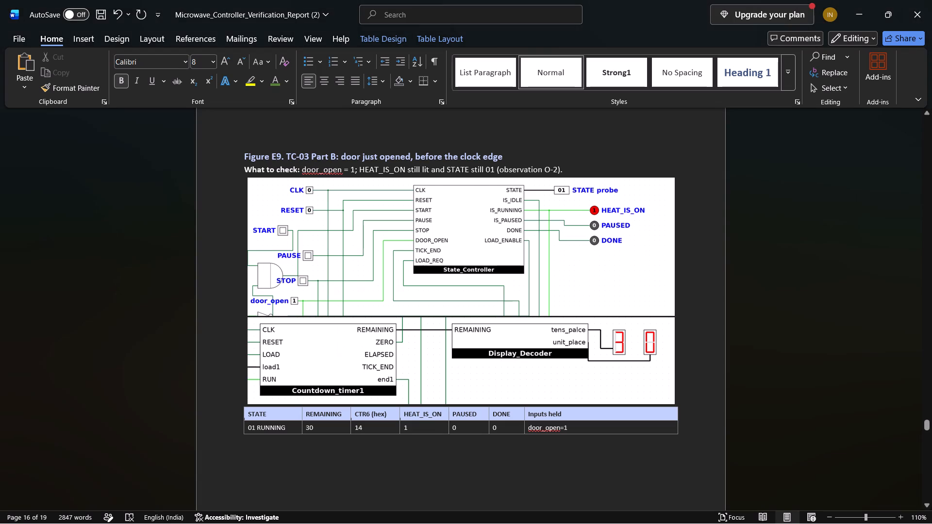
key("alt+Tab")
left_click(307, 185)
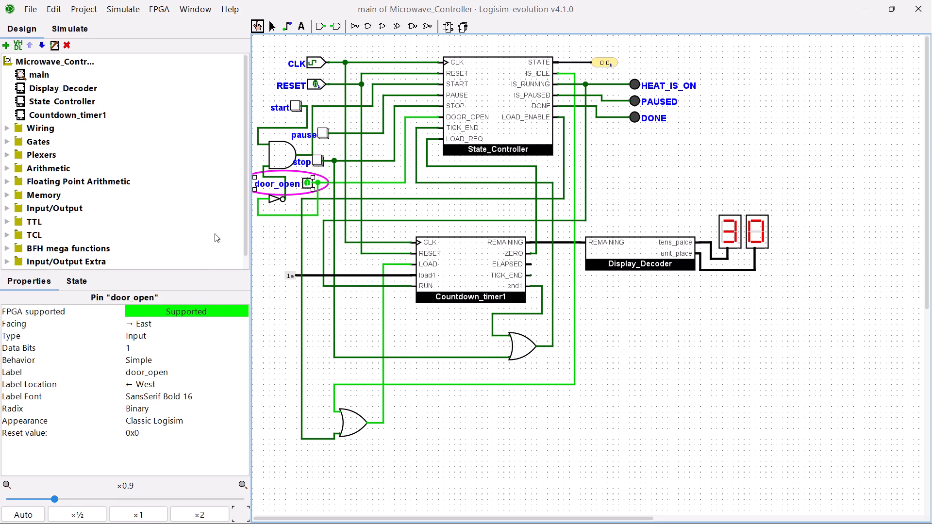
left_click(304, 180)
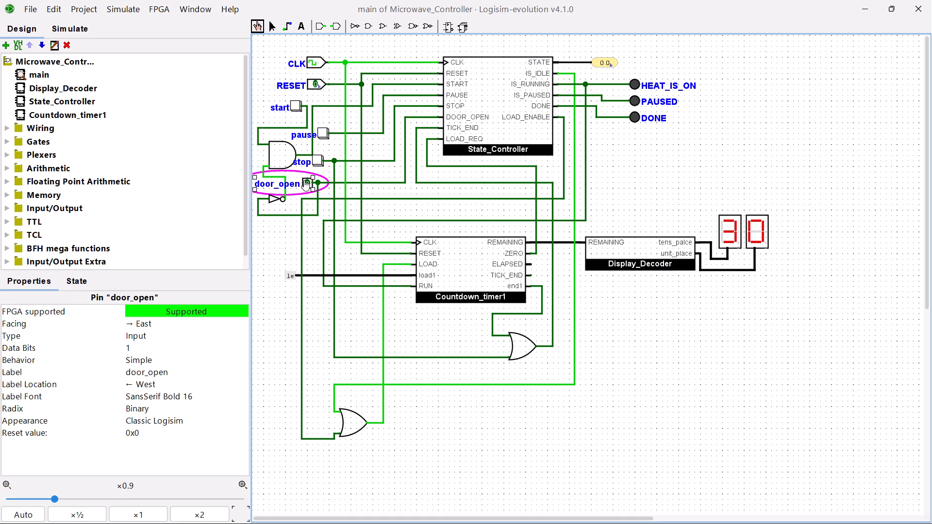
key("ctrl+k")
left_click(310, 180)
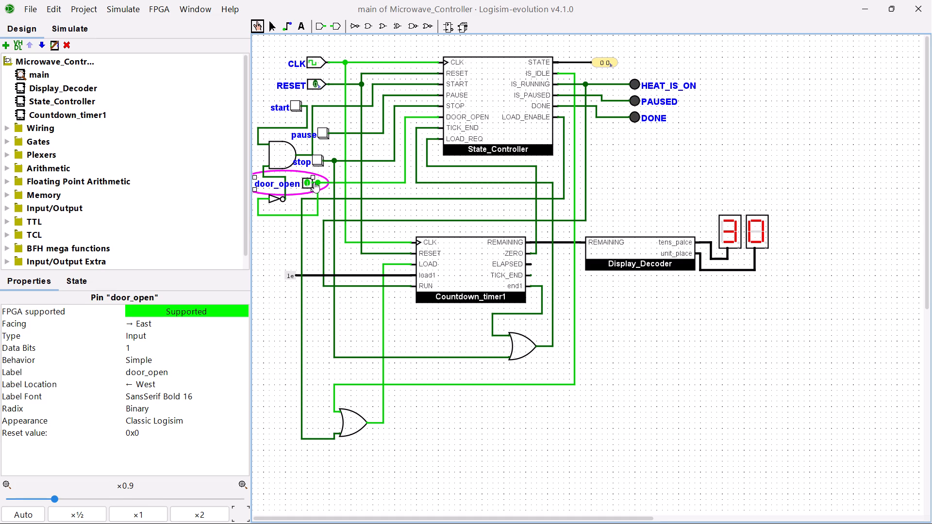
In the Word report, delete both of Figure E9's circuit pictures.
key("alt+Tab")
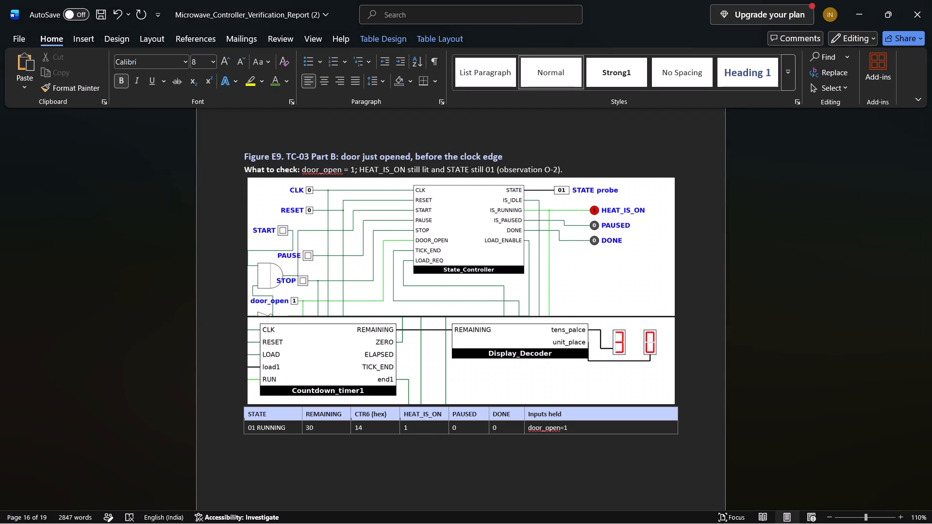
scroll(532, 285, "down", 1)
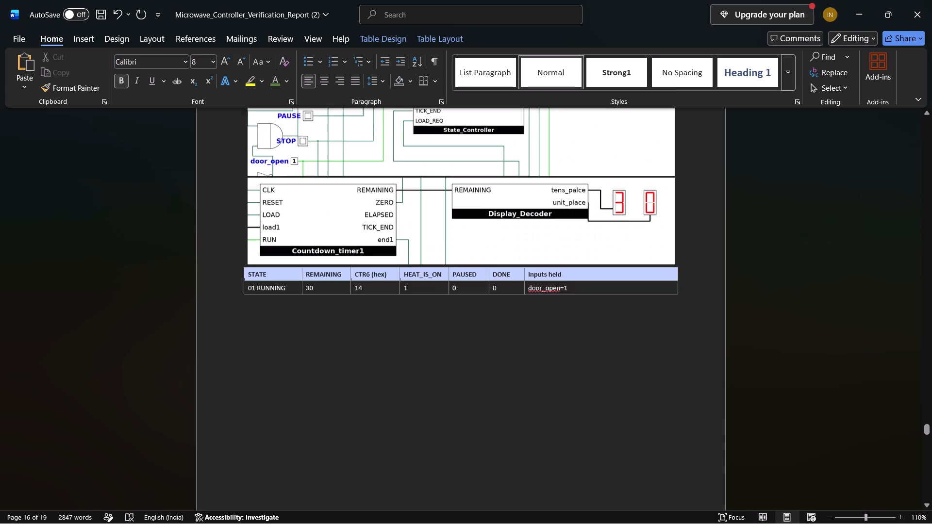
scroll(532, 285, "down", 1)
scroll(532, 285, "up", 2)
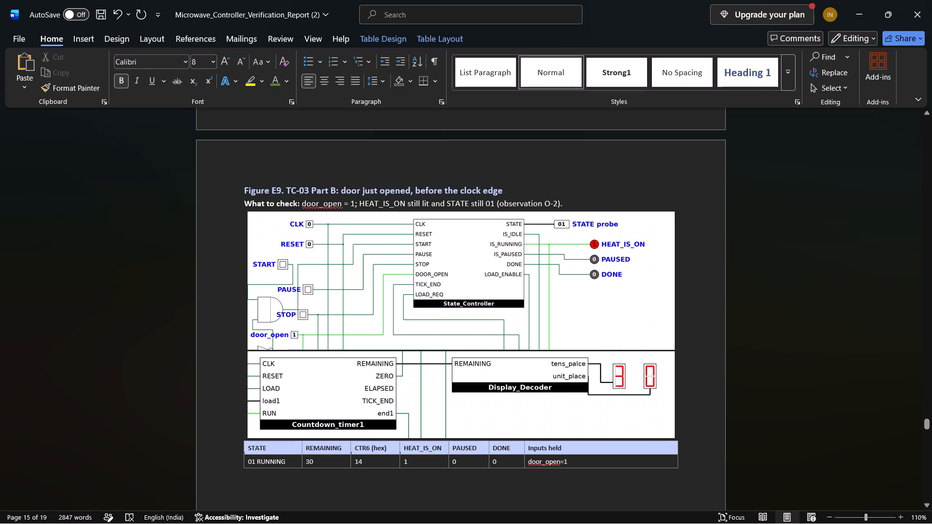
left_click(578, 296)
key("Delete")
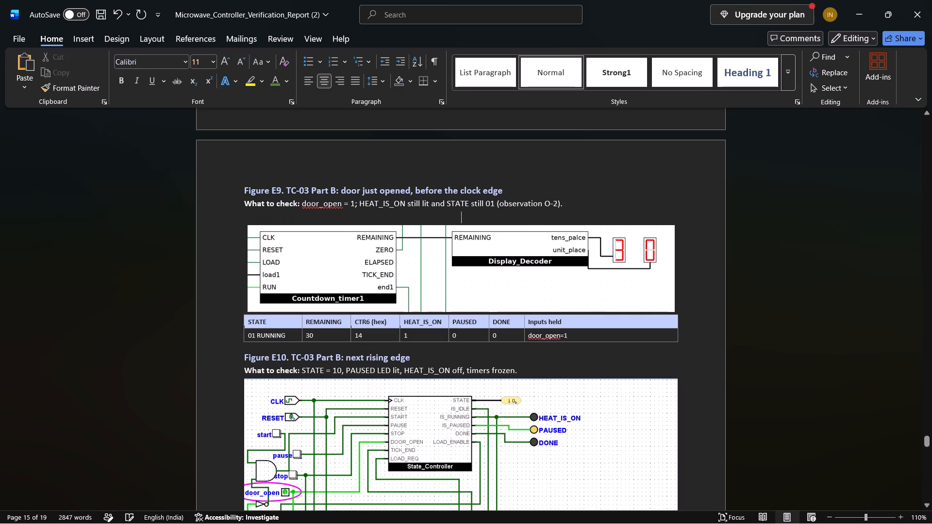
left_click(483, 254)
key("Delete")
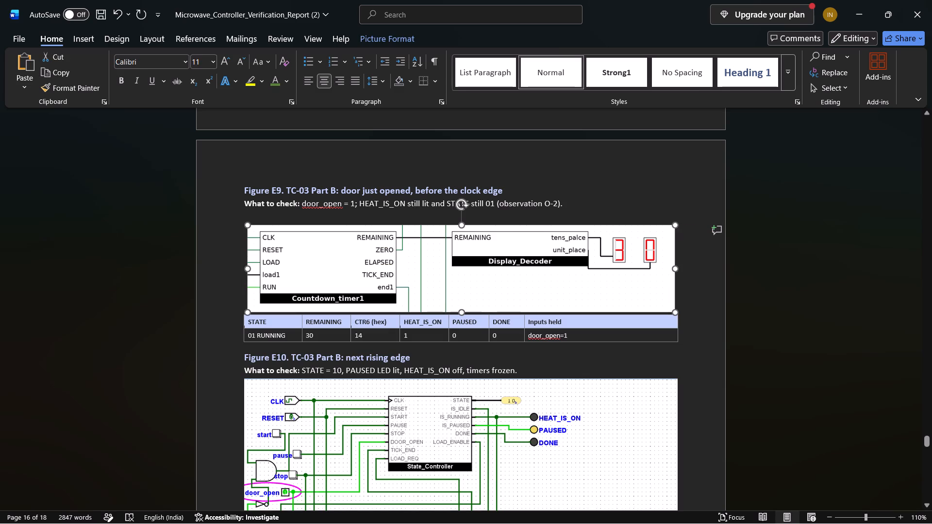
left_click(466, 261)
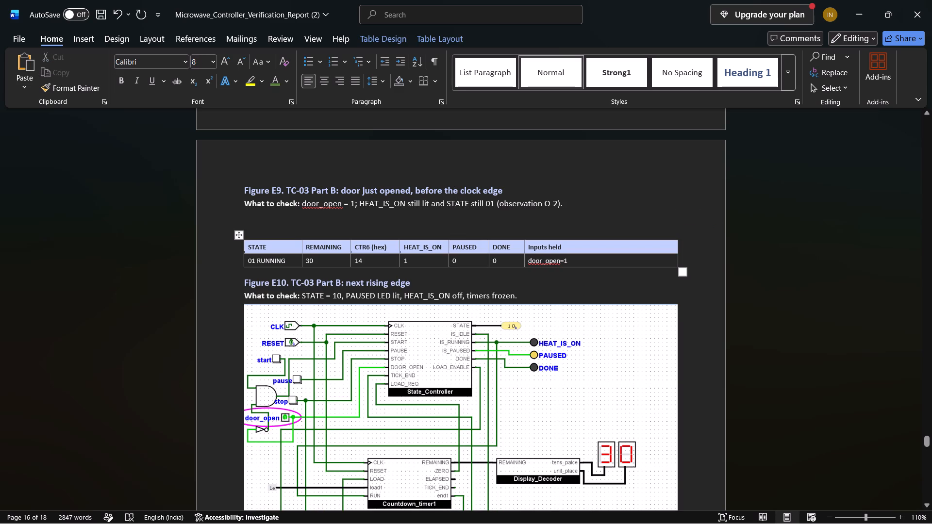
Delete Figure E9's heading and its What to check line.
left_click_drag(566, 205, 265, 191)
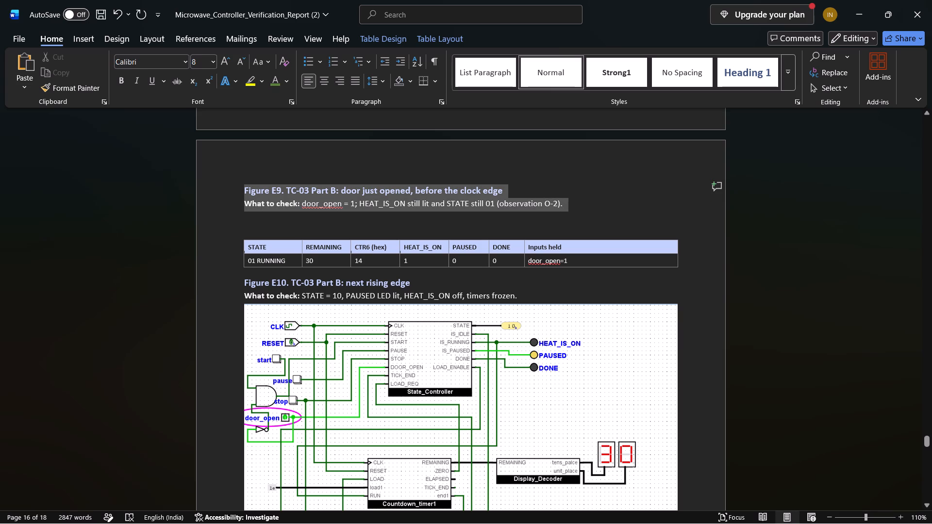
left_click_drag(265, 191, 253, 193)
key("Delete")
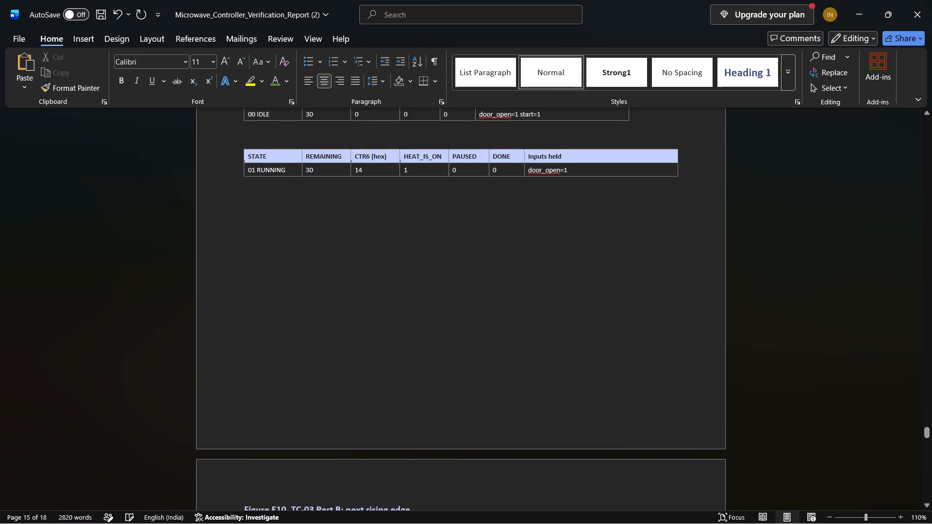
Review the report pages around the removed Figure E9, from Figure E7 through Figure E10.
scroll(404, 315, "down", 3)
scroll(404, 315, "up", 2)
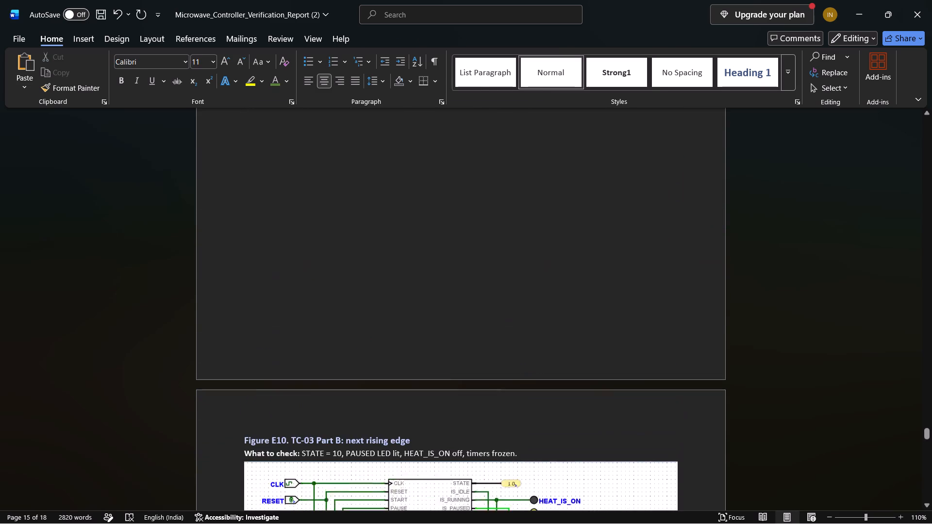
scroll(404, 315, "up", 3)
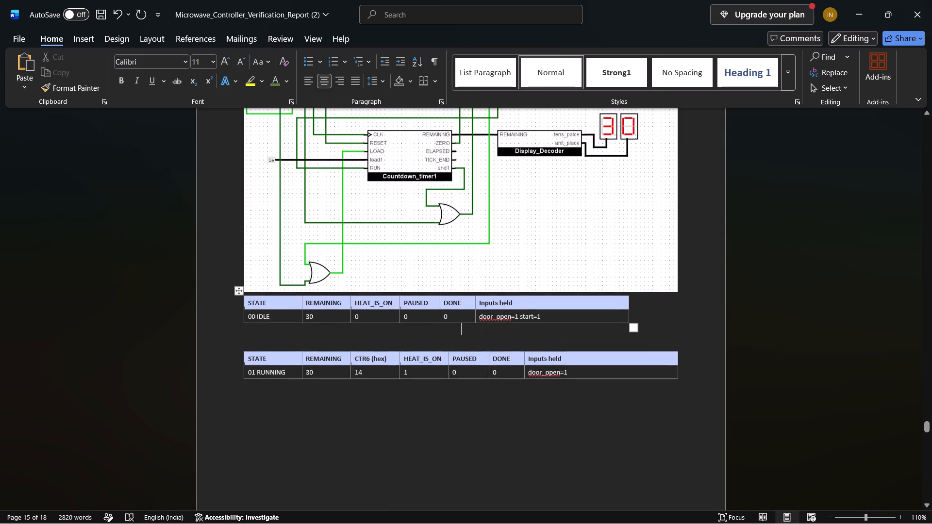
scroll(404, 315, "up", 2)
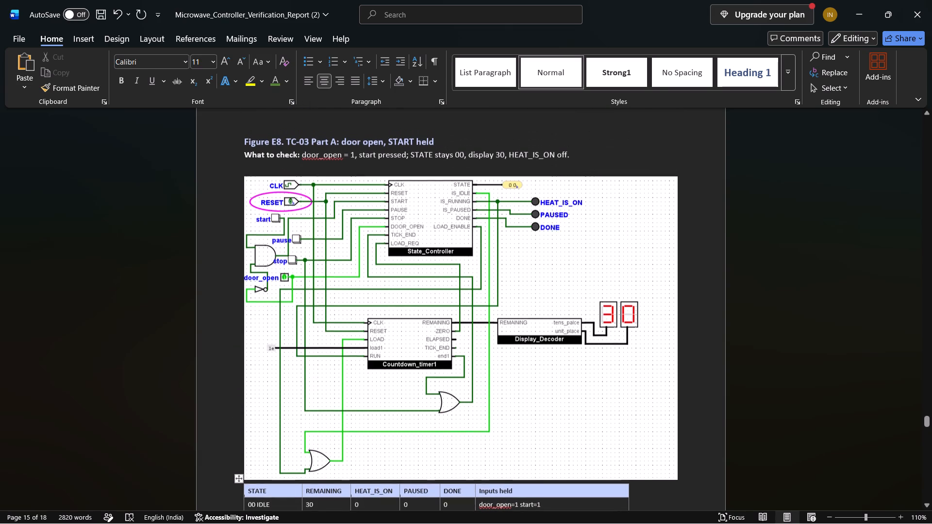
scroll(404, 315, "up", 1)
scroll(404, 312, "down", 1)
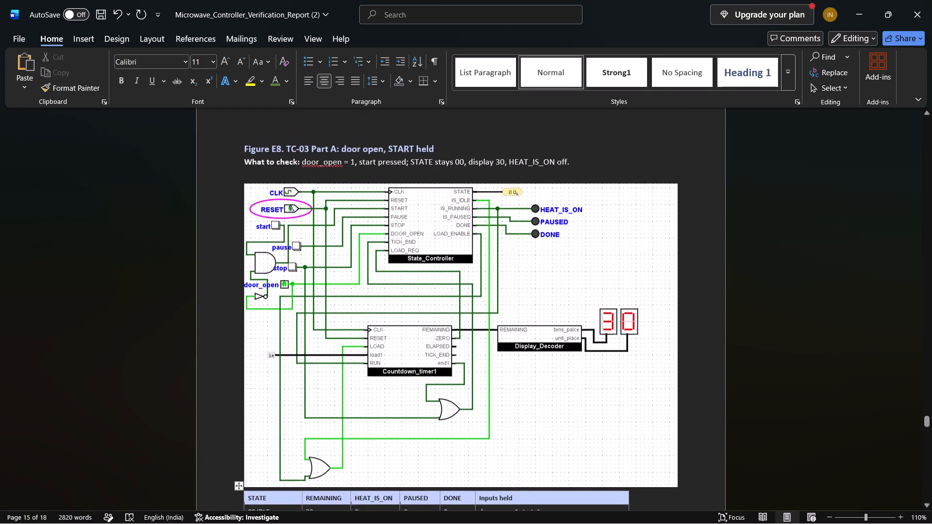
scroll(404, 312, "up", 4)
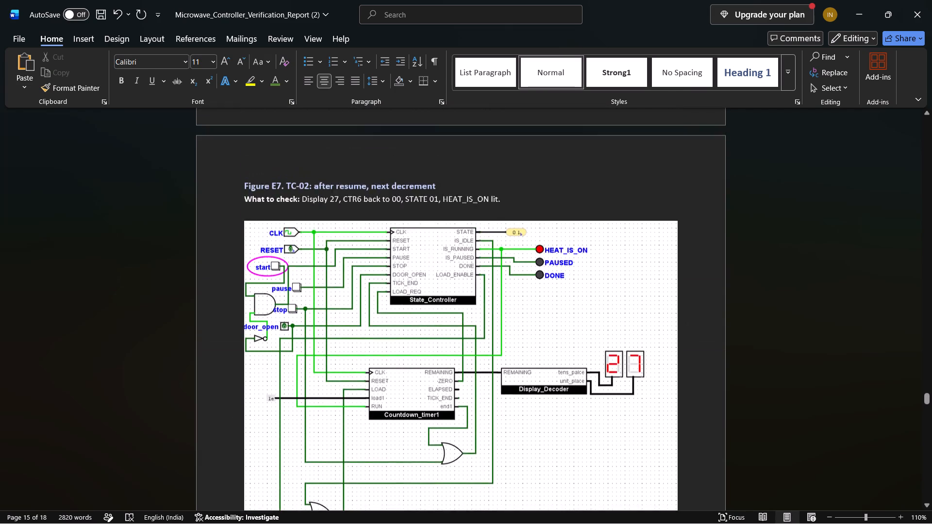
scroll(404, 312, "down", 5)
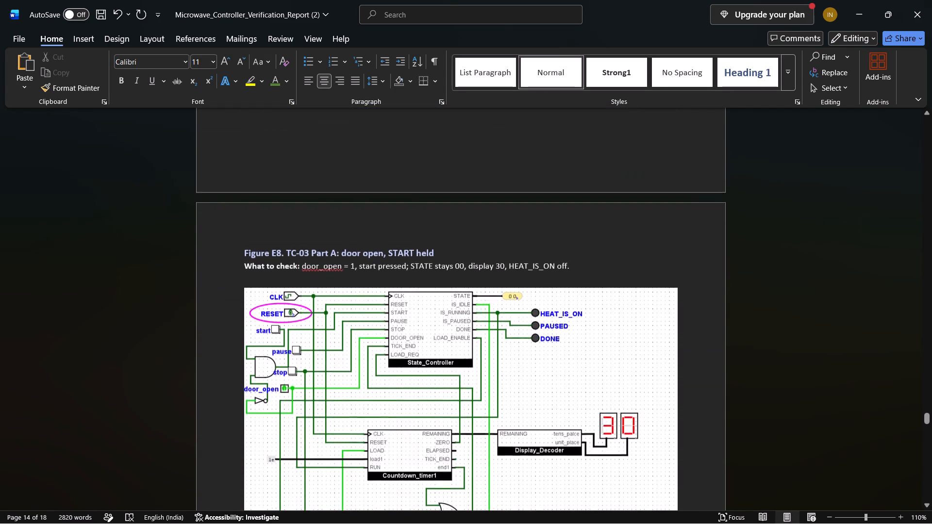
Delete Figure E9's leftover 01 RUNNING table below Figure E8's table, removing its Inputs held column first and both remaining rows after that.
scroll(404, 312, "down", 2)
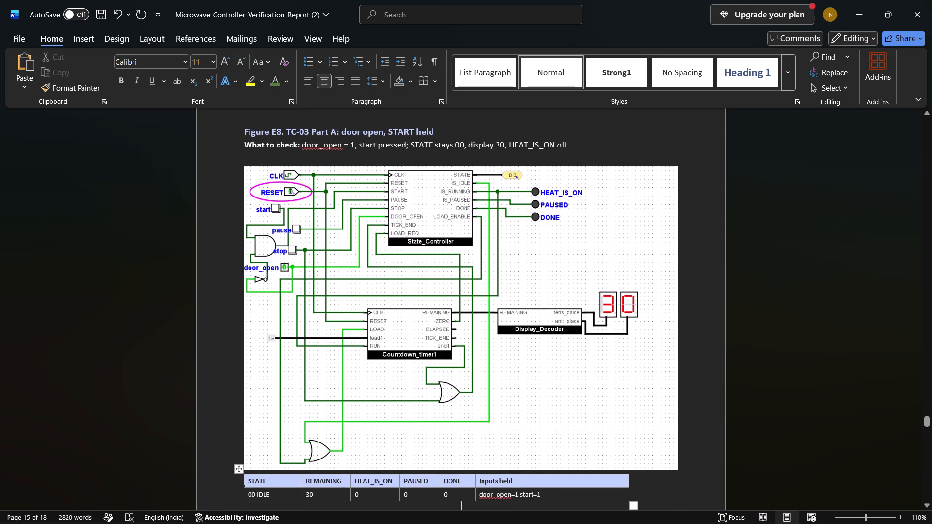
scroll(404, 312, "up", 1)
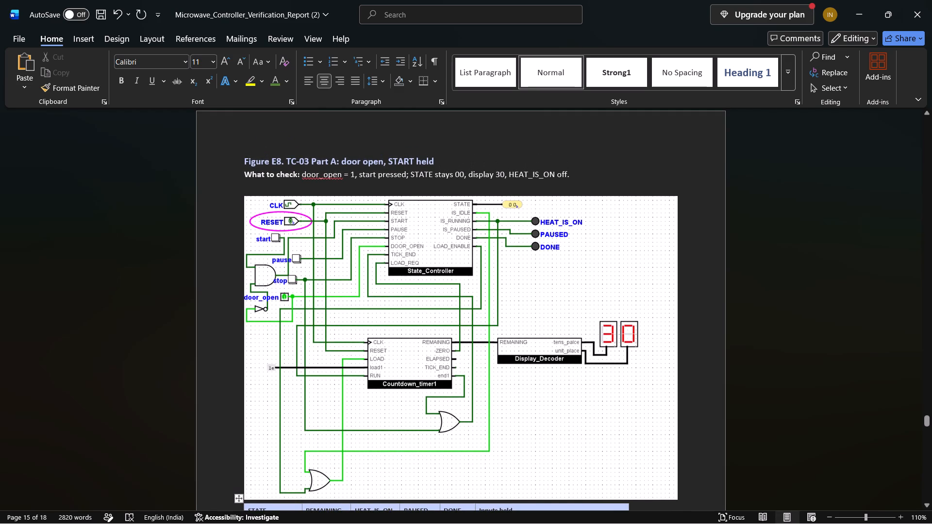
scroll(404, 312, "down", 1)
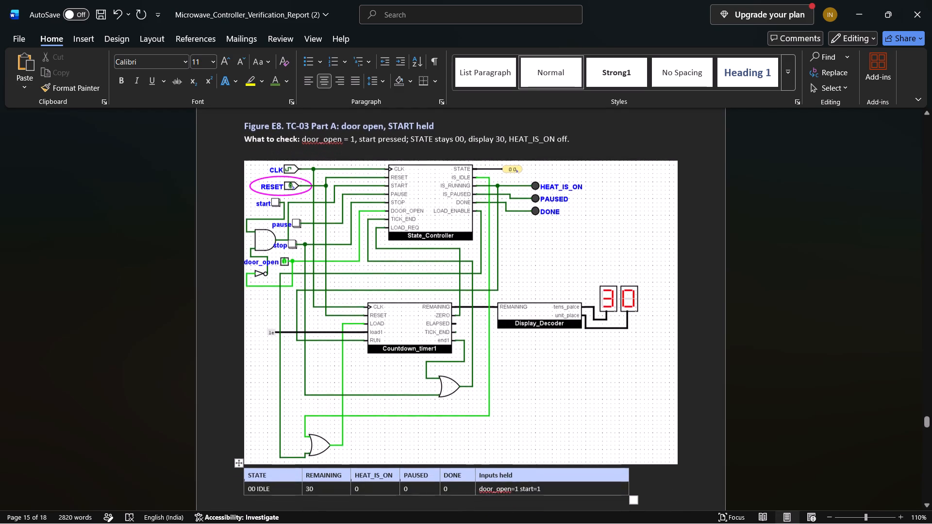
scroll(404, 312, "down", 2)
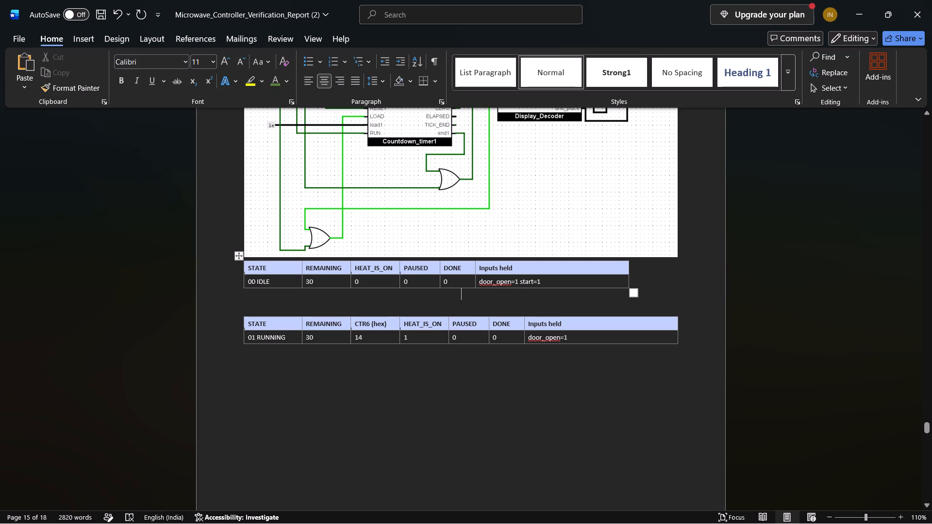
right_click(601, 332)
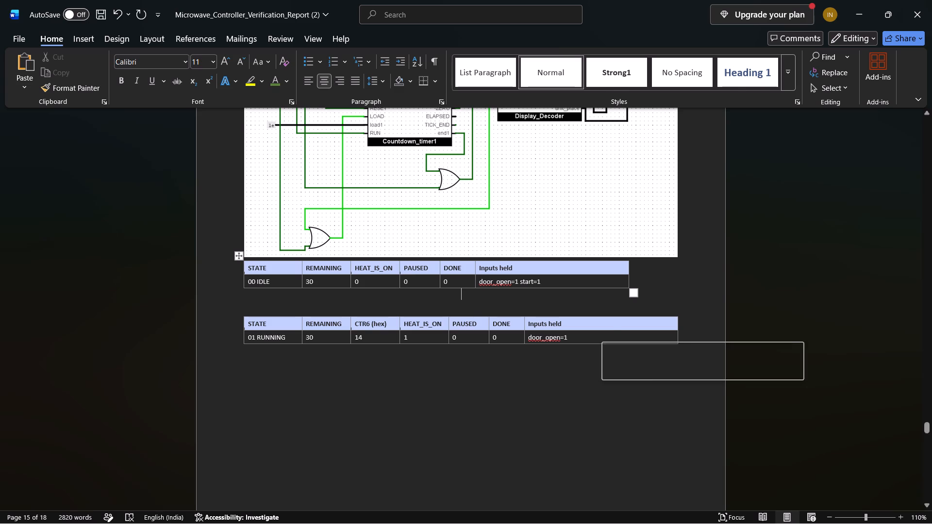
left_click(579, 325)
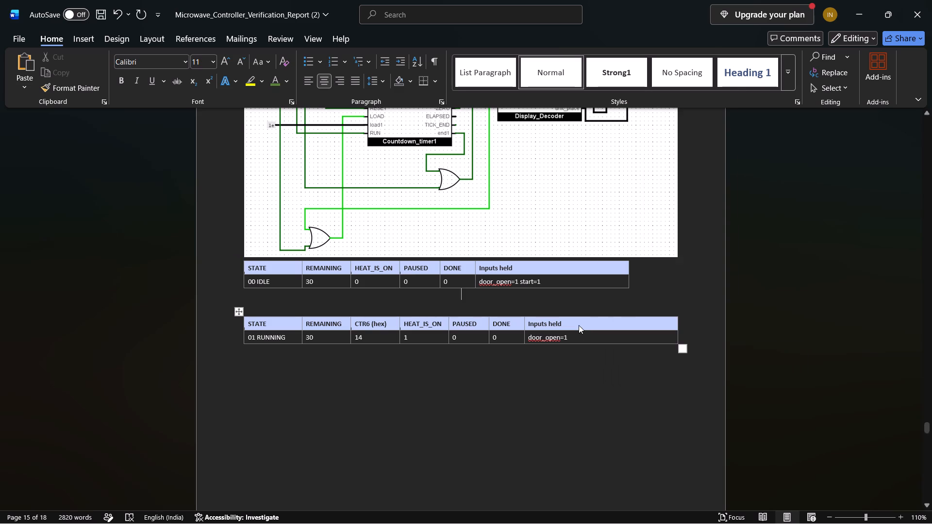
right_click(579, 325)
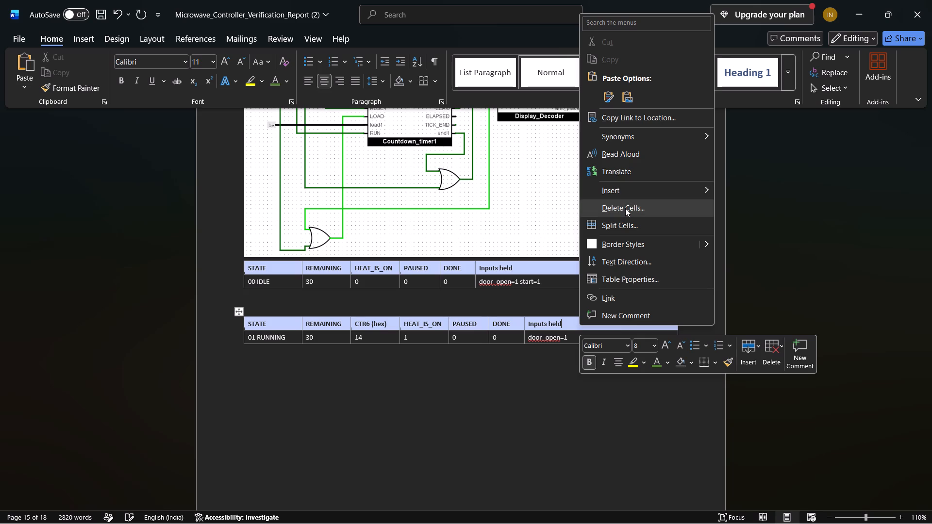
left_click(625, 208)
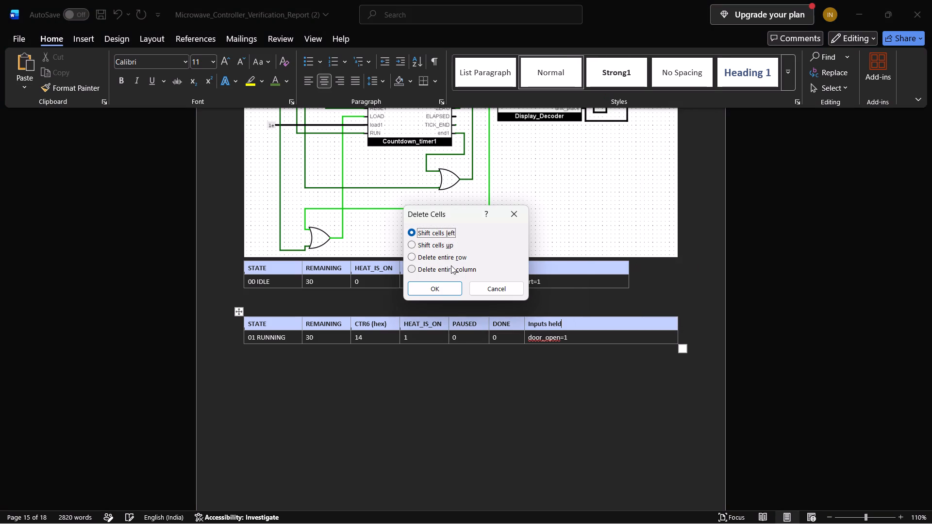
left_click(451, 265)
left_click(437, 286)
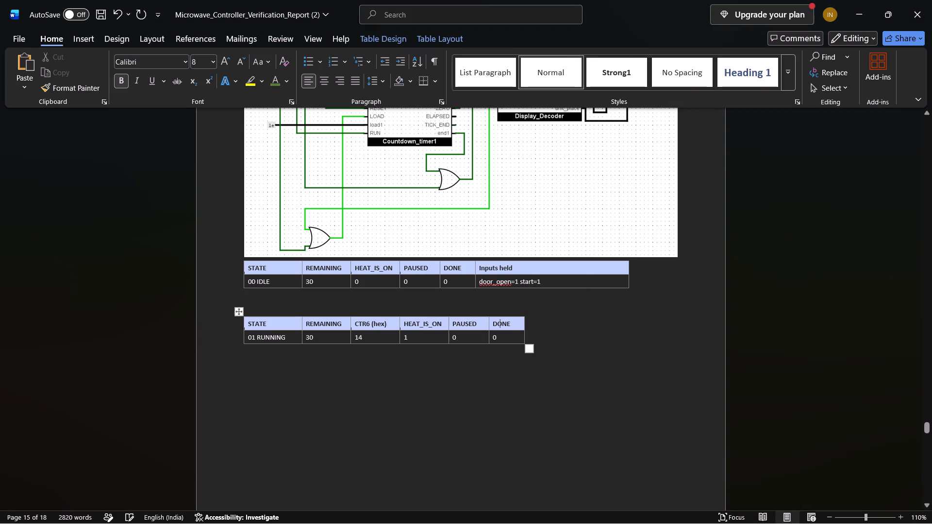
right_click(511, 331)
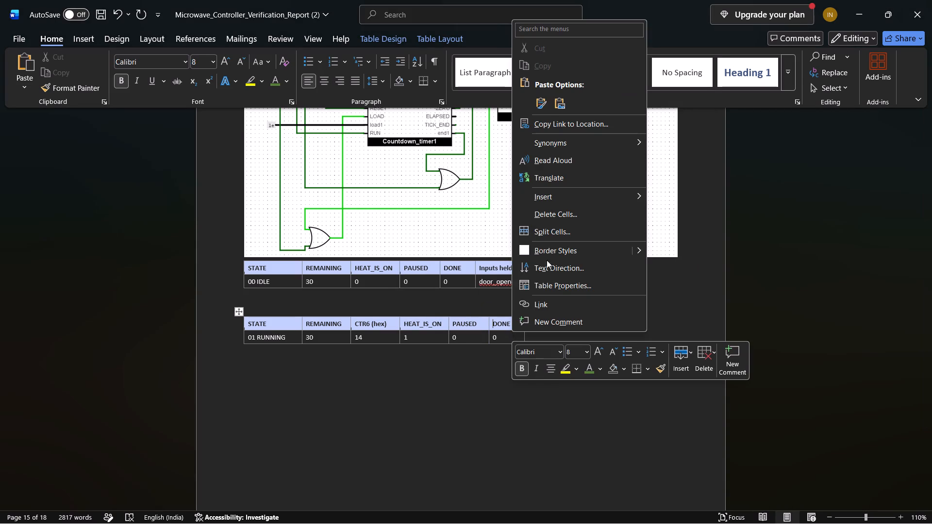
left_click(573, 209)
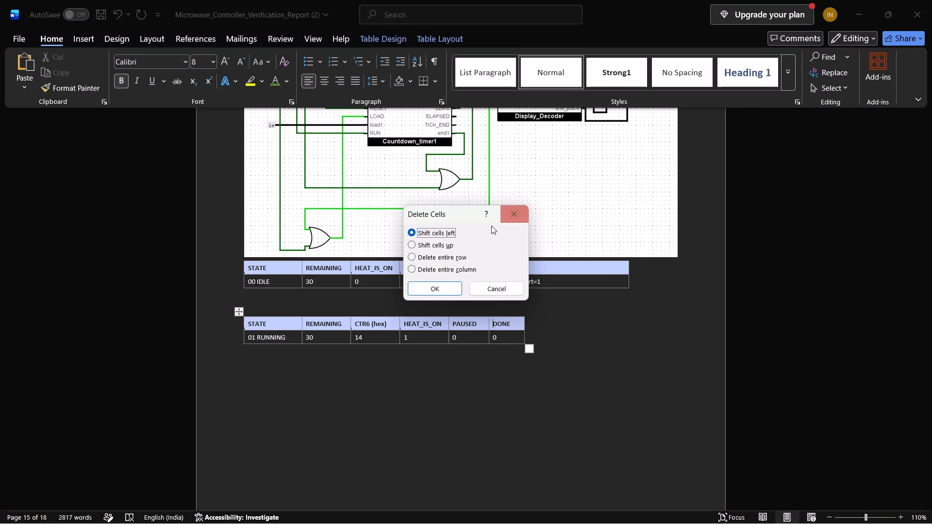
left_click(437, 255)
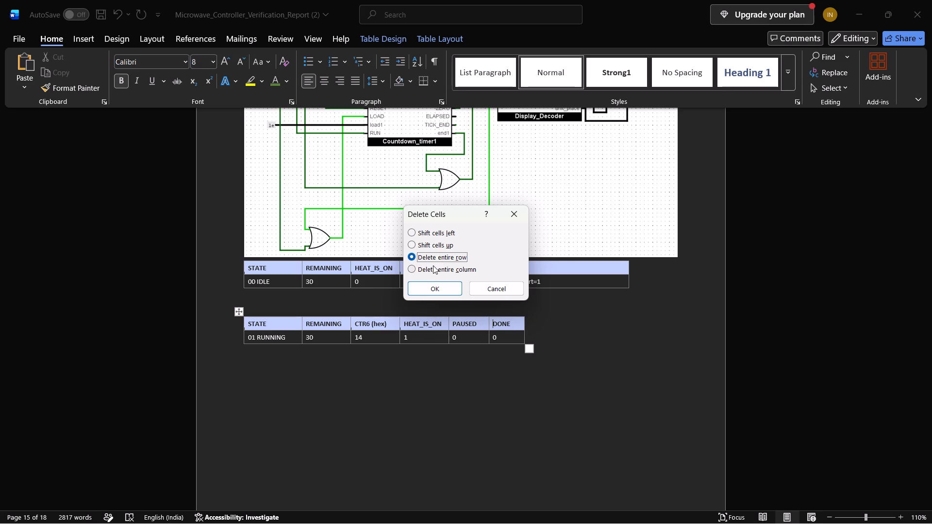
left_click(429, 284)
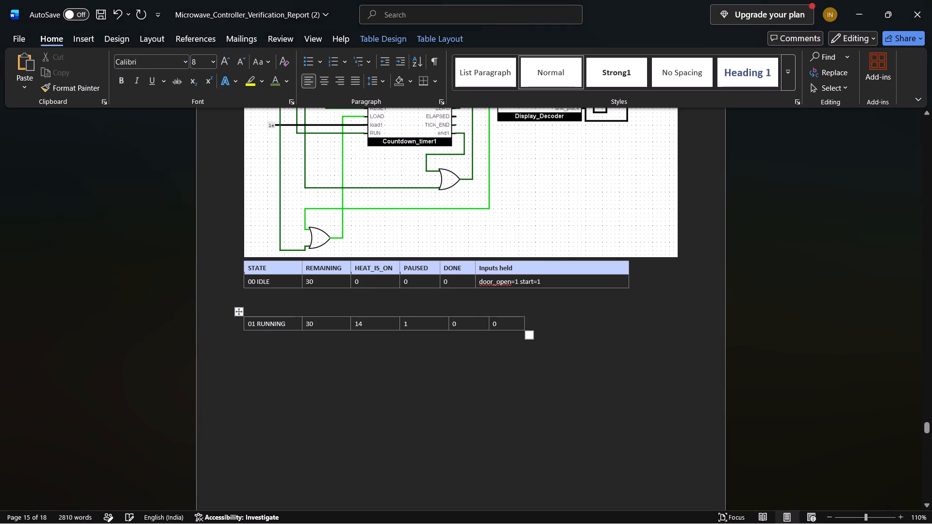
left_click(366, 326)
right_click(366, 326)
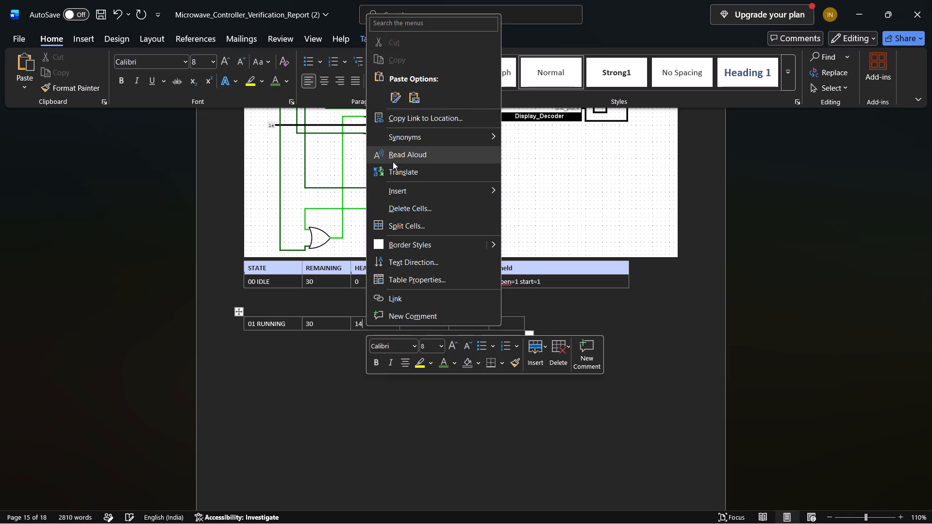
left_click(412, 213)
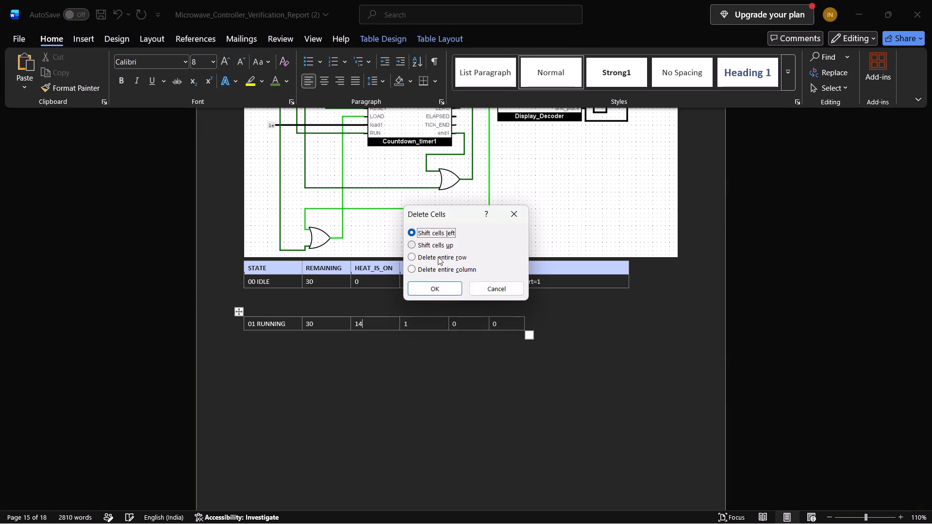
left_click(435, 259)
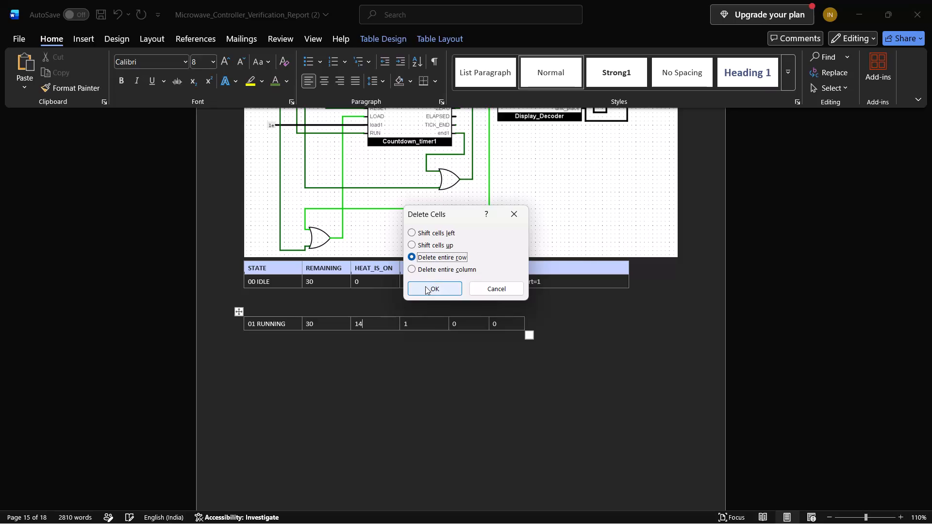
left_click(425, 286)
Review the report's figures and results tables from Figure E8 through Figure E11.
scroll(391, 342, "up", 2)
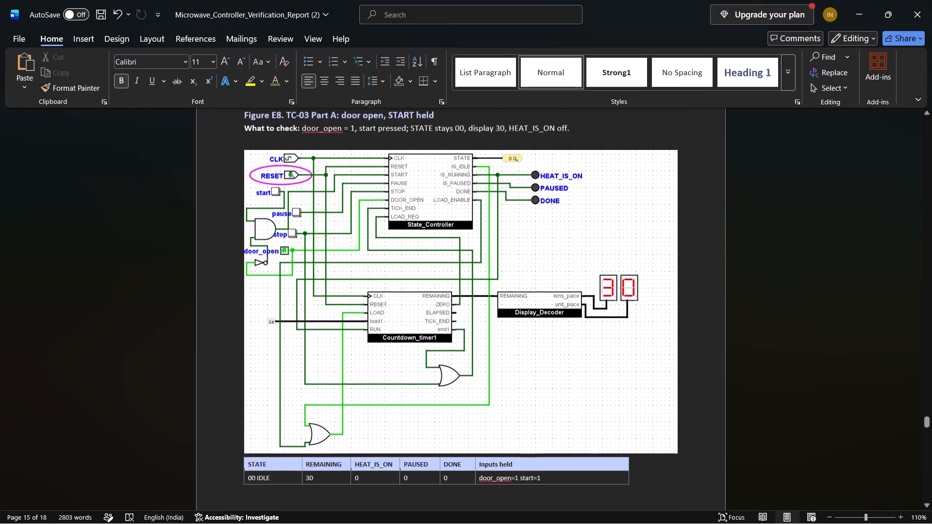
scroll(391, 342, "up", 1)
scroll(391, 342, "down", 1)
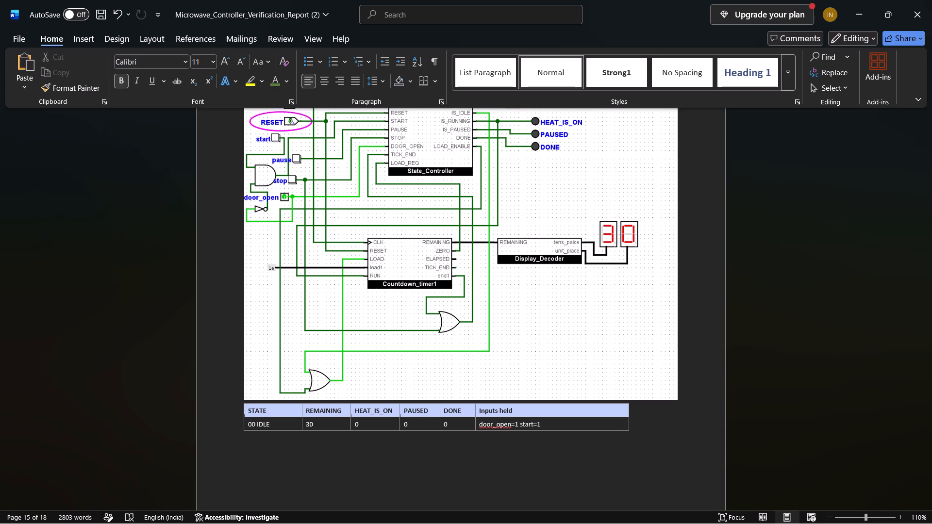
scroll(391, 342, "down", 4)
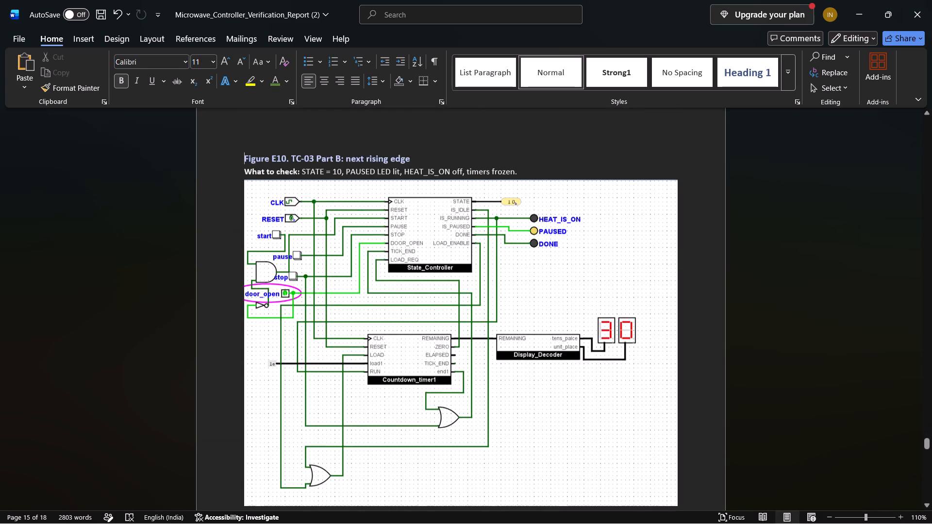
scroll(391, 342, "up", 1)
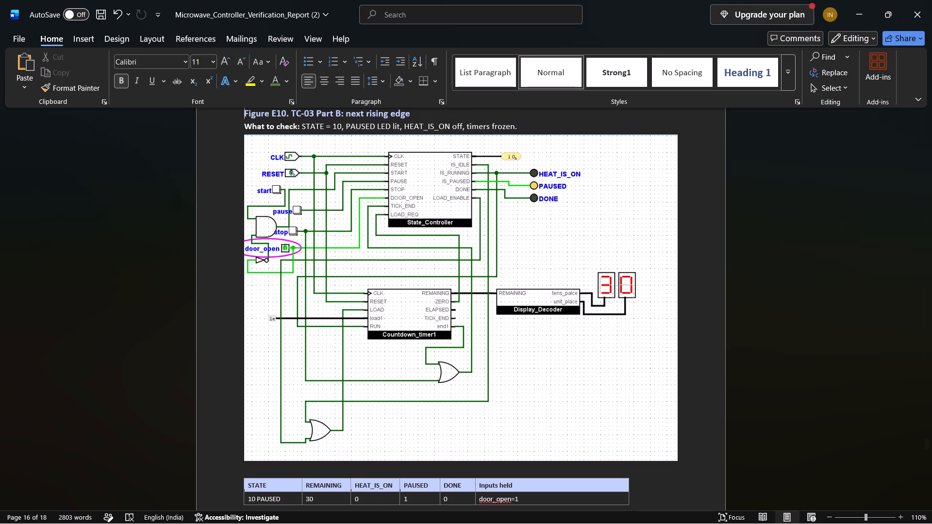
scroll(391, 342, "down", 5)
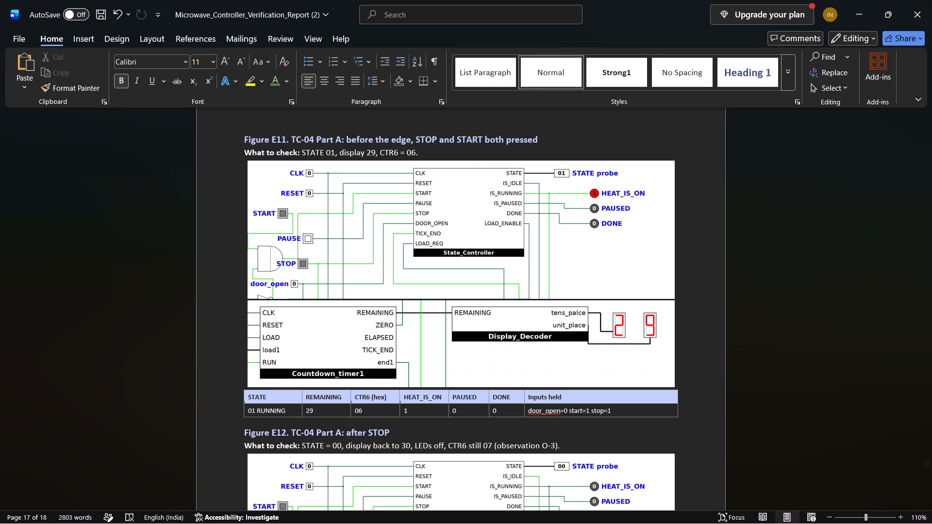
In Logisim, pulse the start input, set door_open to 0, and pulse the pause input.
key("alt+Tab")
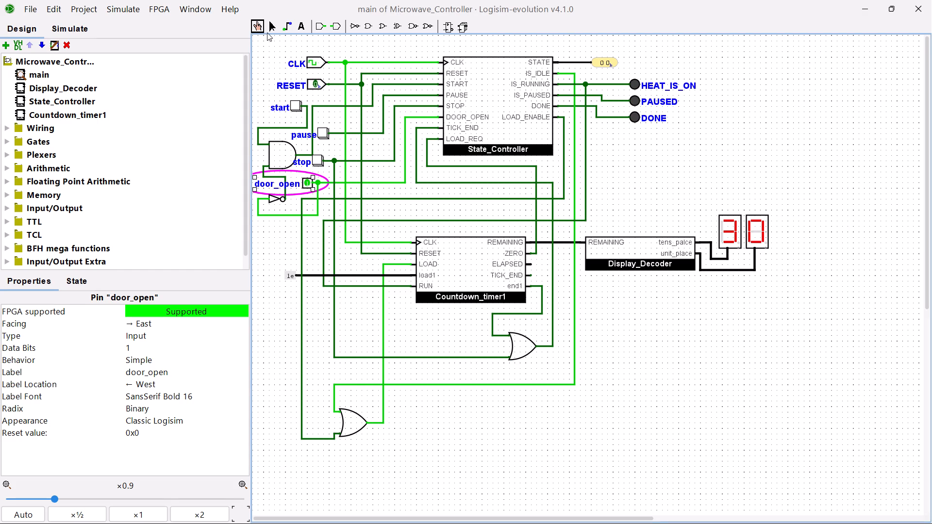
key("alt+Tab")
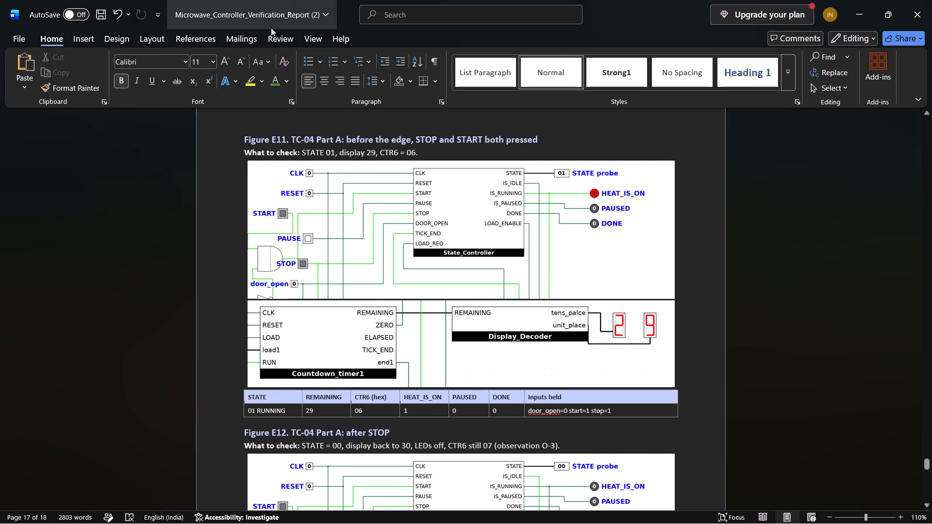
key("alt+Tab")
left_click(295, 106)
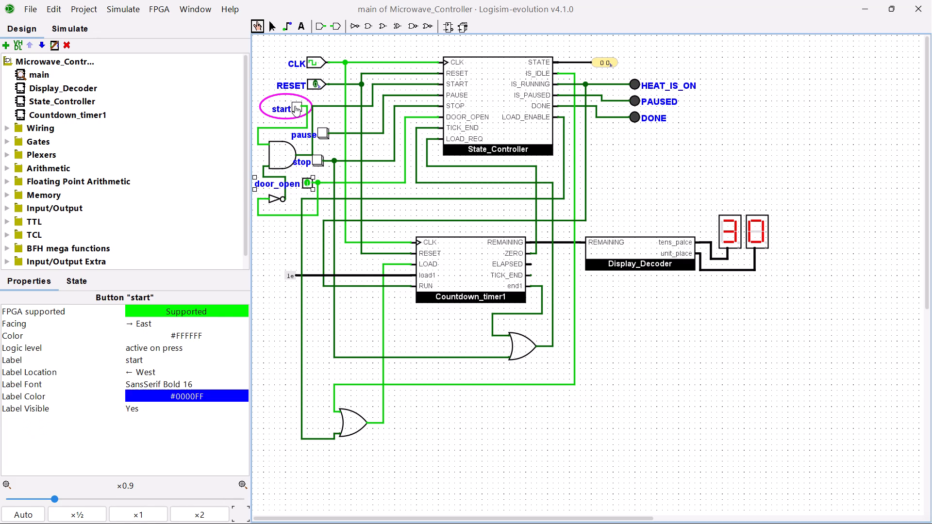
left_click(306, 180)
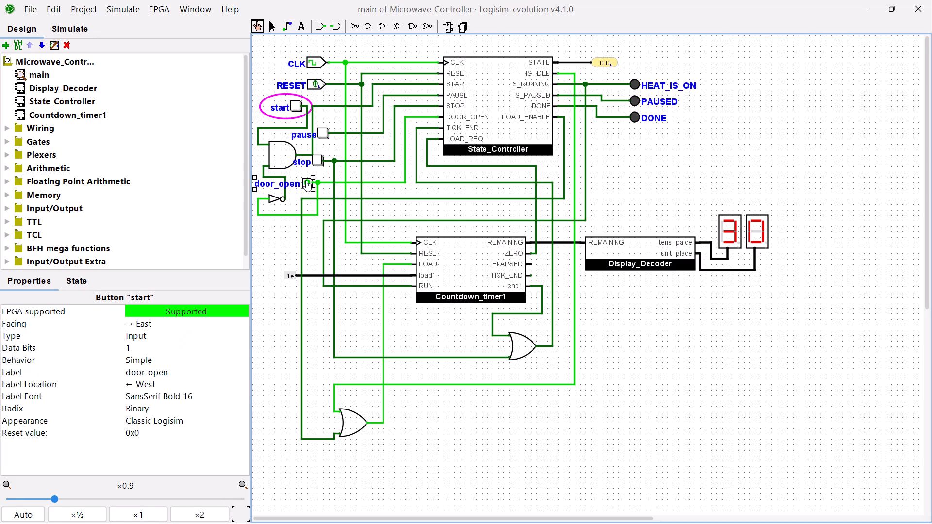
left_click(325, 134)
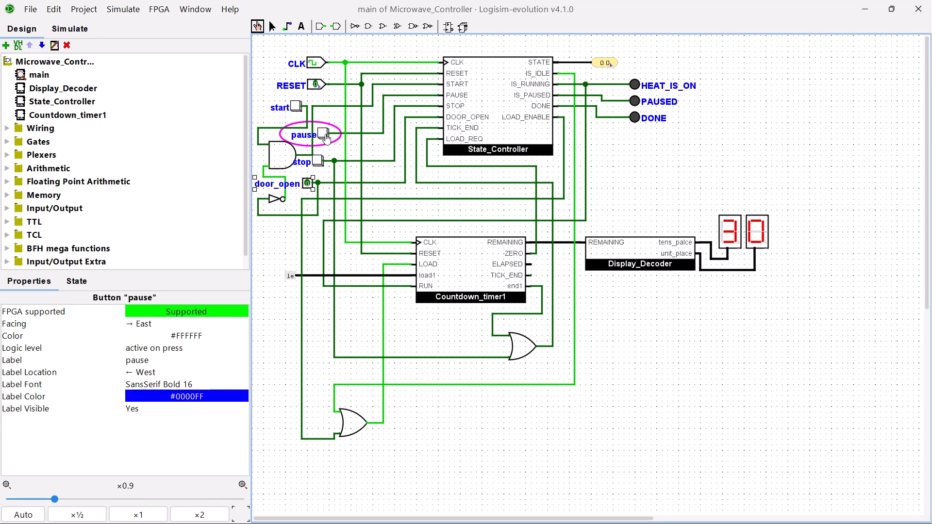
In the Word report, examine the What to check lines, circuit pictures and results tables of Figures E11 through E14.
key("alt+Tab")
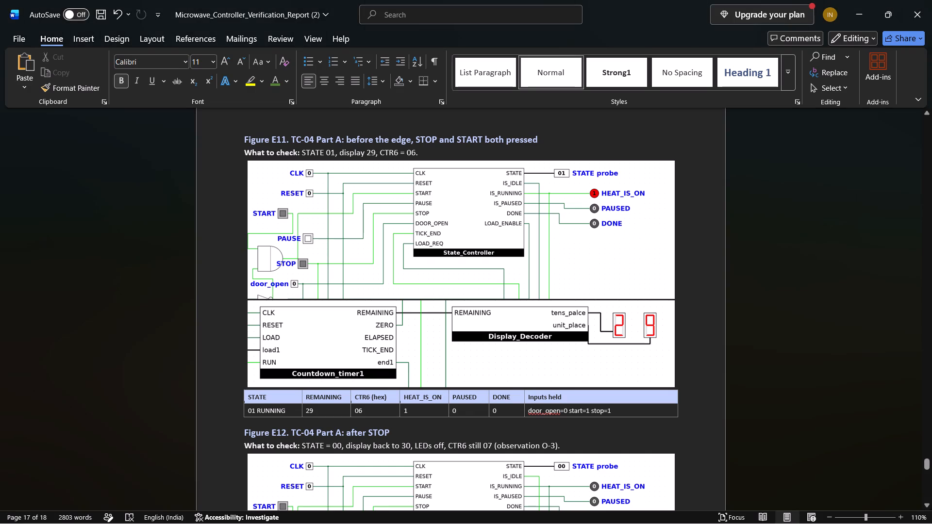
scroll(332, 169, "up", 1)
scroll(332, 169, "down", 2)
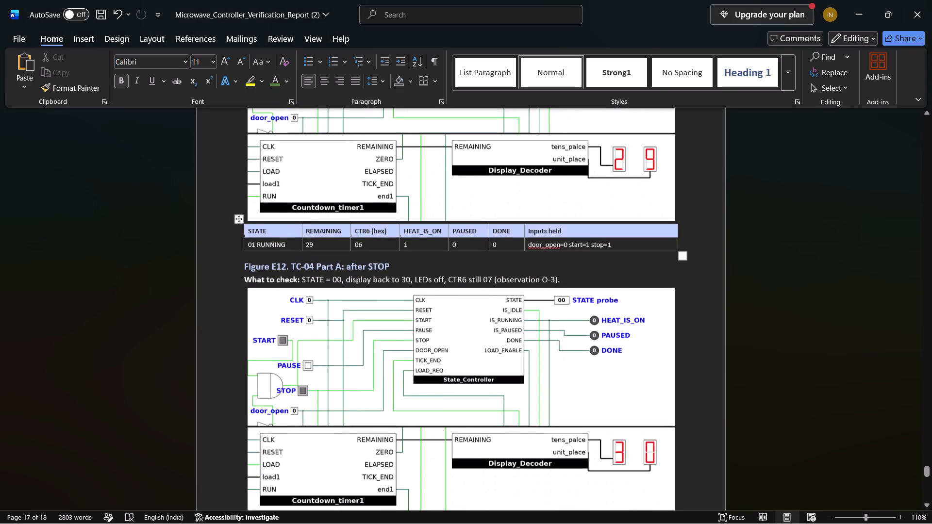
scroll(332, 169, "down", 3)
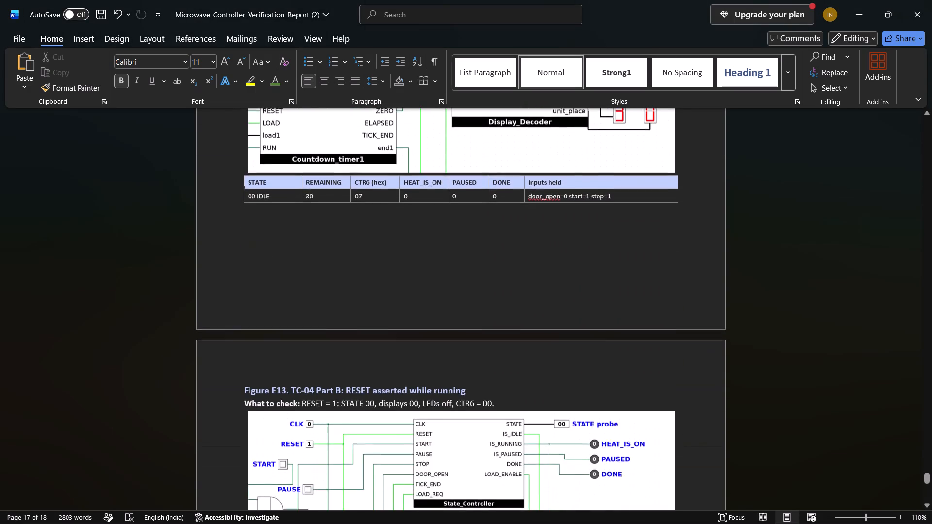
scroll(332, 169, "down", 2)
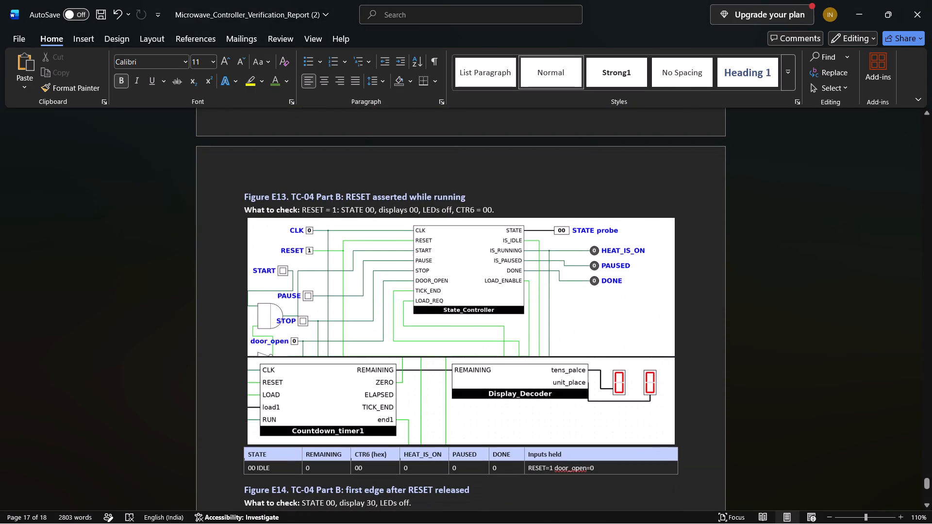
scroll(332, 169, "down", 2)
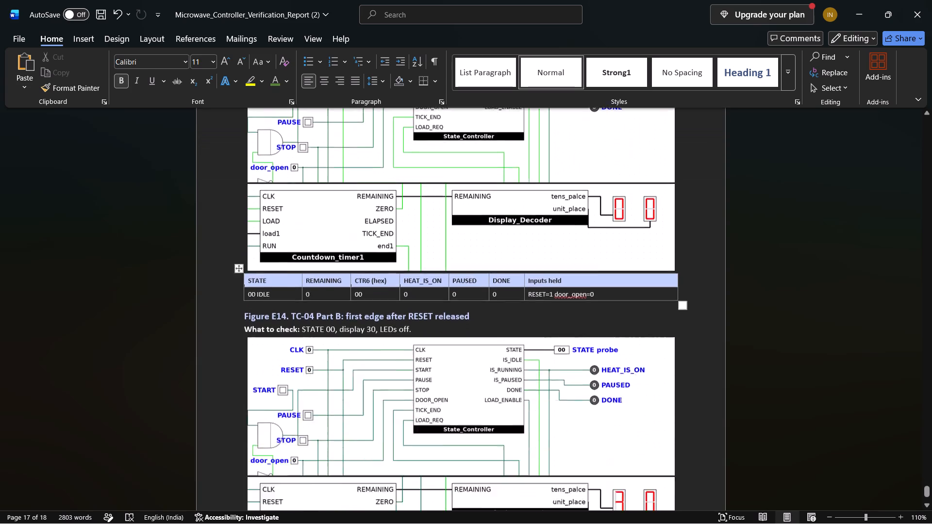
scroll(332, 169, "down", 1)
scroll(332, 169, "up", 1)
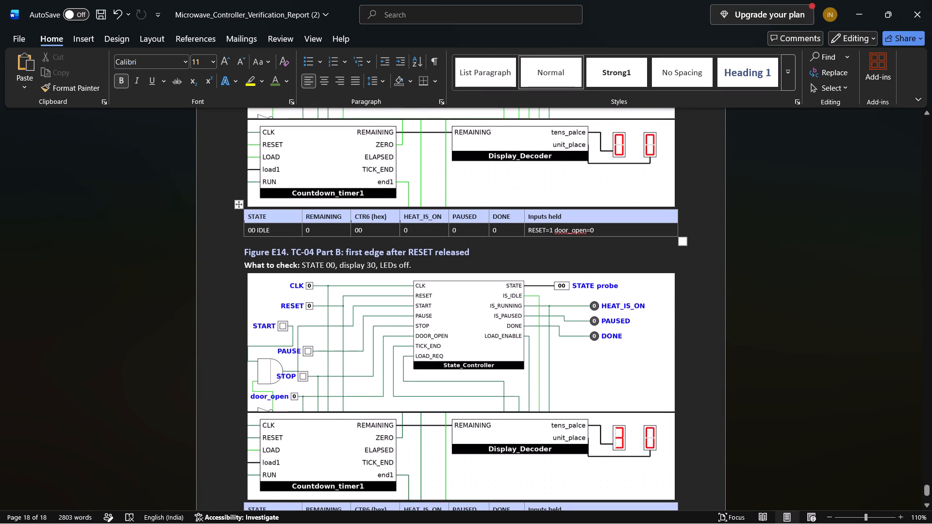
scroll(332, 169, "down", 1)
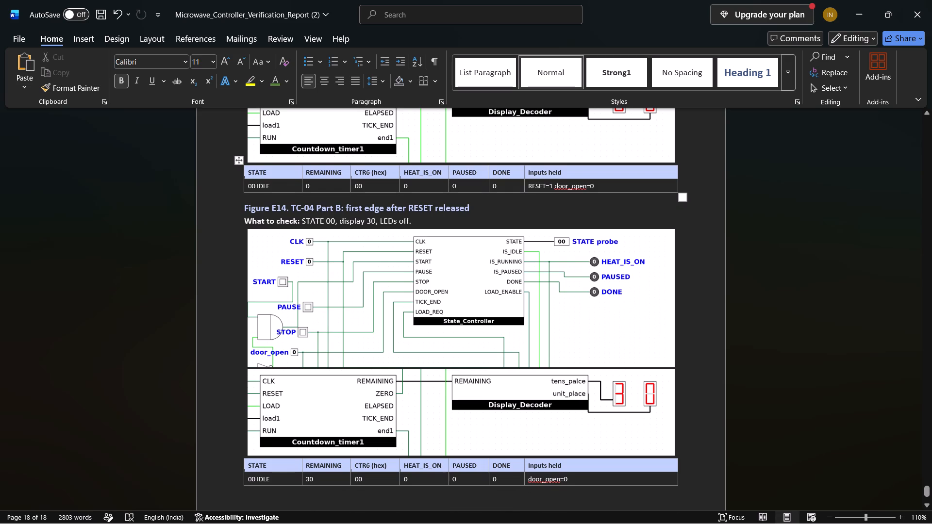
scroll(332, 169, "up", 2)
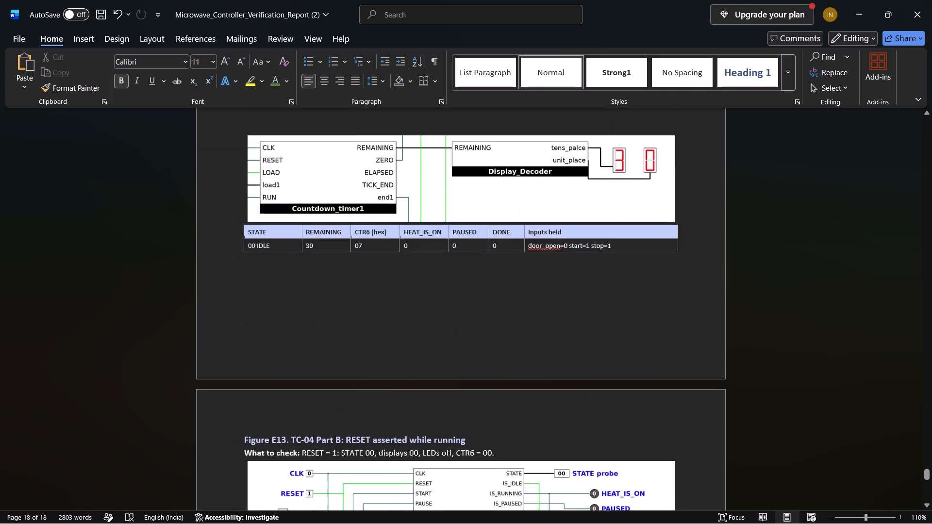
scroll(332, 169, "up", 1)
scroll(410, 325, "up", 1)
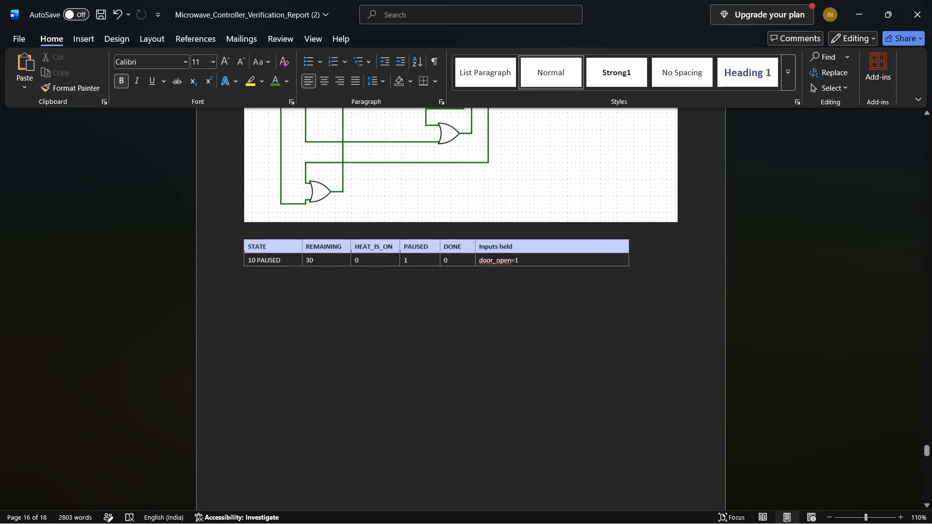
Examine the What to check lines, circuit pictures and results tables from Figure E8 through Figure E13.
scroll(410, 325, "up", 4)
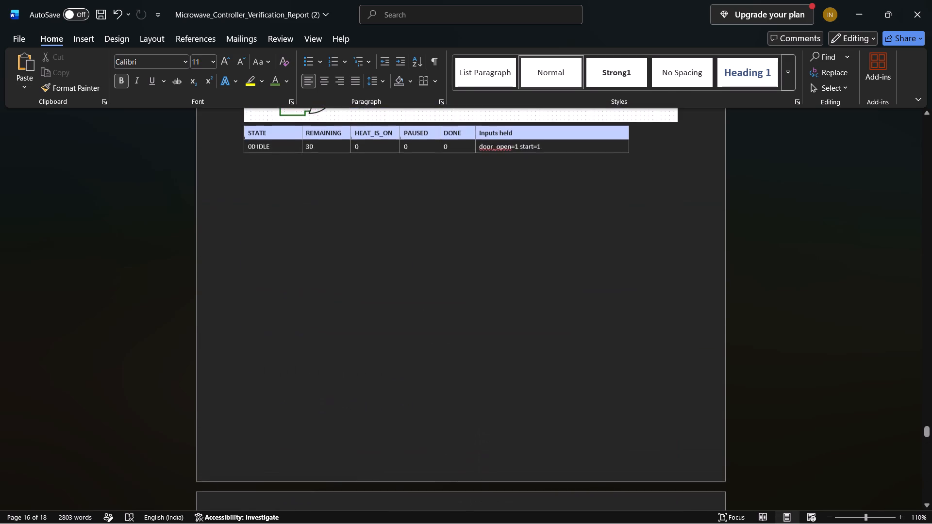
scroll(410, 325, "up", 2)
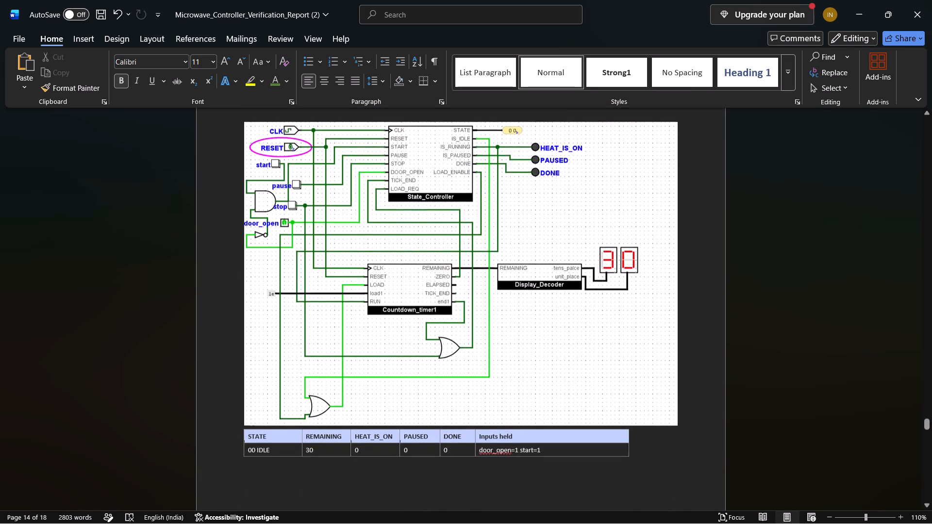
scroll(410, 325, "up", 1)
scroll(410, 325, "down", 2)
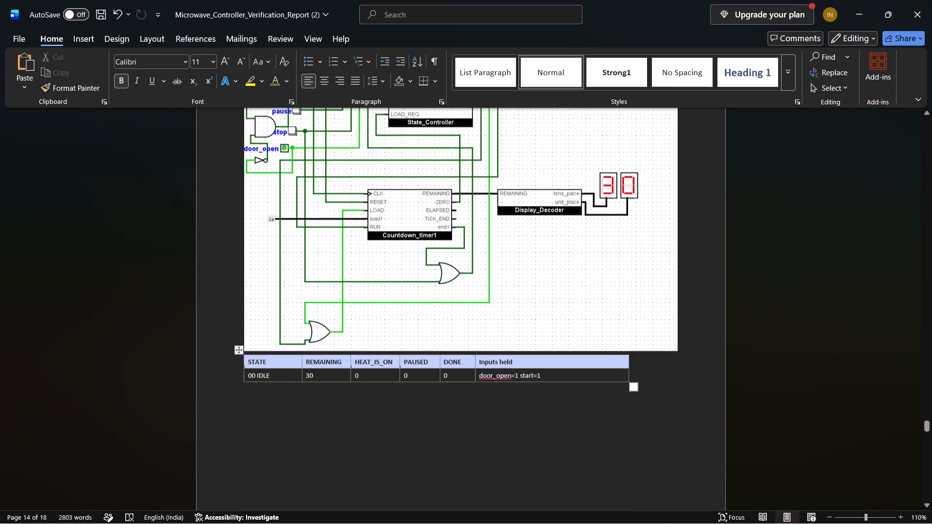
scroll(410, 325, "down", 4)
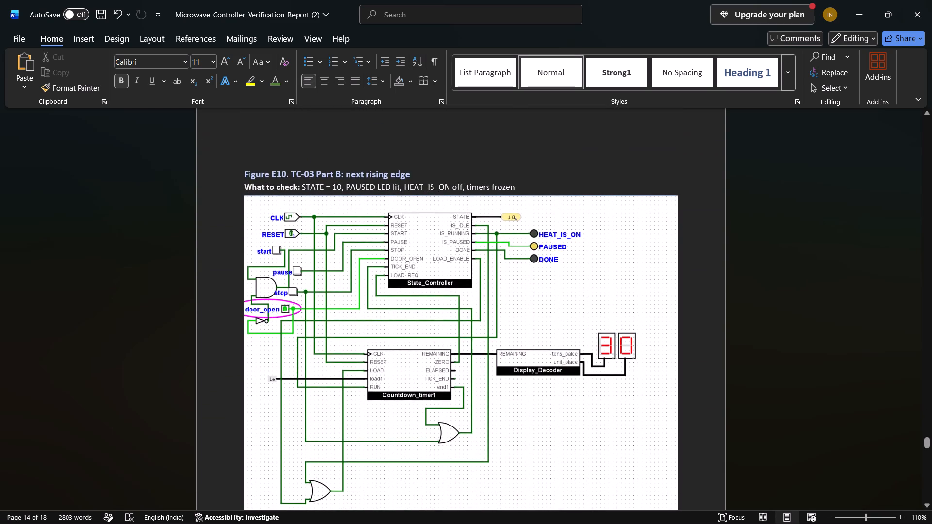
scroll(410, 325, "down", 4)
scroll(410, 325, "up", 1)
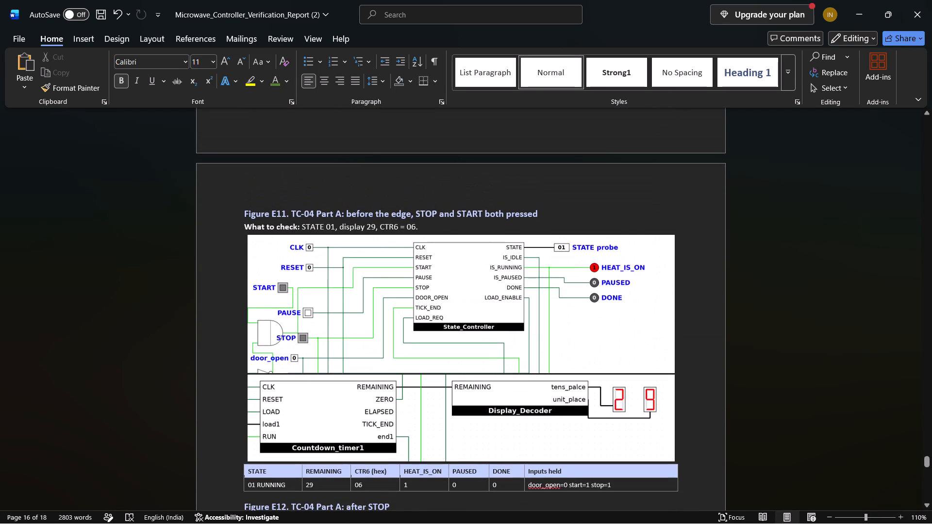
scroll(410, 325, "down", 2)
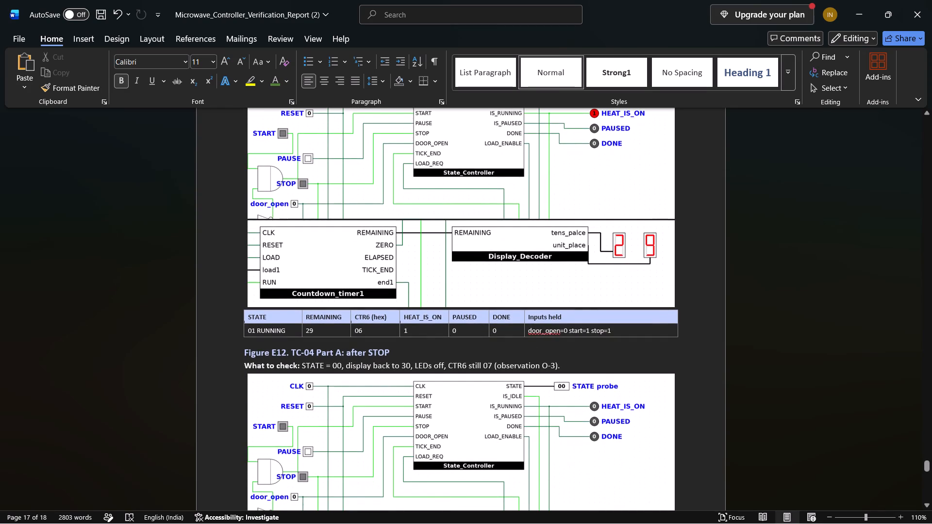
scroll(410, 325, "down", 3)
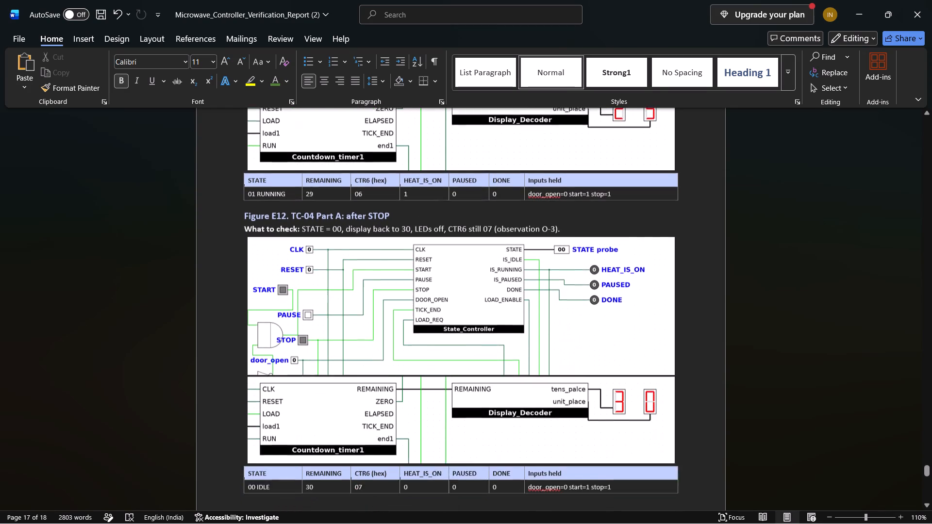
scroll(410, 325, "down", 1)
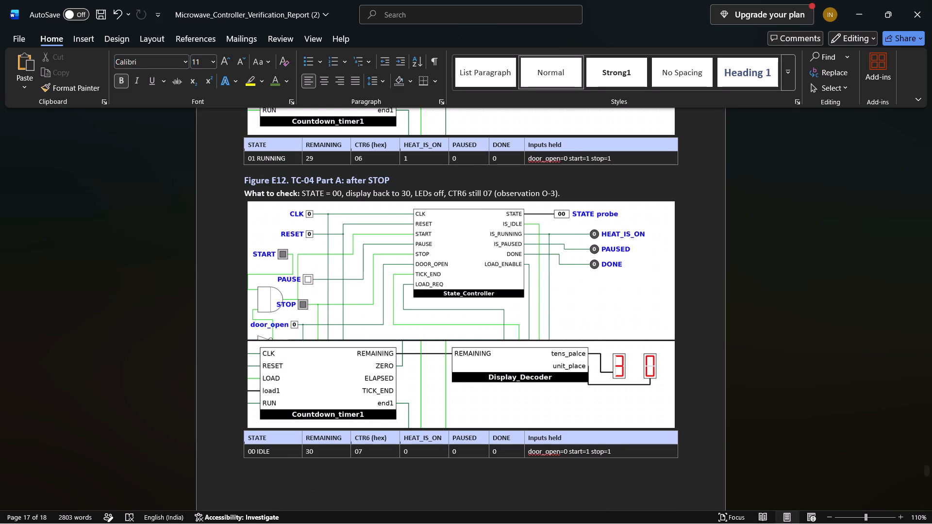
scroll(410, 325, "down", 2)
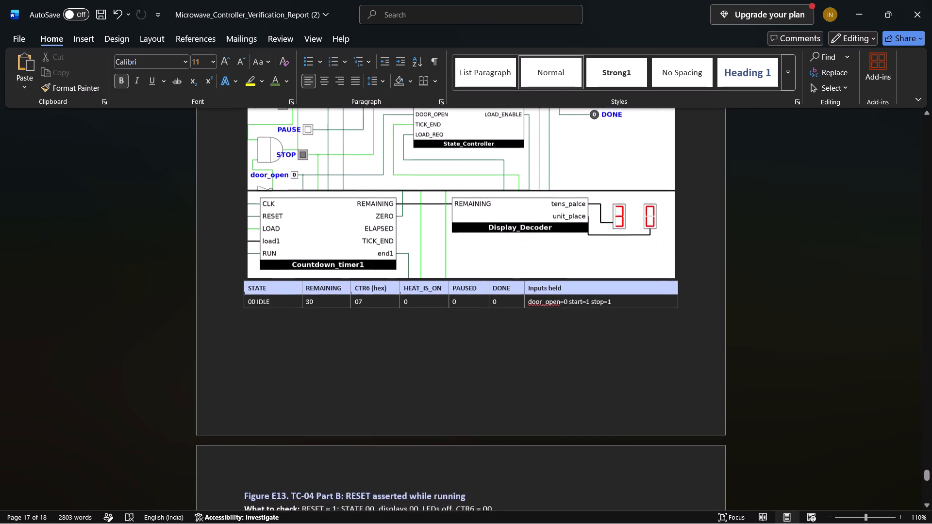
scroll(410, 325, "down", 2)
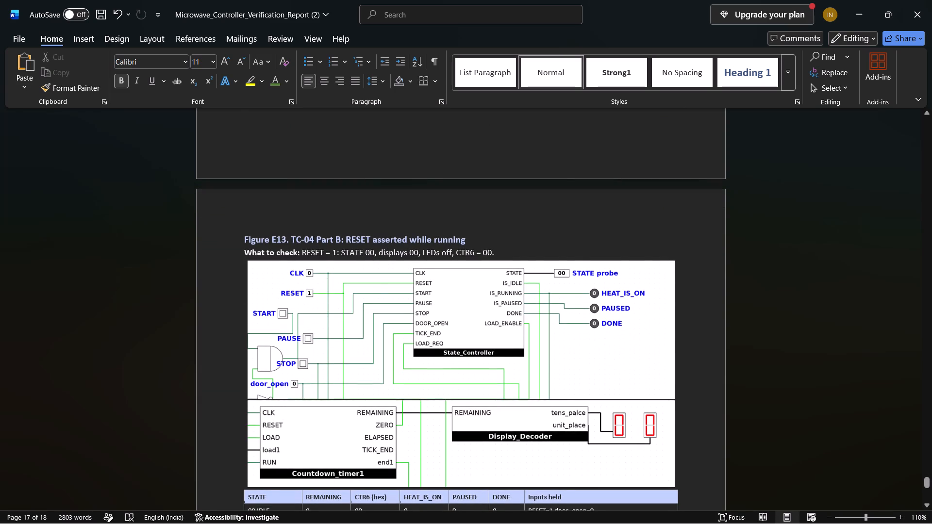
scroll(410, 325, "down", 1)
scroll(410, 325, "up", 1)
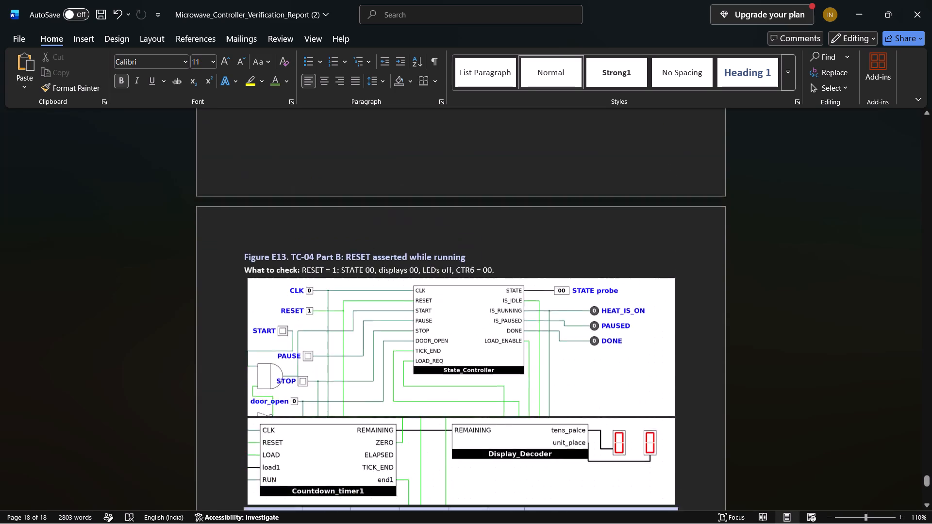
Recheck Figures E8 and E10 against the pictures and results tables of Figures E11 and E12.
scroll(410, 325, "up", 3)
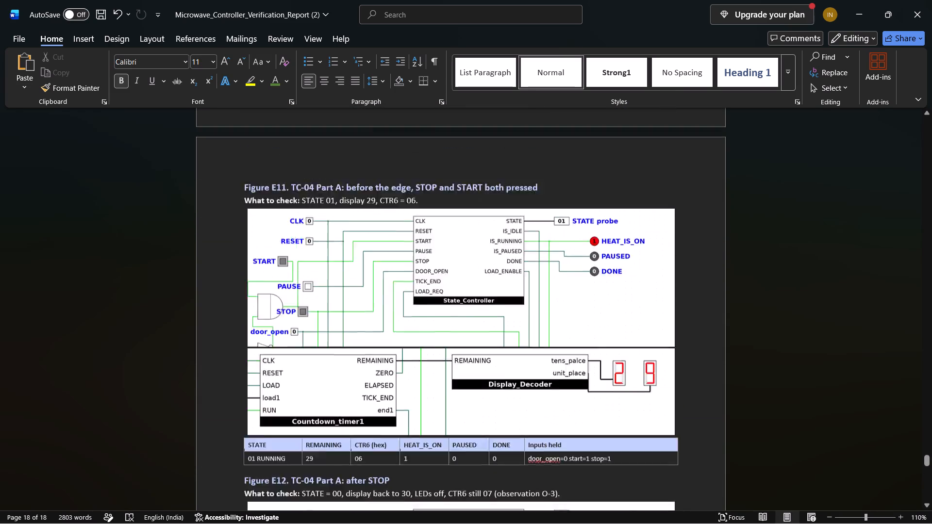
scroll(410, 325, "up", 1)
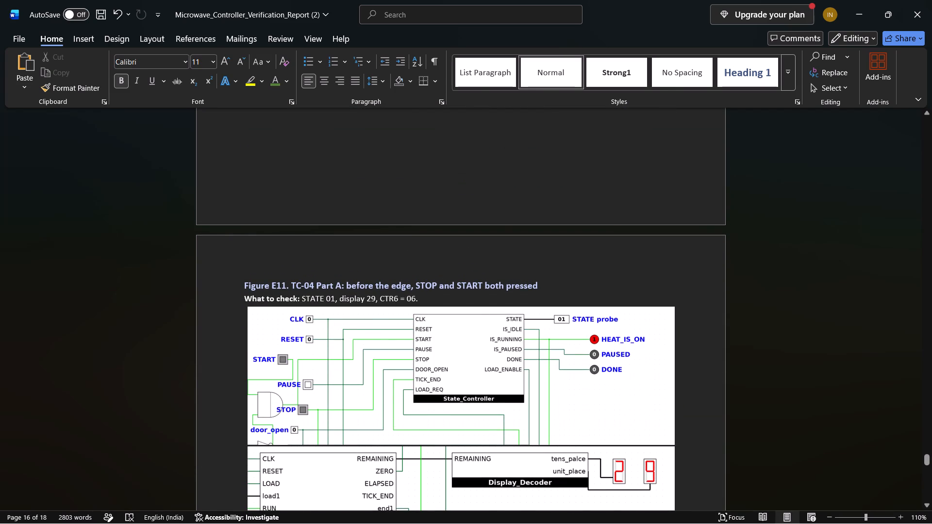
scroll(269, 278, "up", 3)
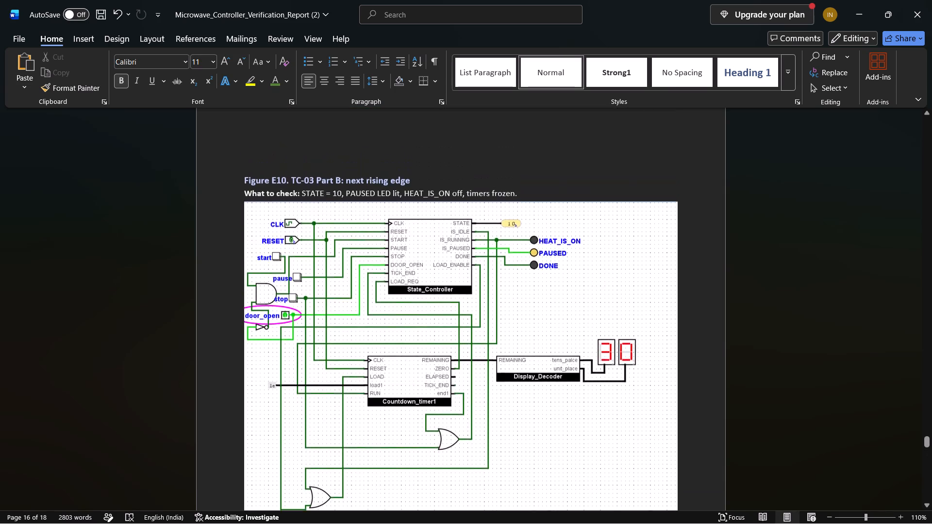
scroll(269, 278, "up", 1)
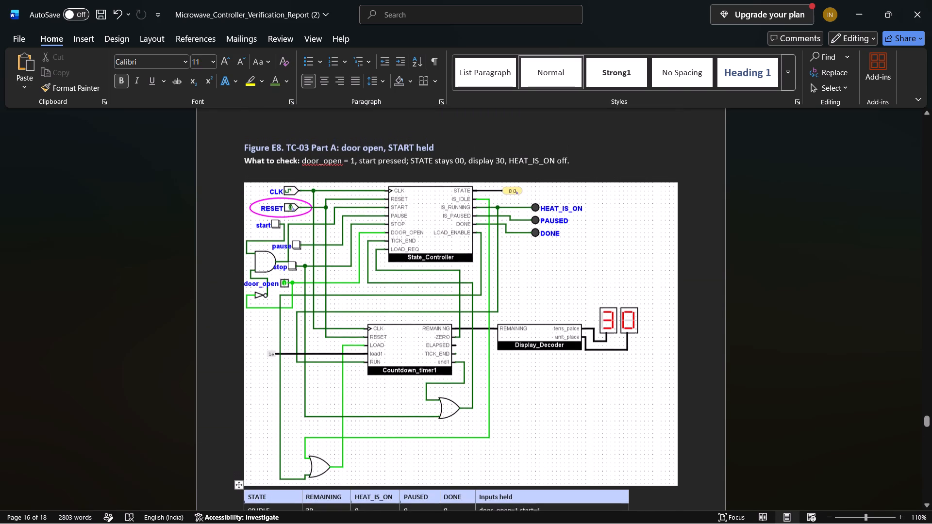
scroll(269, 278, "up", 1)
scroll(269, 278, "down", 1)
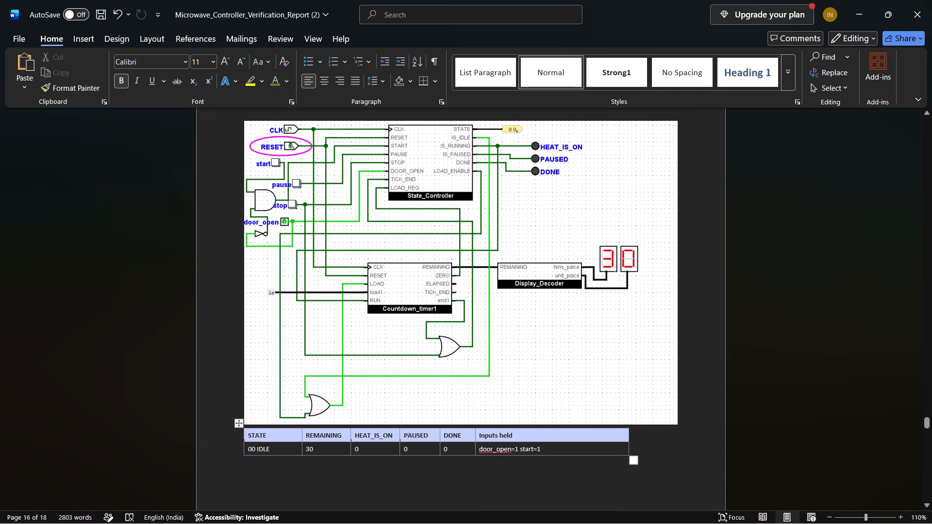
scroll(269, 278, "up", 1)
scroll(269, 278, "down", 1)
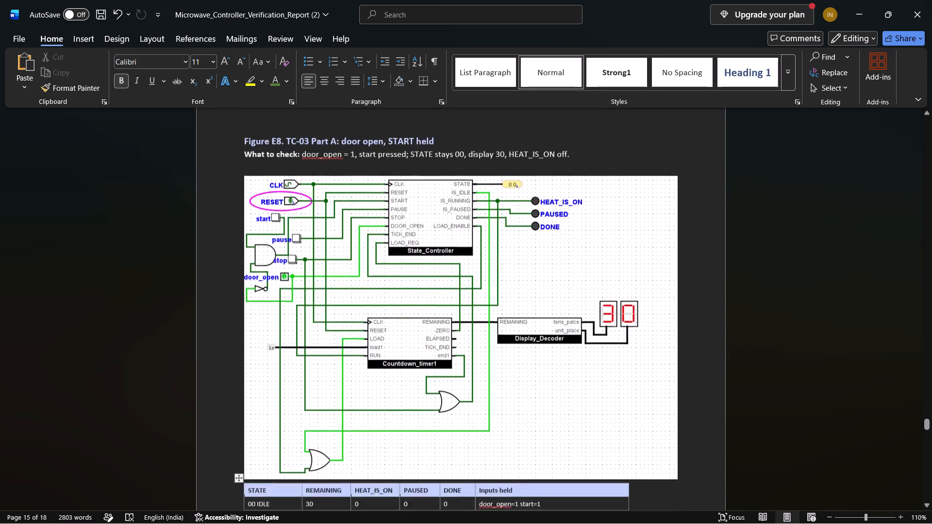
scroll(269, 278, "down", 1)
scroll(430, 364, "up", 2)
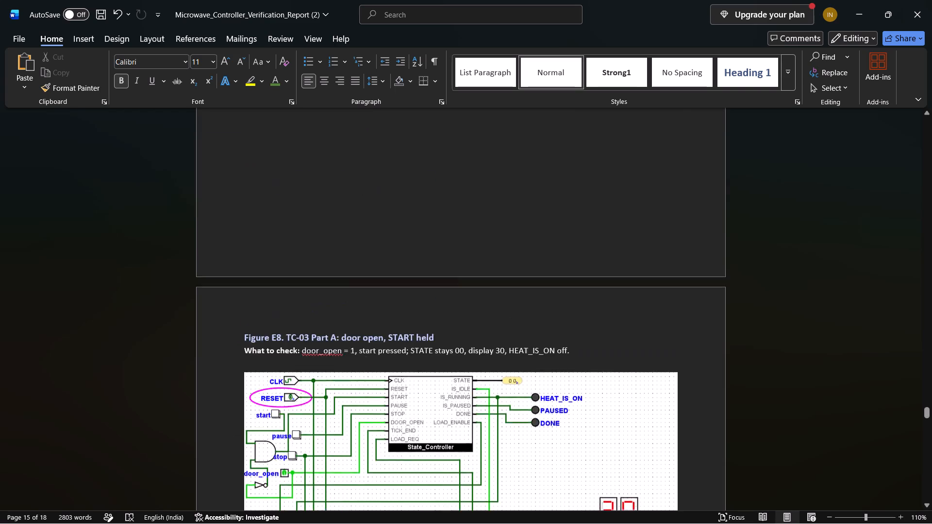
scroll(430, 364, "up", 2)
scroll(430, 364, "down", 2)
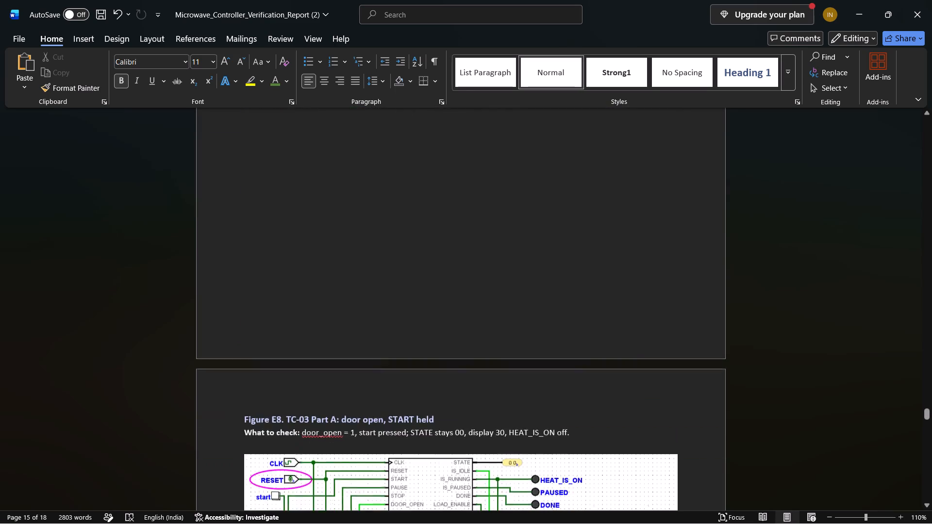
scroll(430, 364, "down", 4)
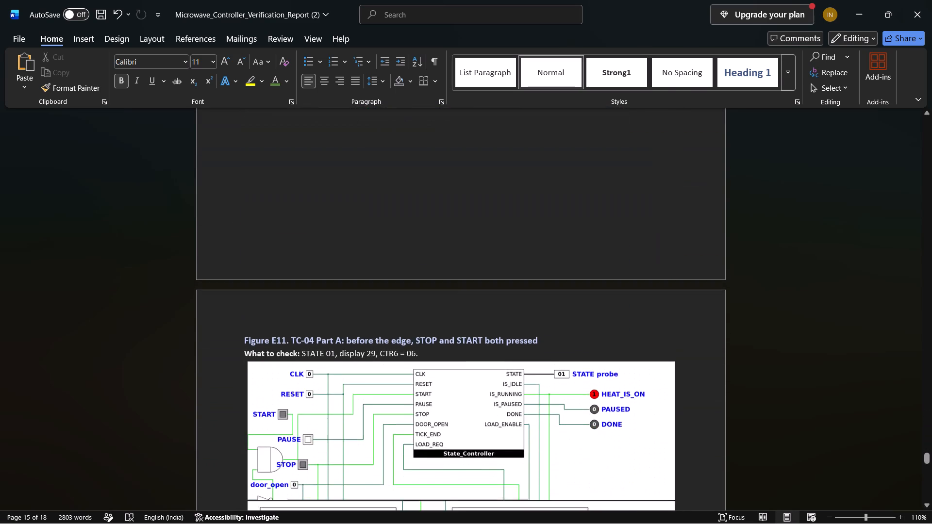
scroll(430, 364, "down", 3)
scroll(385, 290, "up", 1)
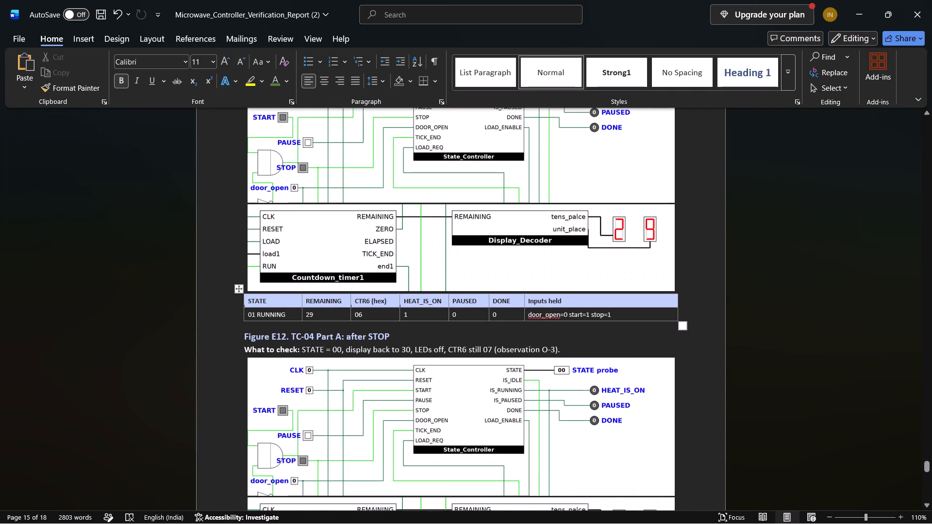
scroll(385, 290, "up", 1)
right_click(425, 365)
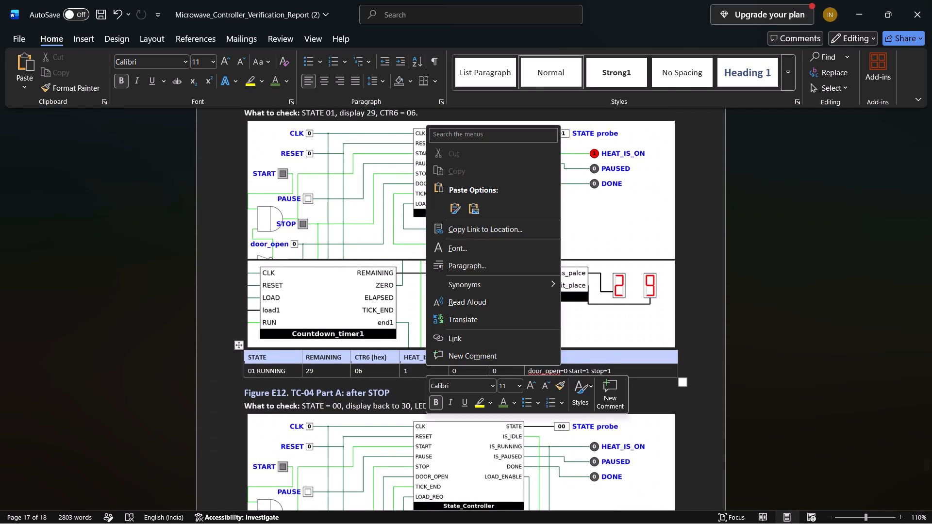
left_click(385, 365)
scroll(385, 365, "up", 1)
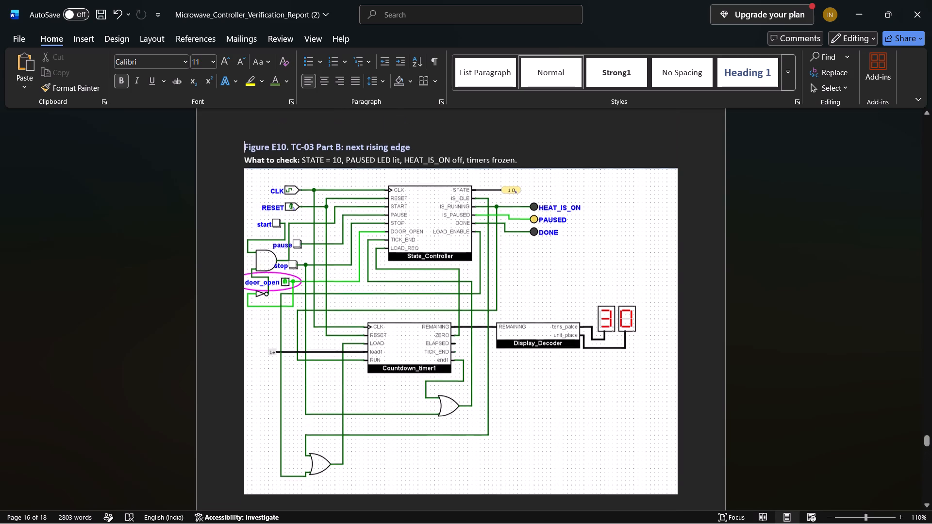
scroll(385, 365, "up", 3)
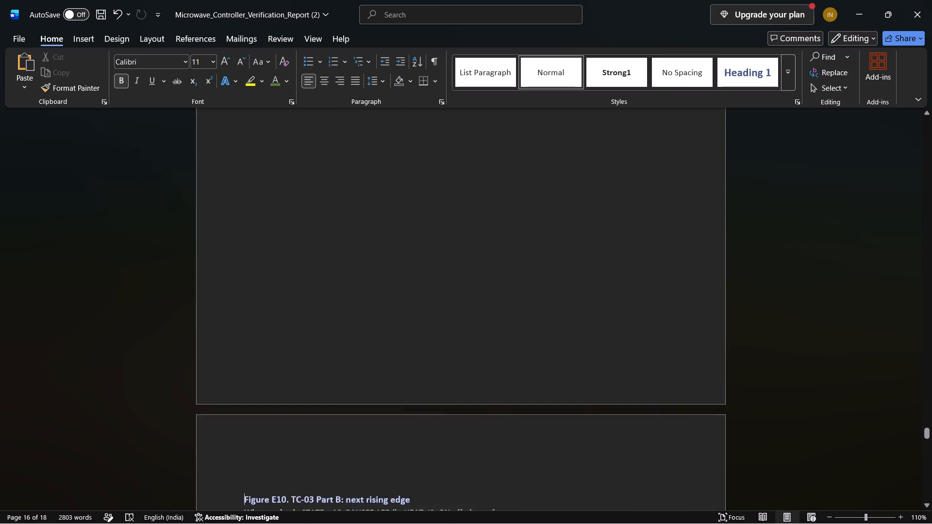
scroll(385, 365, "up", 1)
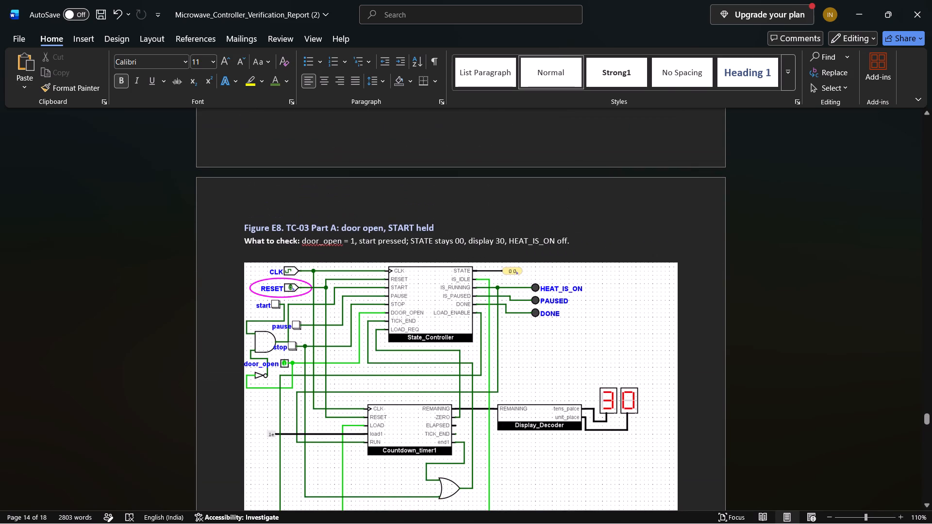
scroll(385, 365, "down", 5)
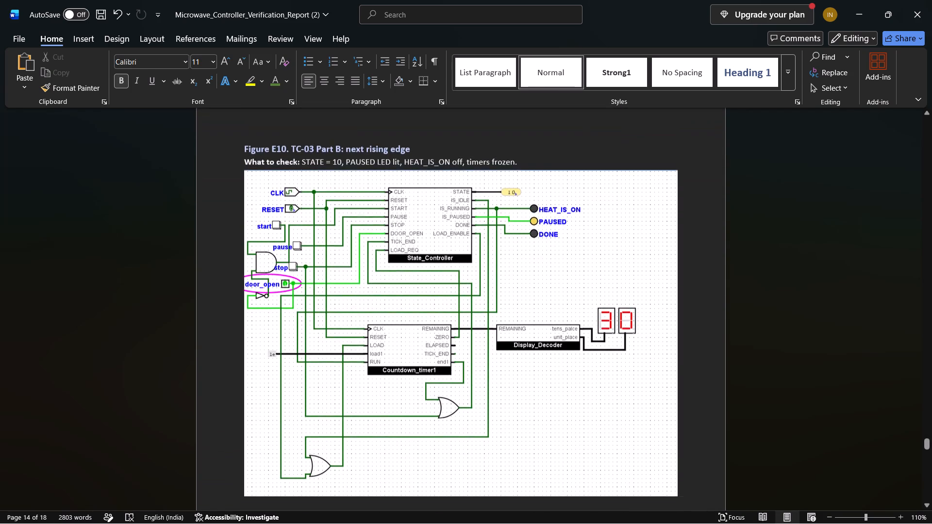
scroll(385, 365, "down", 3)
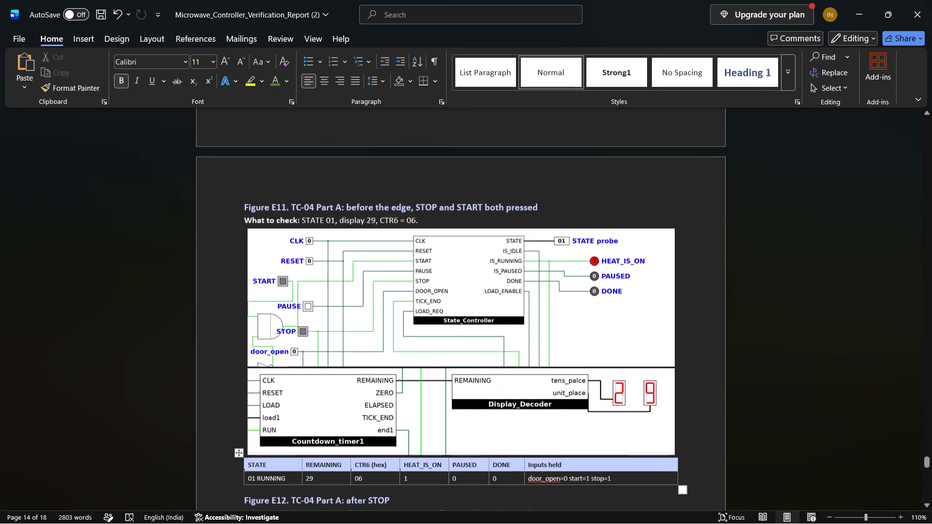
scroll(385, 365, "down", 1)
Delete the entire header row, including the CTR6 (hex) heading, from Figure E11's results table.
right_click(385, 365)
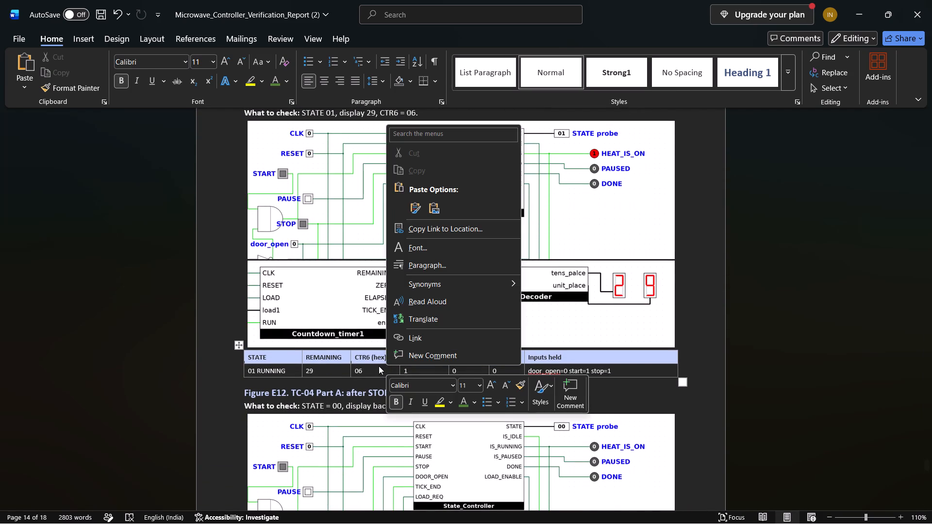
left_click(206, 356)
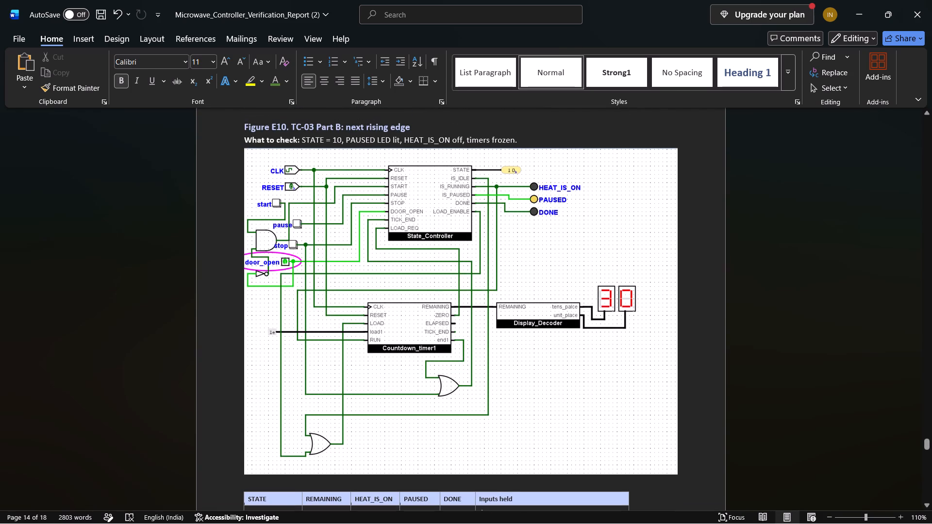
key("Right")
key("Down")
key("Down")
scroll(386, 397, "down", 3)
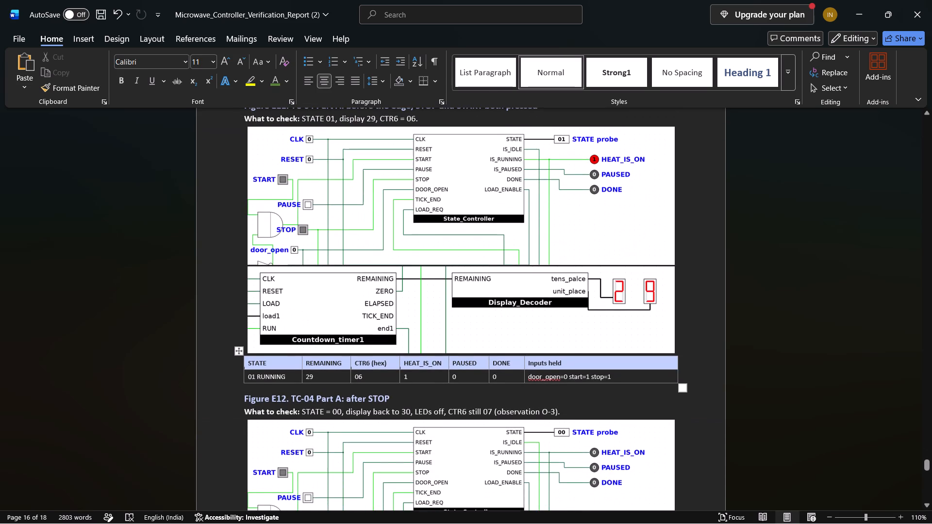
left_click(382, 366)
right_click(382, 366)
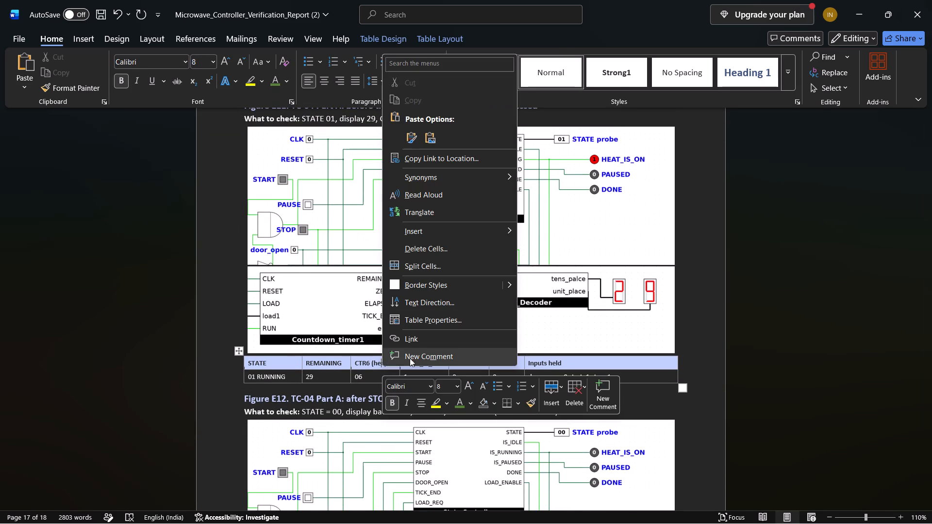
left_click(430, 243)
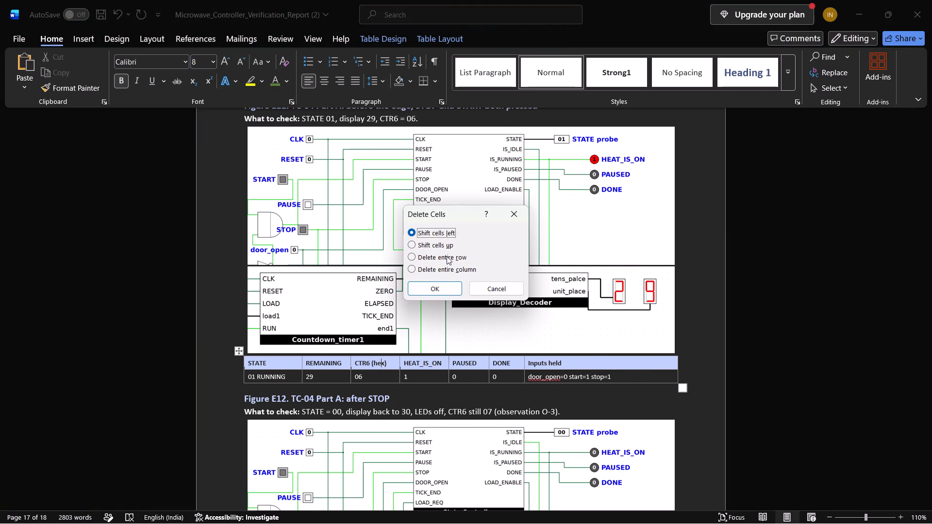
left_click(447, 256)
left_click(428, 285)
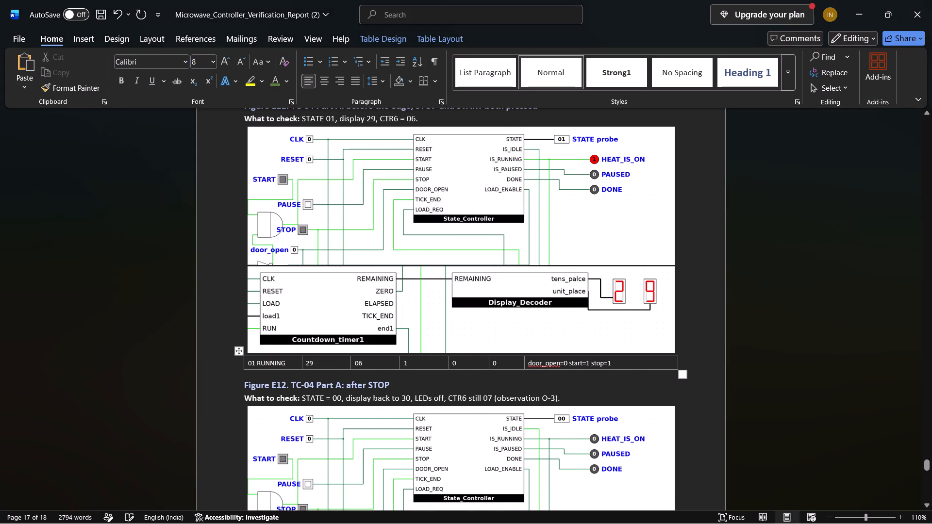
Delete the entire remaining data row (01 RUNNING) of Figure E11's results table.
left_click(374, 363)
right_click(374, 363)
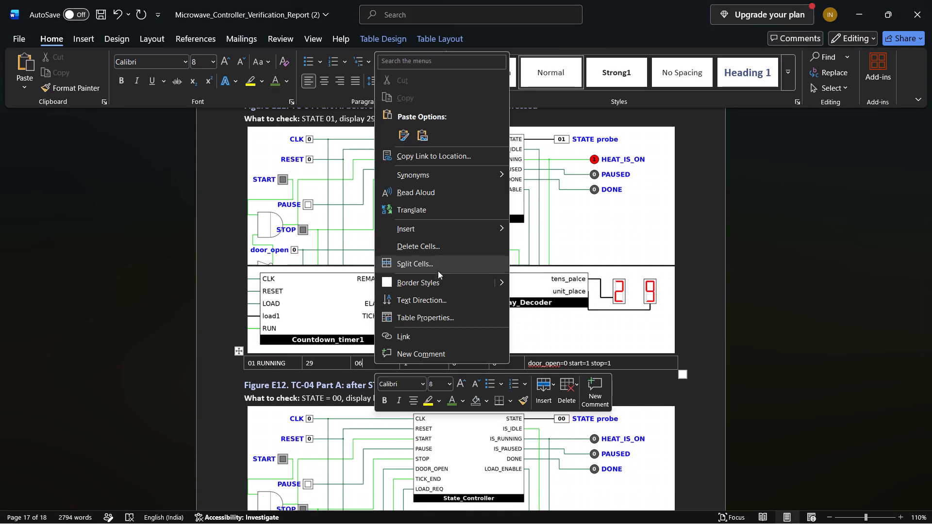
left_click(425, 248)
left_click(419, 268)
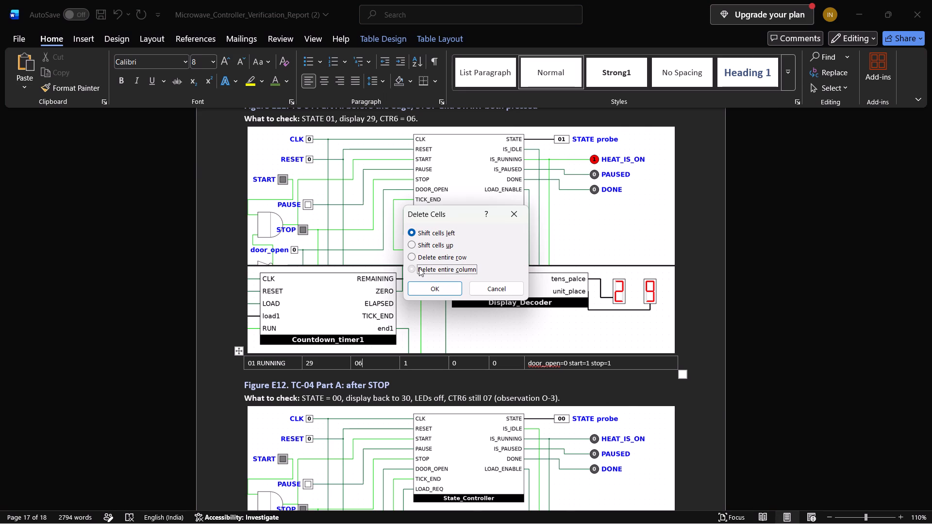
left_click(421, 261)
left_click(432, 289)
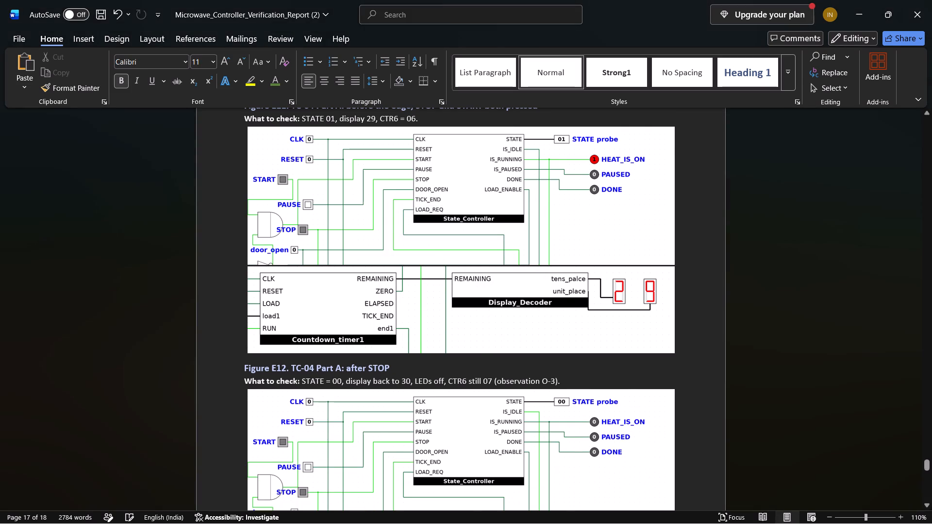
Delete both circuit pictures of Figure E11, the State_Controller part and the Countdown_timer1 part.
scroll(356, 325, "up", 1)
left_click(388, 278)
key("Delete")
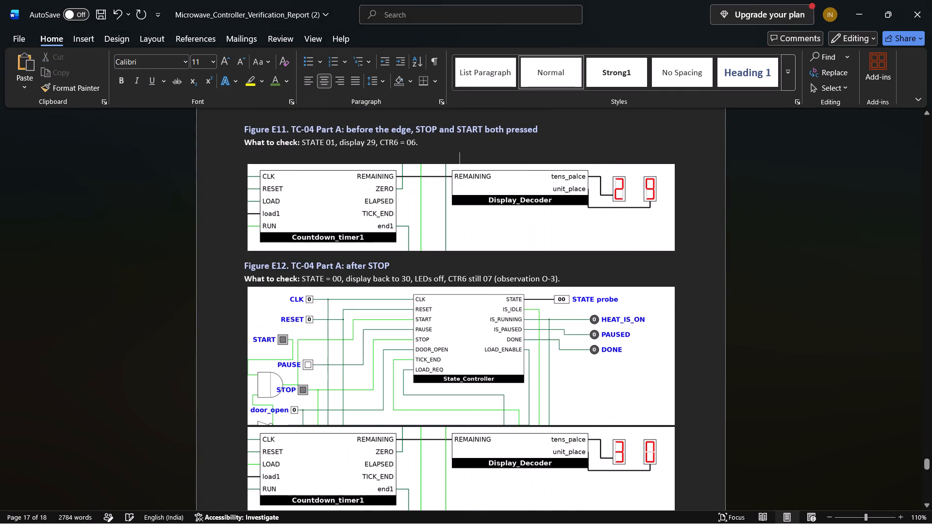
left_click(408, 214)
key("Delete")
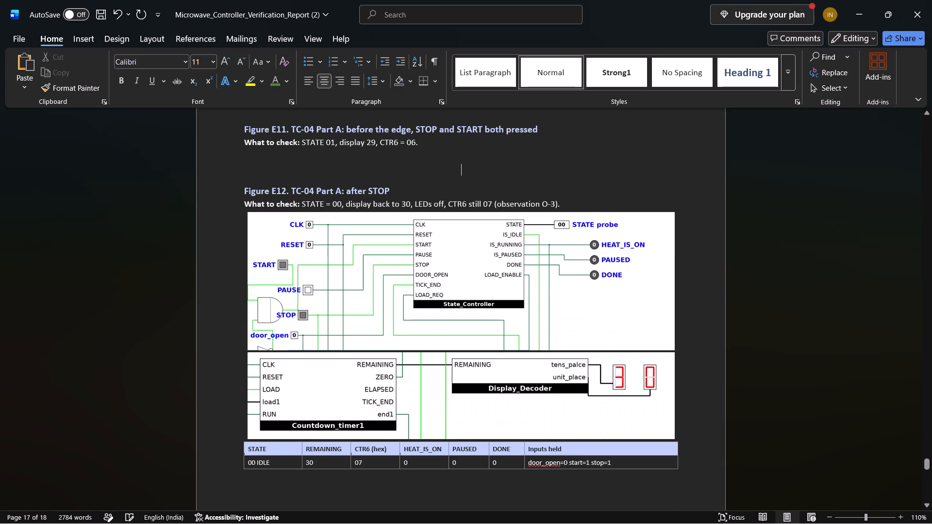
Delete Figure E11's heading and its What to check line, including the leftover full stop.
left_click_drag(416, 142, 253, 143)
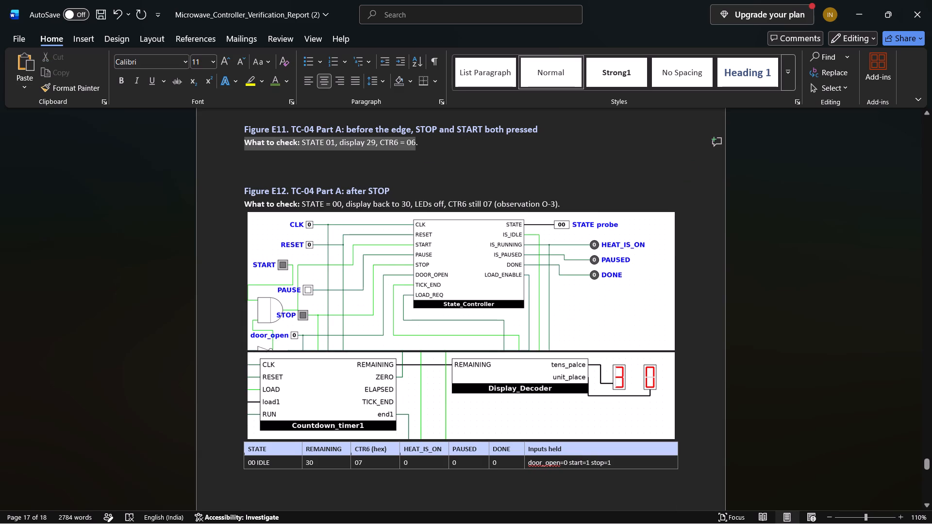
left_click_drag(253, 143, 245, 131)
key("Delete")
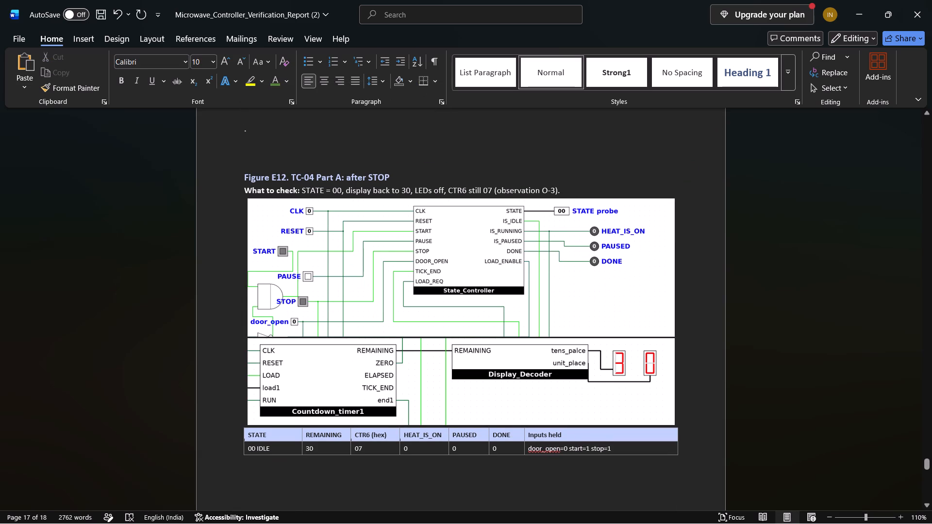
key("BackSpace")
scroll(253, 151, "up", 1)
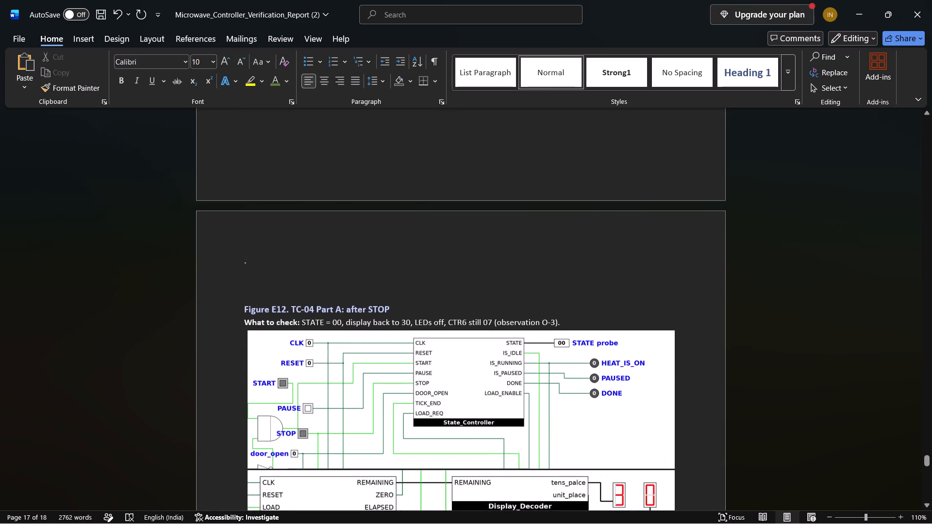
scroll(302, 261, "up", 1)
left_click(264, 442)
key("BackSpace")
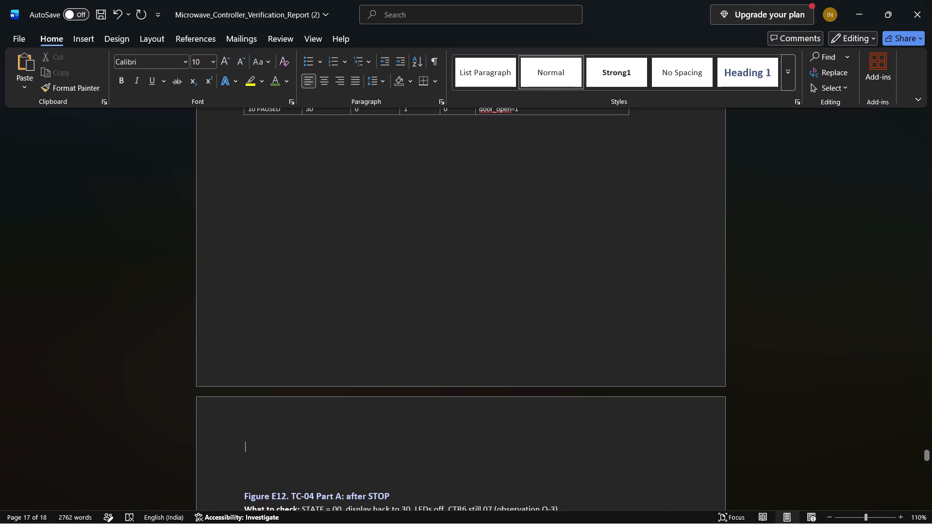
Examine Figures E8 and E10 with their results tables, and Figure E12's What to check line and circuit pictures.
scroll(264, 442, "up", 3)
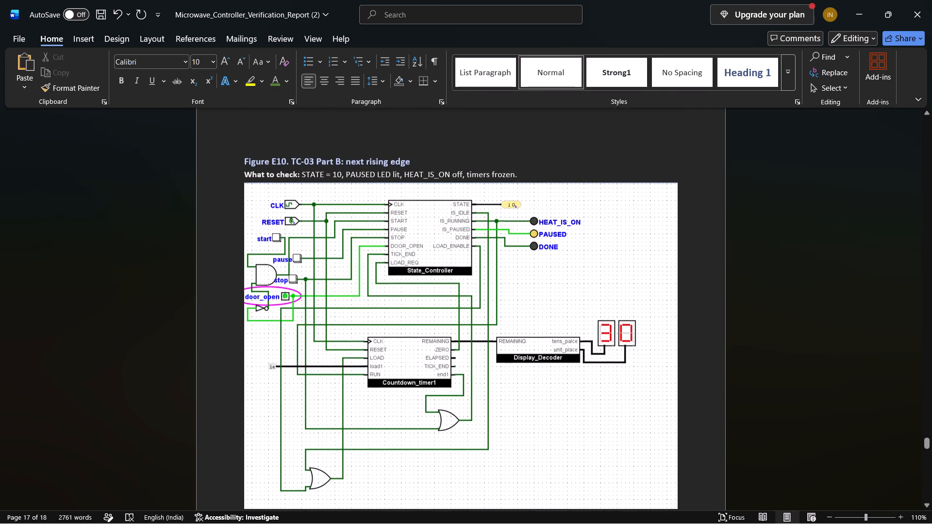
scroll(264, 442, "up", 3)
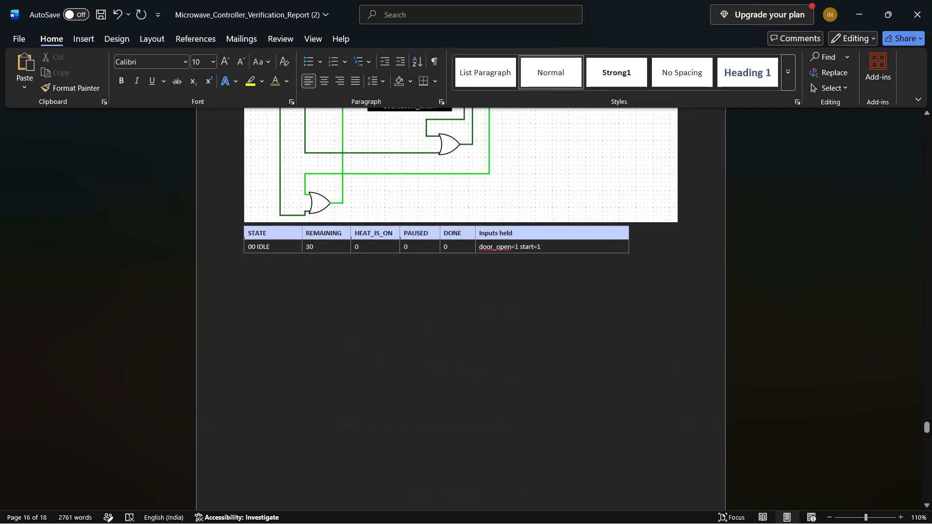
scroll(264, 442, "up", 1)
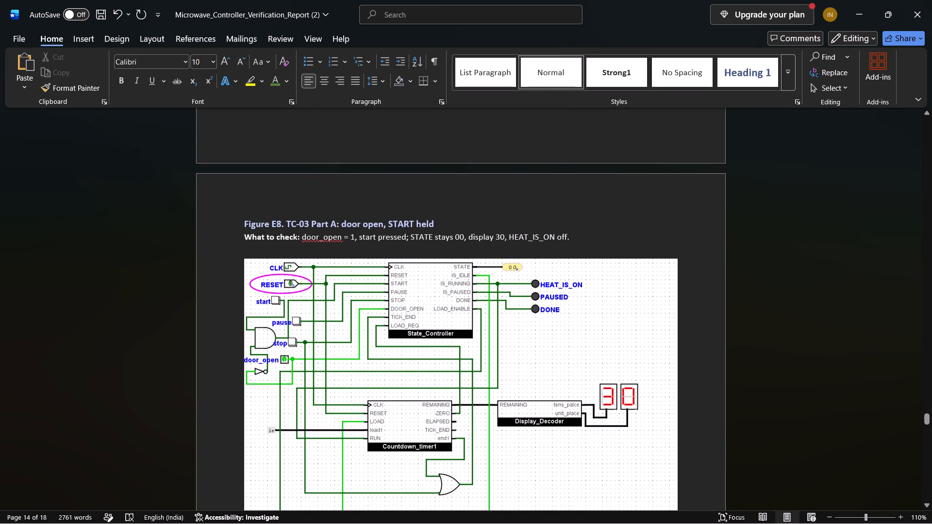
scroll(264, 442, "down", 2)
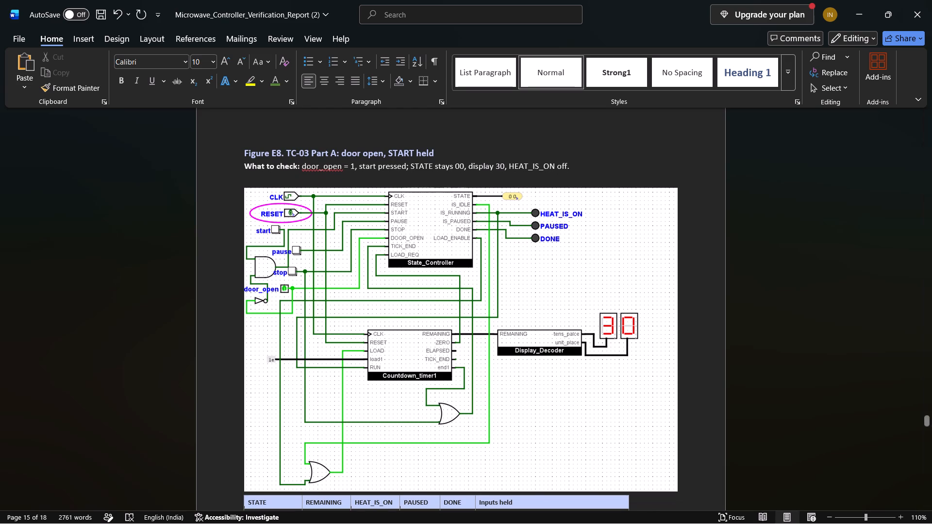
scroll(264, 442, "down", 1)
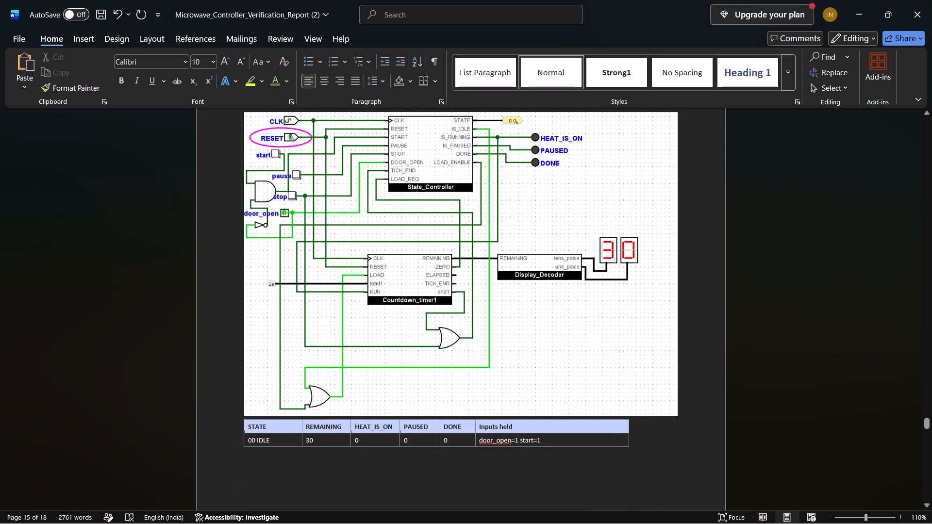
scroll(264, 442, "down", 3)
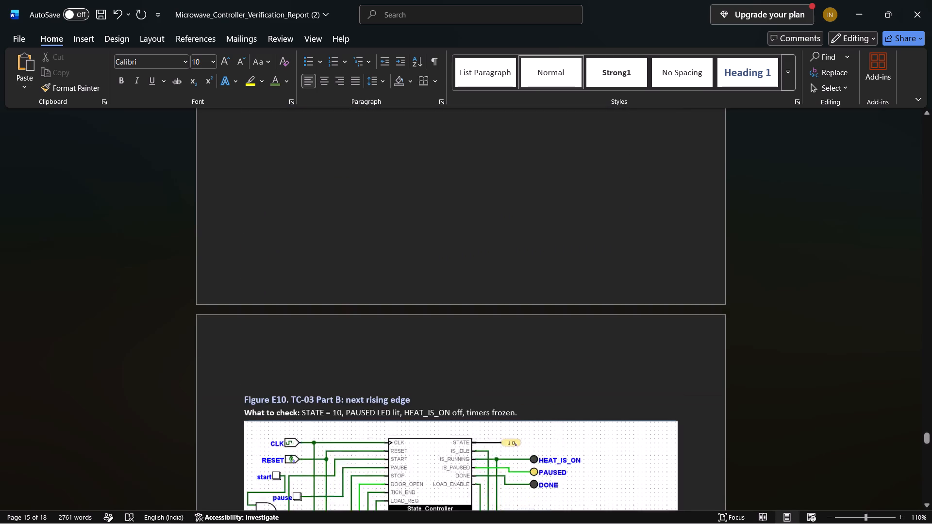
scroll(264, 442, "down", 1)
scroll(264, 442, "up", 1)
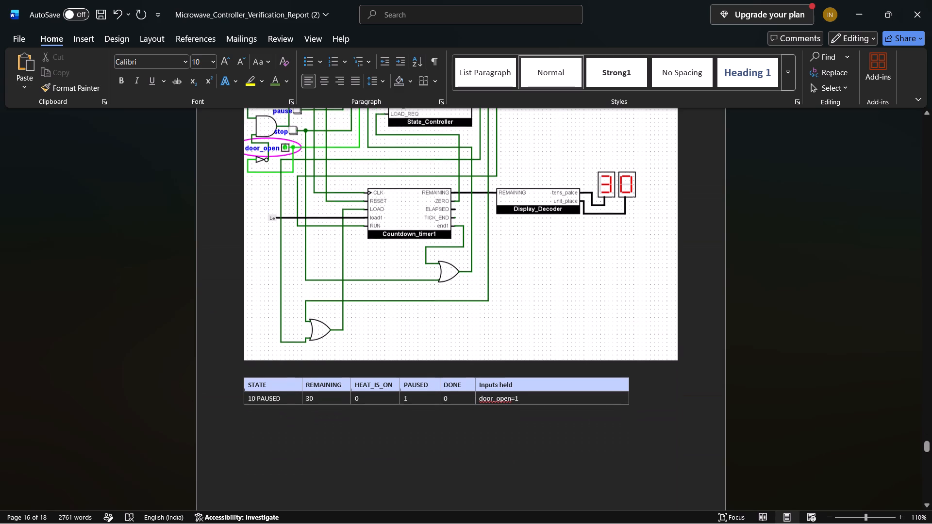
scroll(264, 442, "up", 1)
scroll(264, 442, "down", 3)
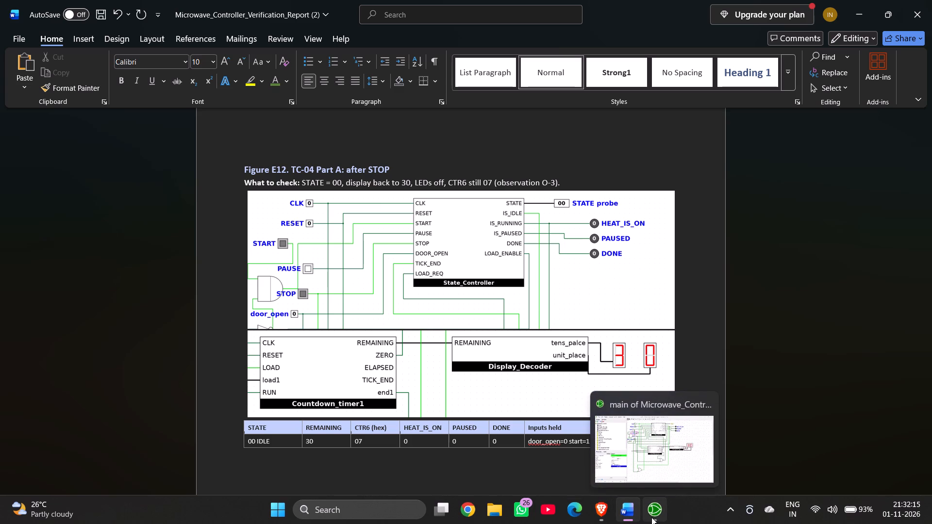
Switch to Logisim-evolution and capture a screenshot of the whole main circuit, including its 30 display.
left_click(651, 517)
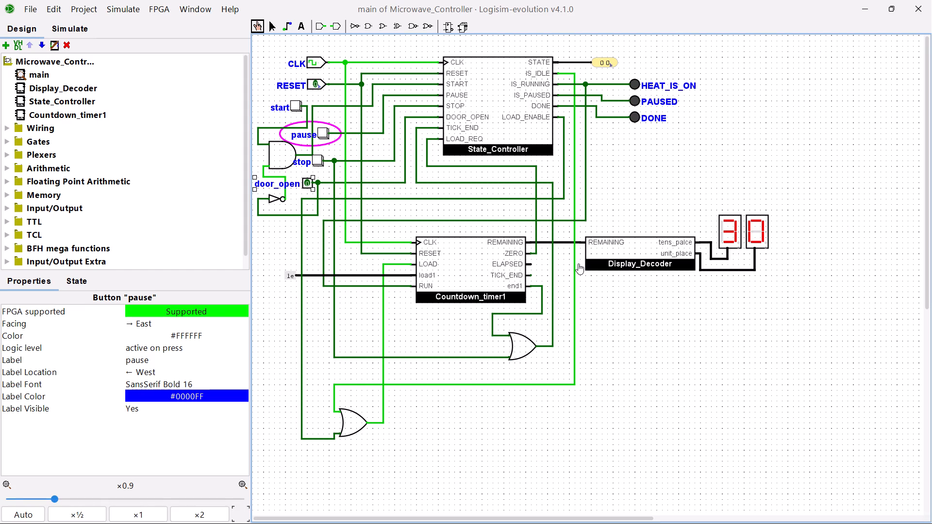
key("alt+Tab")
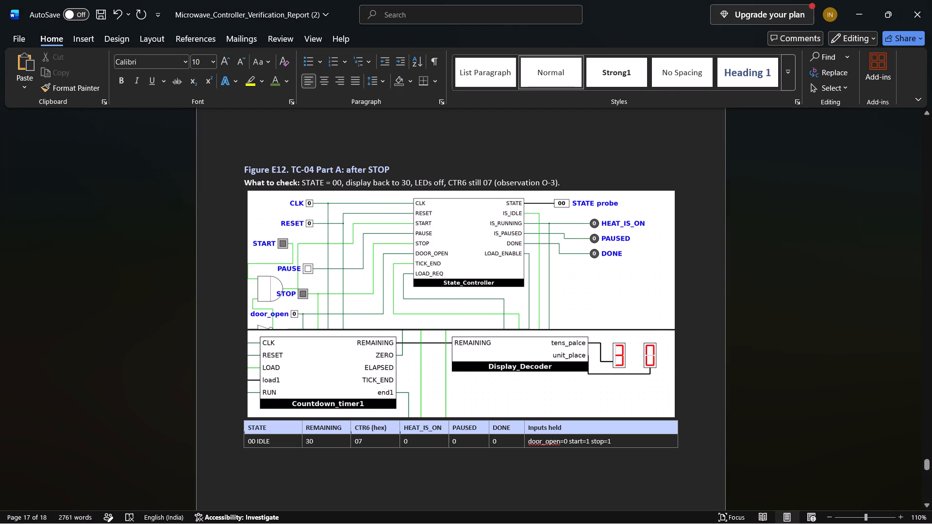
key("alt+Tab")
key("Print")
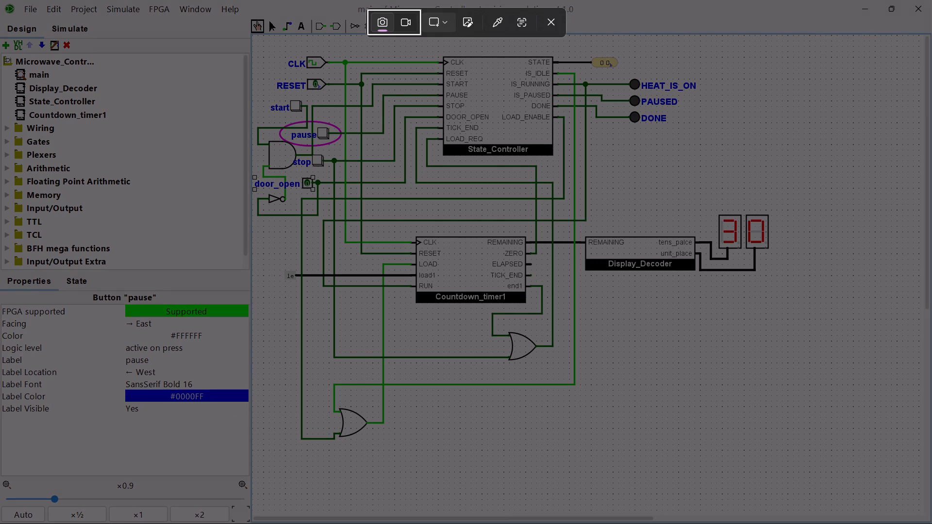
left_click_drag(255, 42, 795, 454)
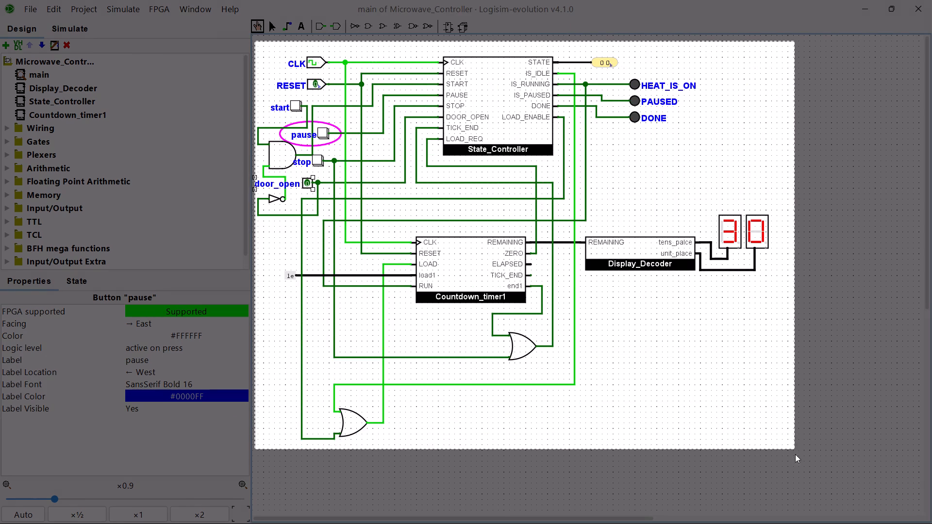
left_click_drag(795, 454, 796, 463)
Back in the Word report, replace Figure E12's two circuit pictures with the captured Logisim screenshot.
key("alt+Tab")
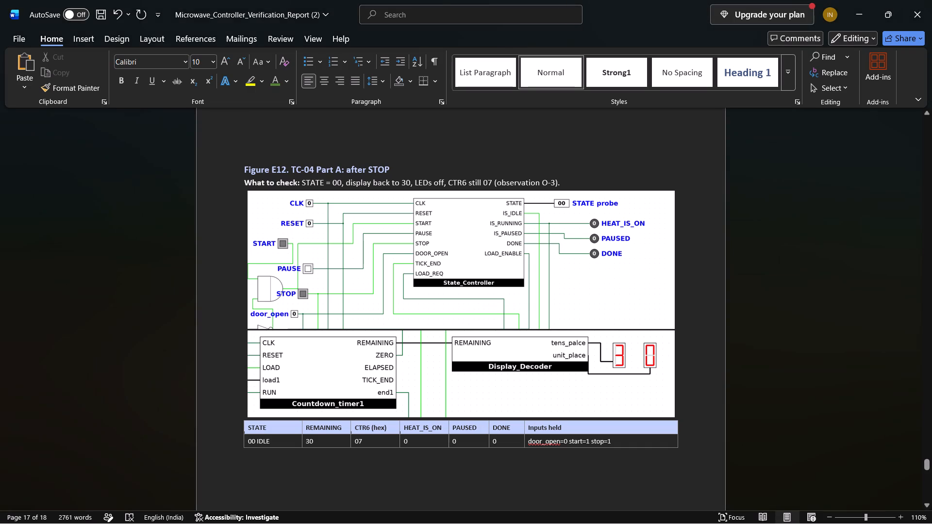
left_click(574, 382)
key("Delete")
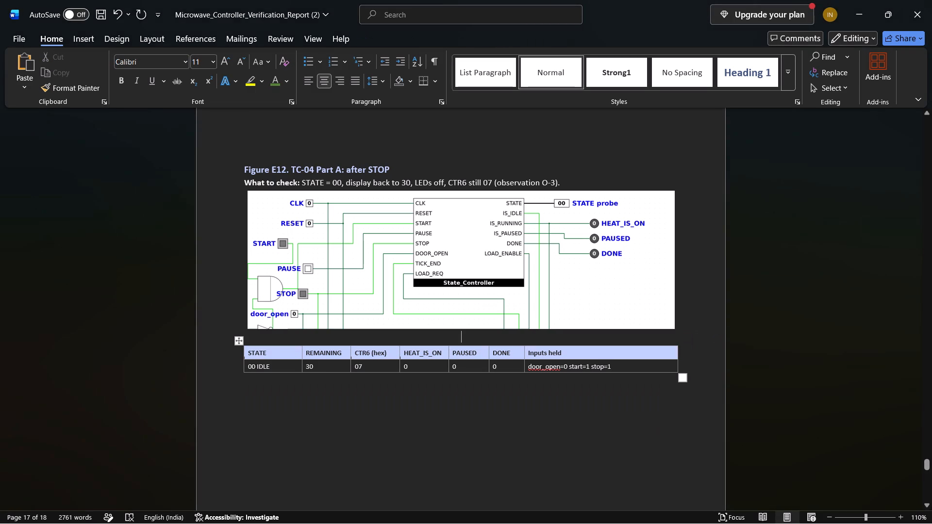
left_click(432, 283)
key("Delete")
key("ctrl+v")
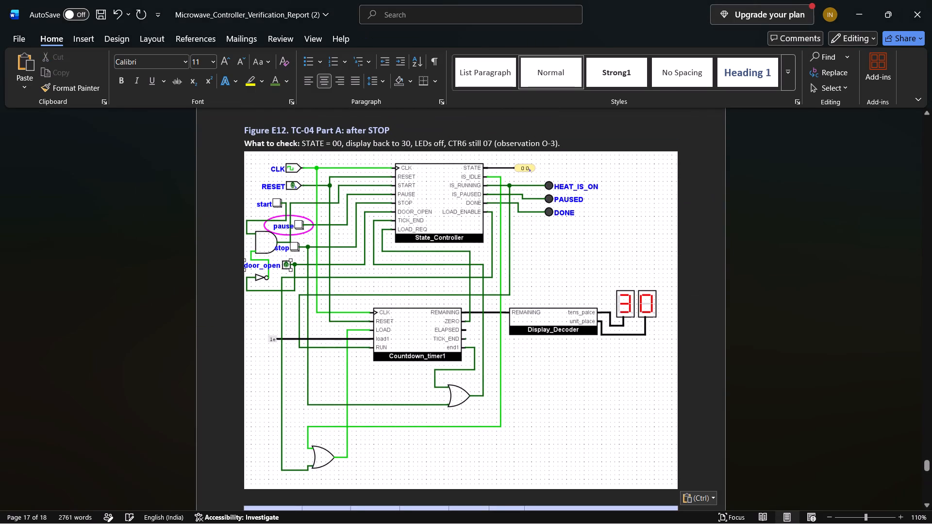
Delete the entire CTR6 (hex) column from Figure E12's results table.
scroll(432, 283, "down", 2)
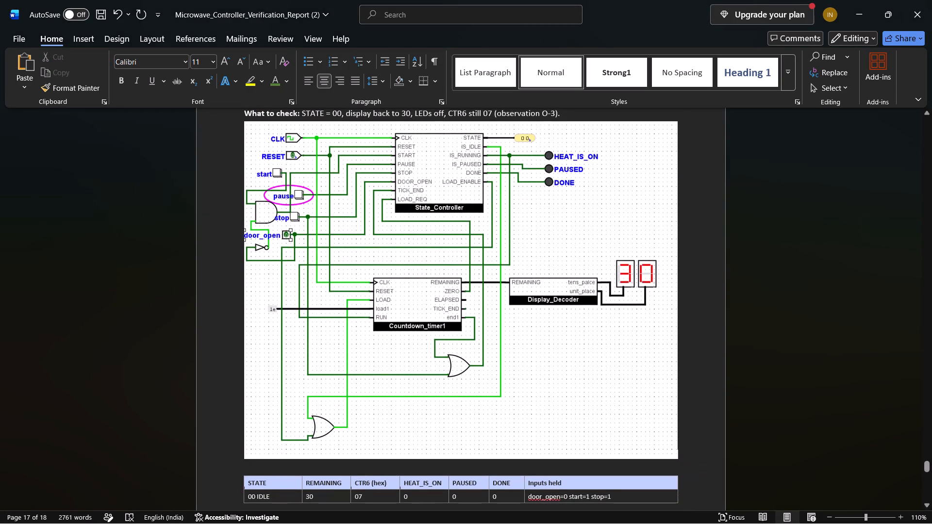
scroll(432, 283, "down", 1)
left_click(379, 391)
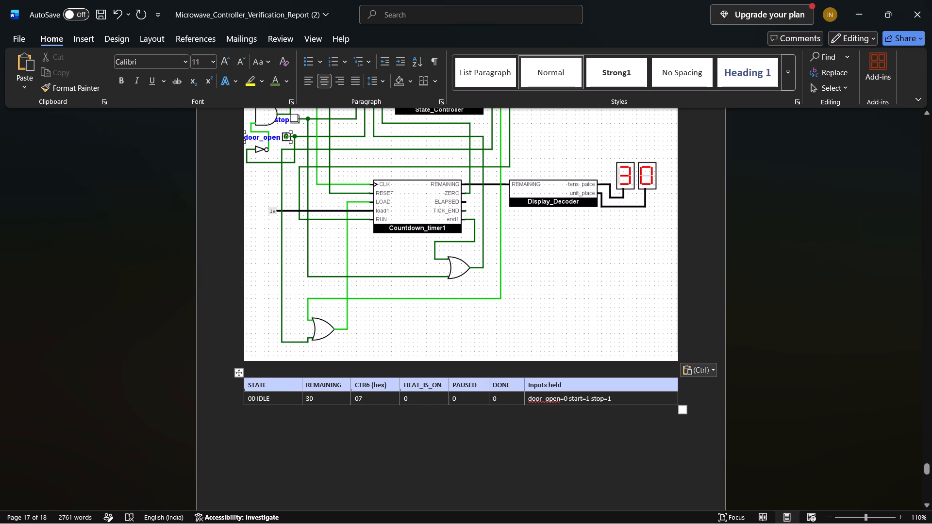
right_click(379, 391)
left_click(373, 390)
right_click(373, 390)
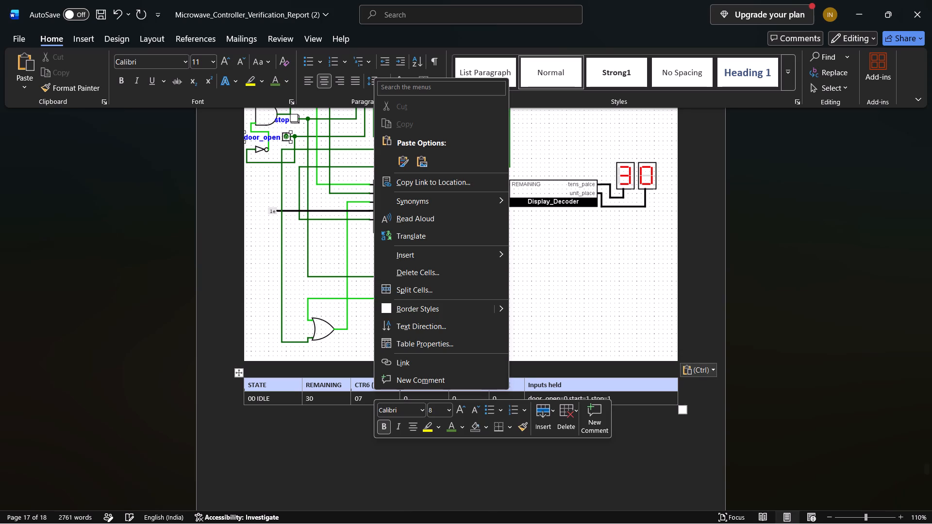
left_click(413, 271)
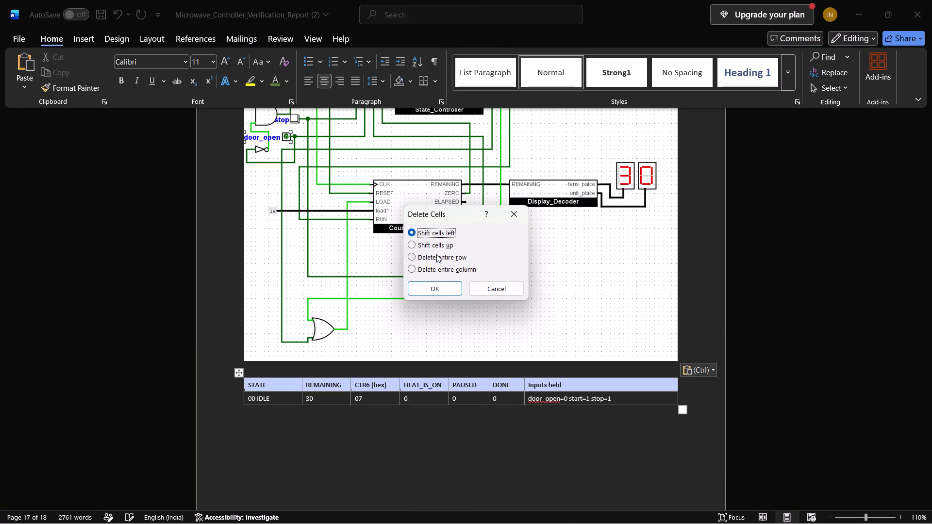
left_click(416, 270)
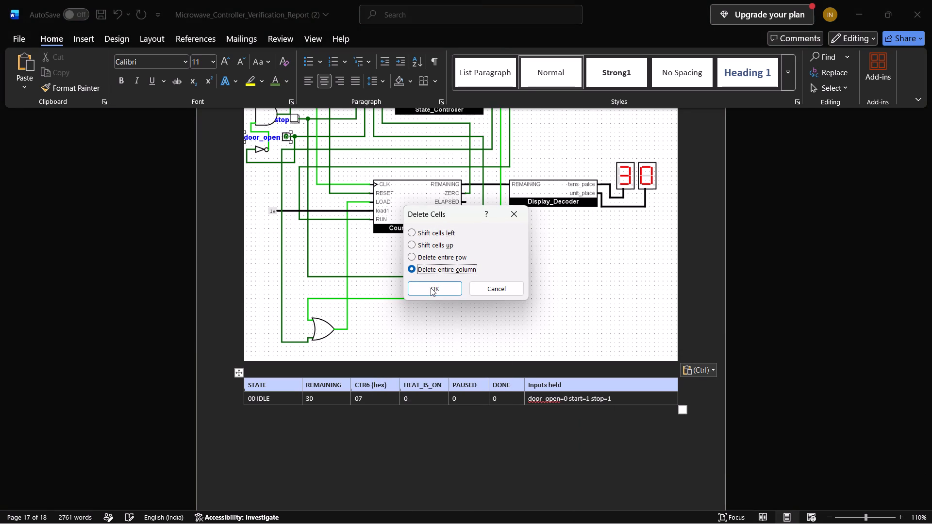
left_click(431, 288)
left_click(421, 432)
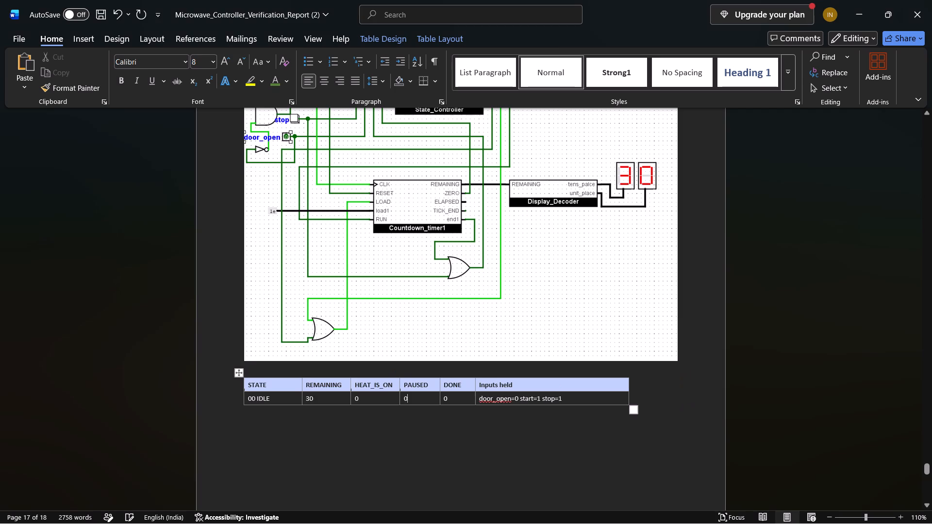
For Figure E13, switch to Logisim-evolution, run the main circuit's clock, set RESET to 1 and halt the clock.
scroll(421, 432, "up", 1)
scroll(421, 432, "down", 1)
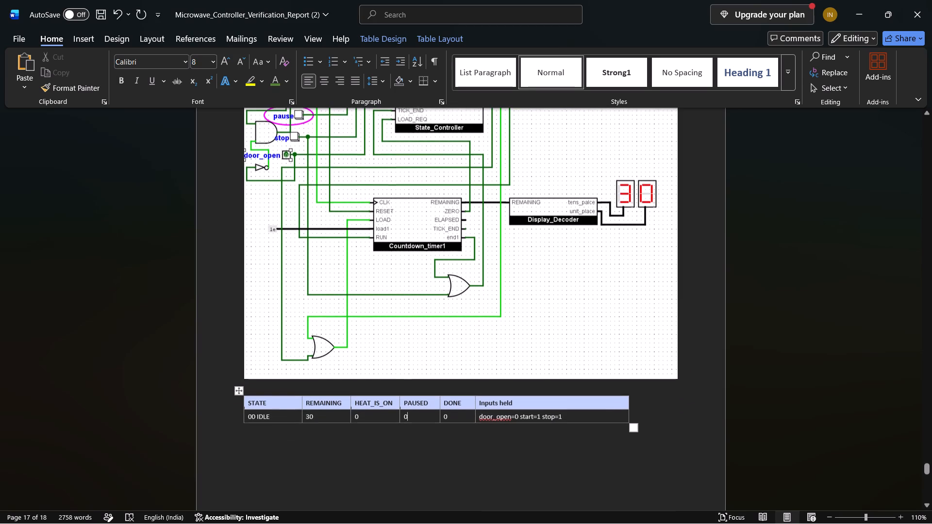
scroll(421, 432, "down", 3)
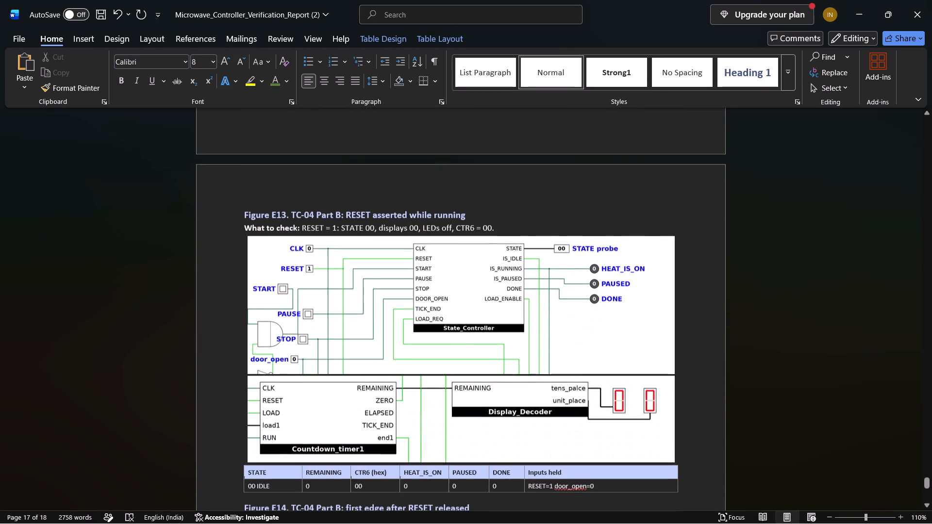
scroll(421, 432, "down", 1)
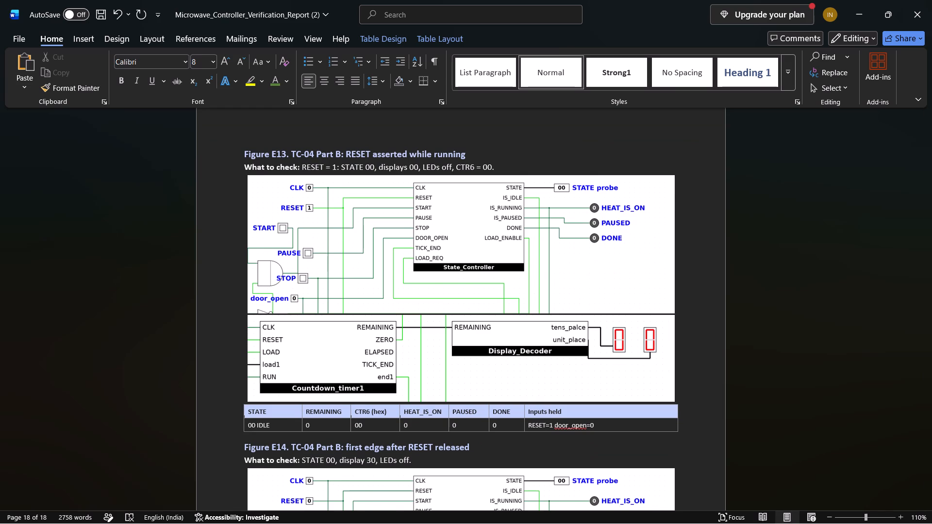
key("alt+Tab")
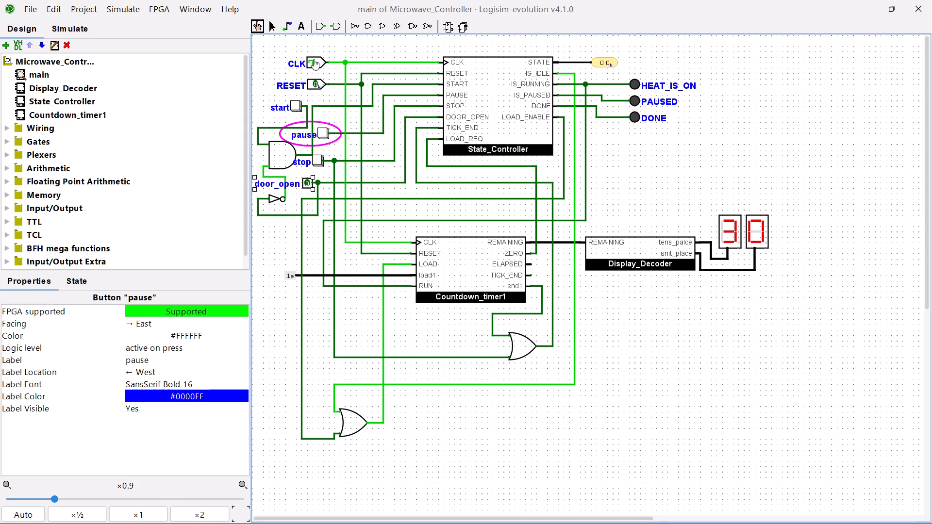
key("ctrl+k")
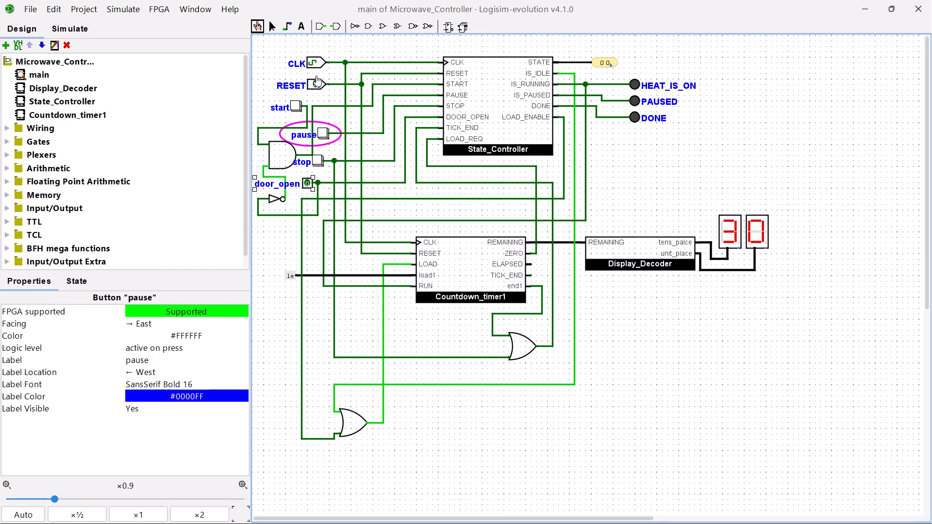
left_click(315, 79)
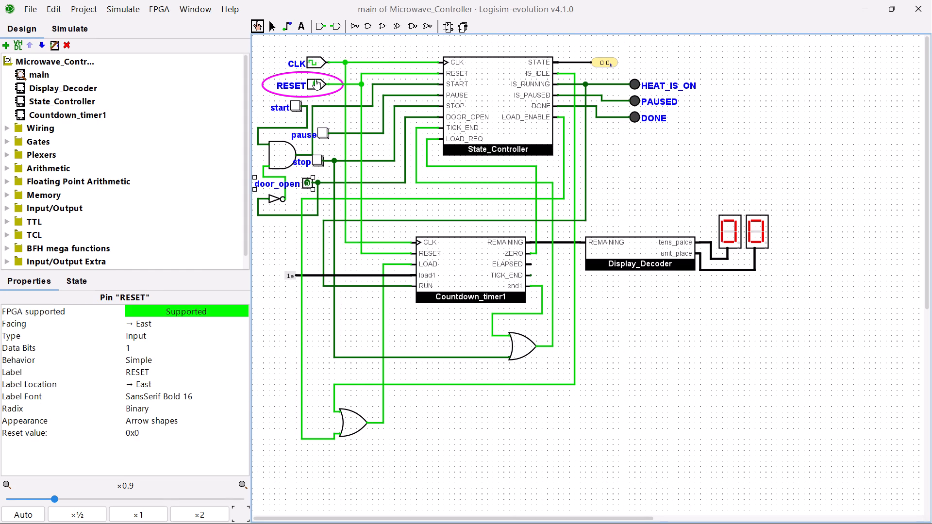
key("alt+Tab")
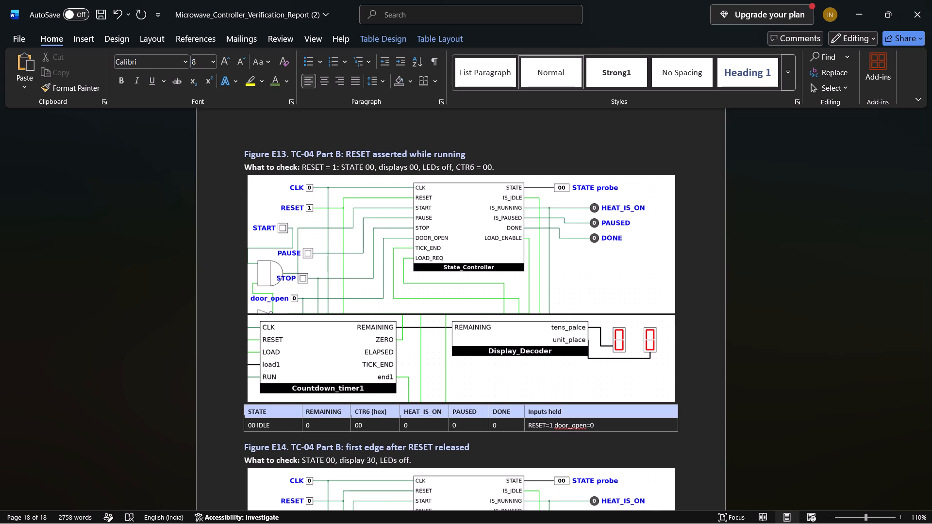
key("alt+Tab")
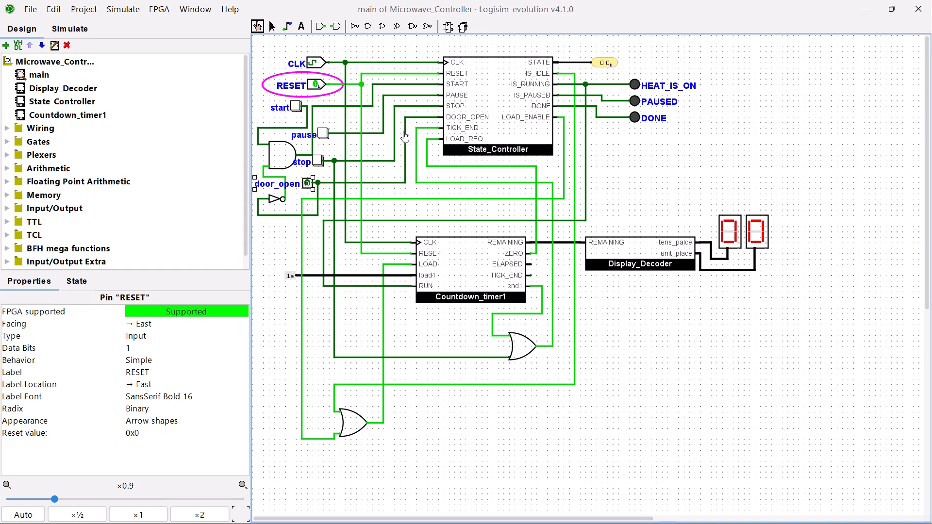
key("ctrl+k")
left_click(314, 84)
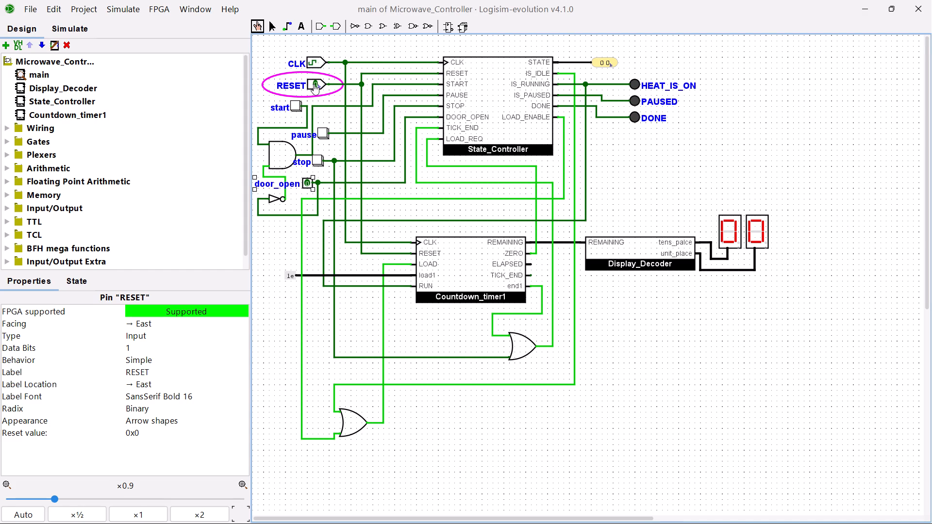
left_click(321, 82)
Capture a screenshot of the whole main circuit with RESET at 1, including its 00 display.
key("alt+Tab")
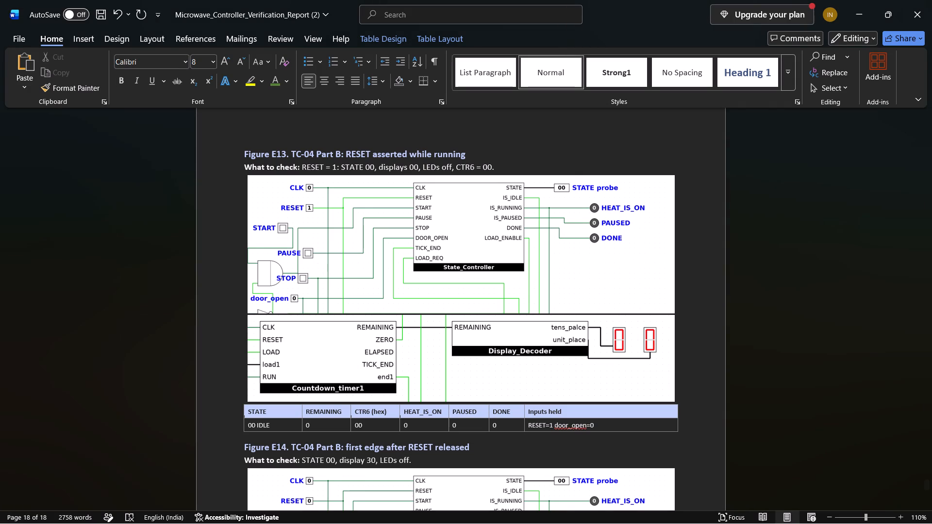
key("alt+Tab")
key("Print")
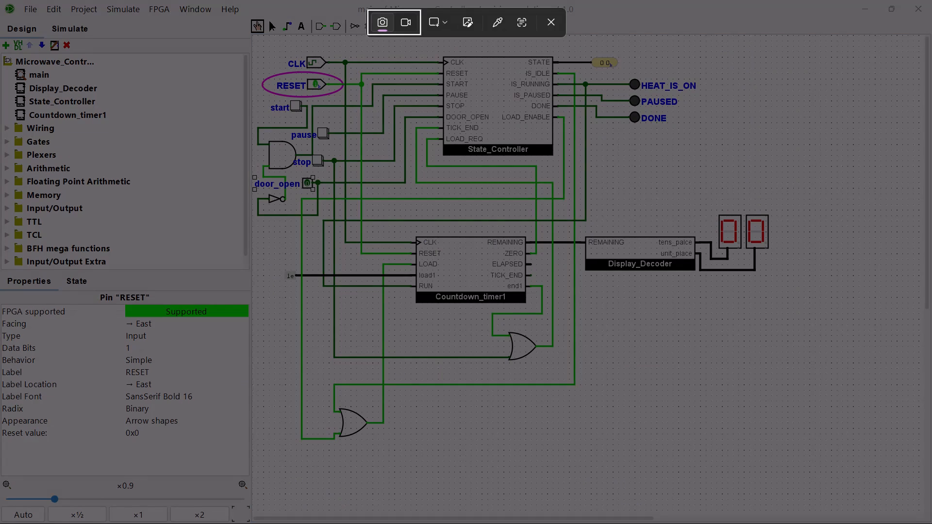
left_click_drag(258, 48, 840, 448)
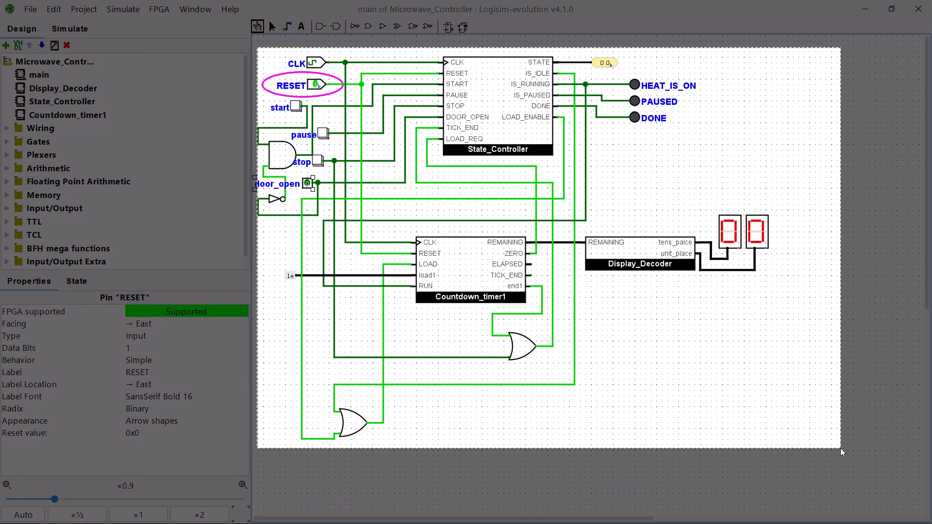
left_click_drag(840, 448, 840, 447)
Back in the Word report, delete both circuit pictures under Figure E13.
key("alt+Tab")
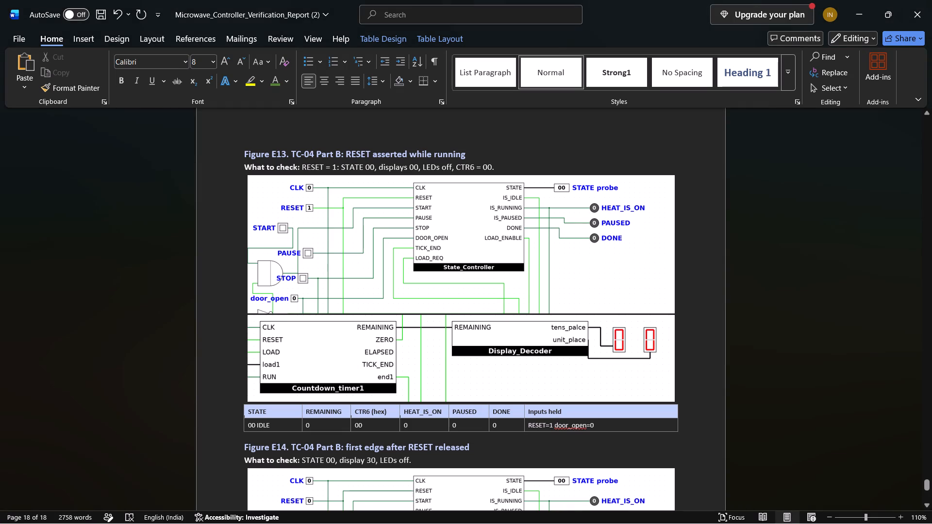
left_click(533, 323)
key("Delete")
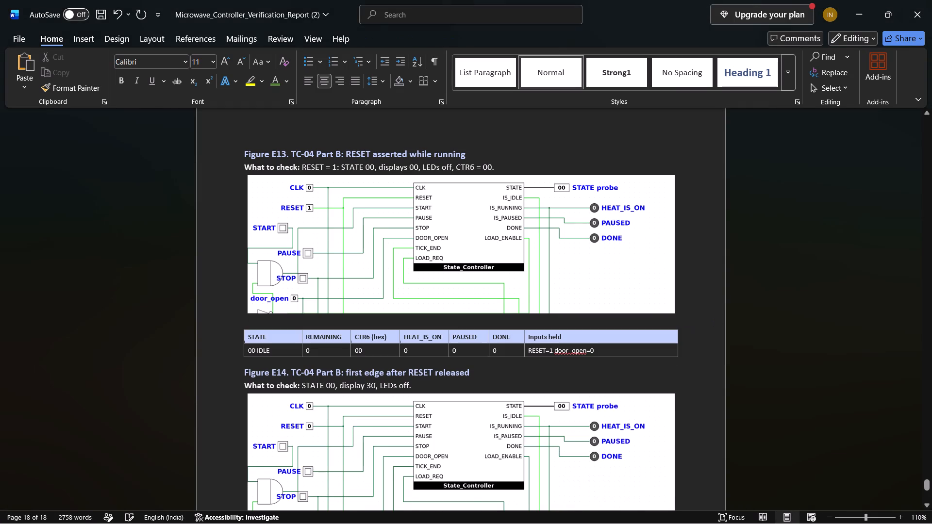
left_click(476, 259)
key("Delete")
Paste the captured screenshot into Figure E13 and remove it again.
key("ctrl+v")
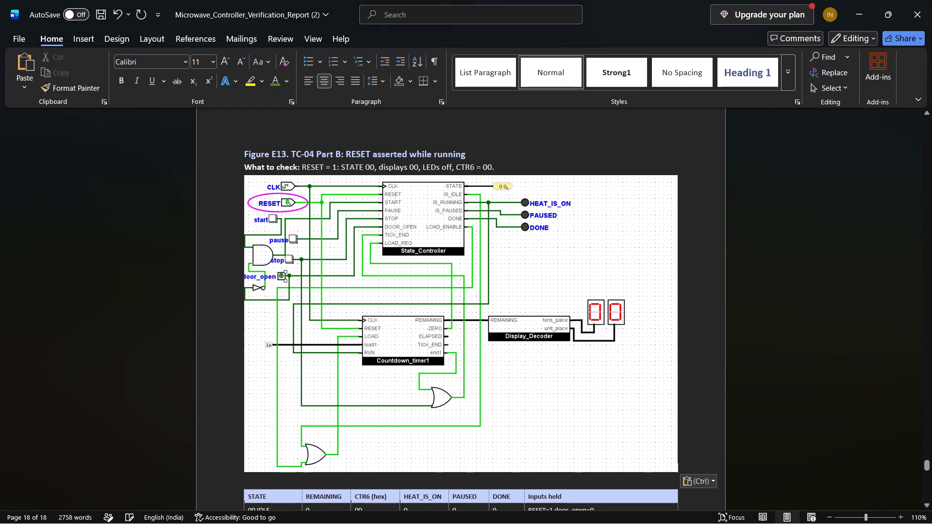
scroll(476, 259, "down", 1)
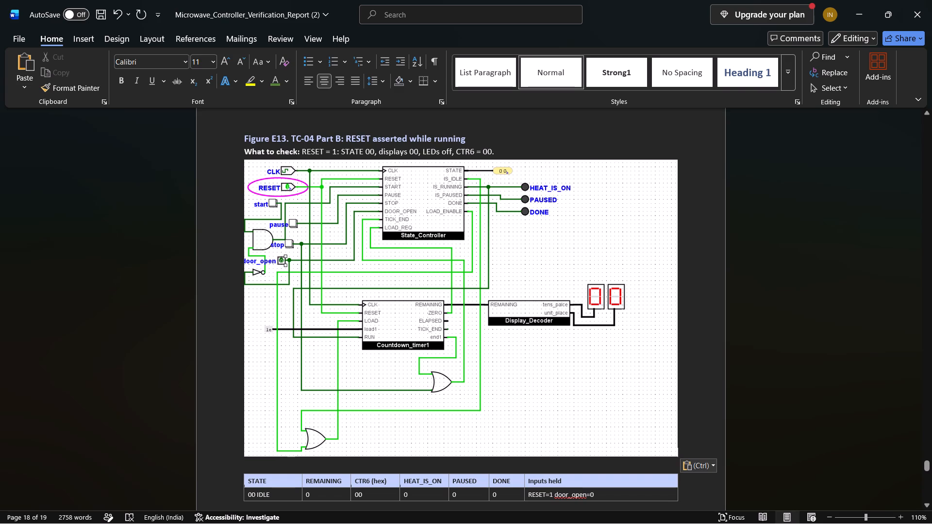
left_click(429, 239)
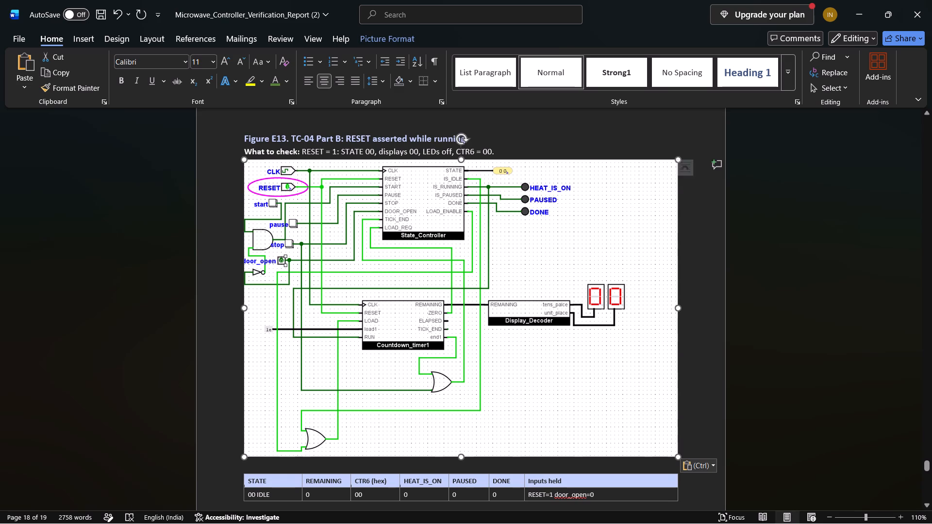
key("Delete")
Switch to Logisim-evolution, resume the clock, release RESET, start and stop the controller once, and set RESET back to 1.
key("alt+Tab")
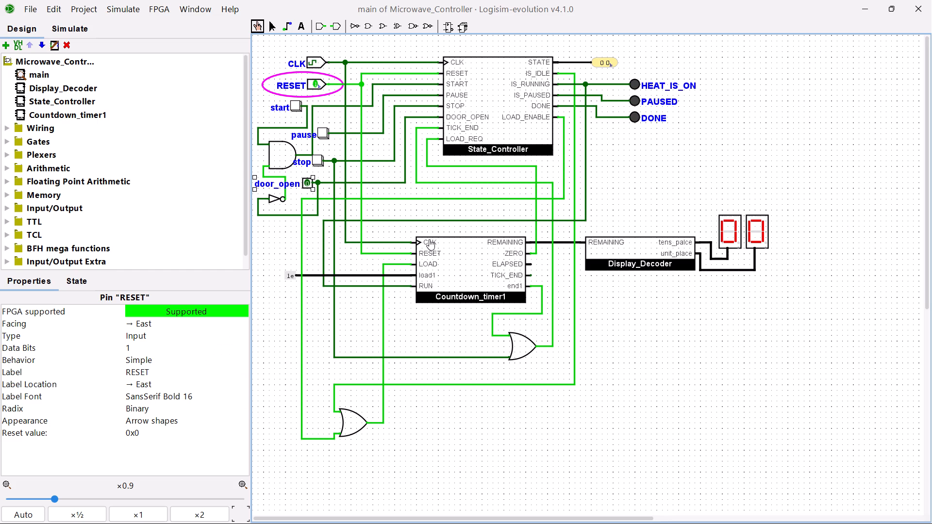
key("ctrl+k")
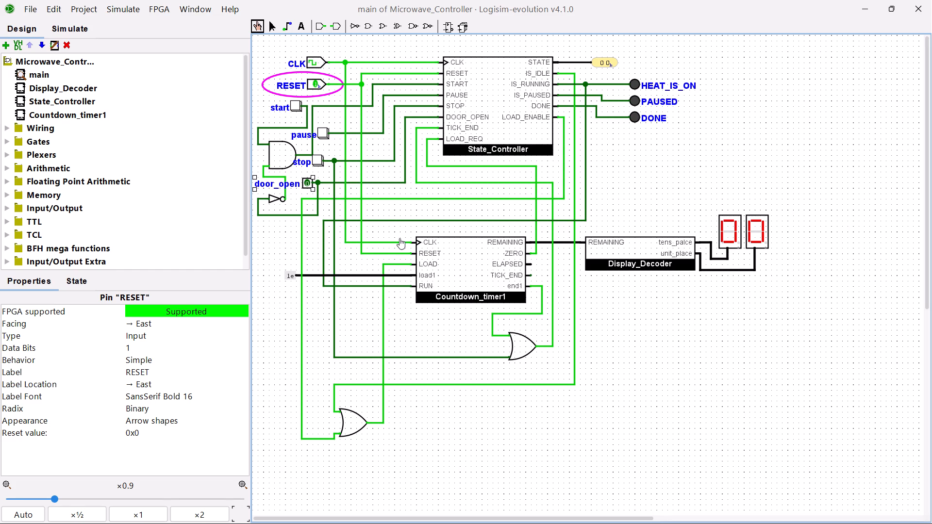
left_click(315, 85)
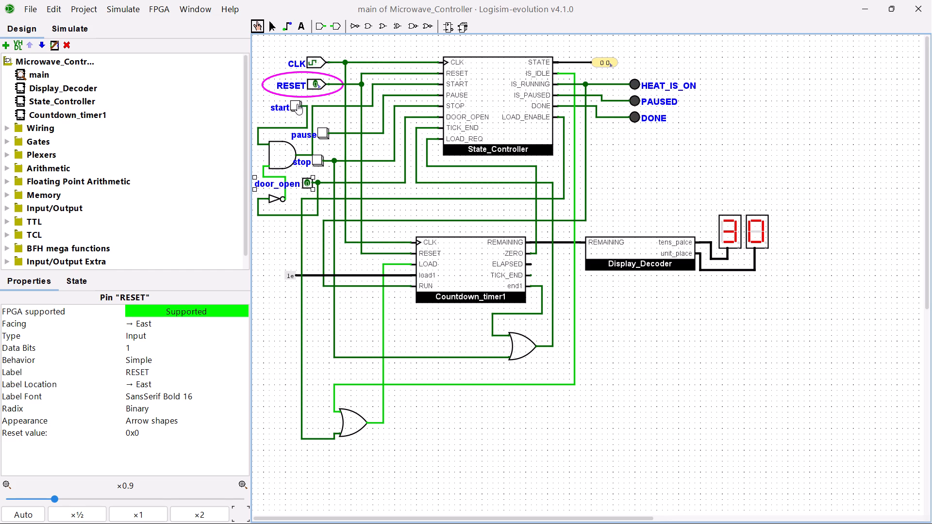
left_click(297, 104)
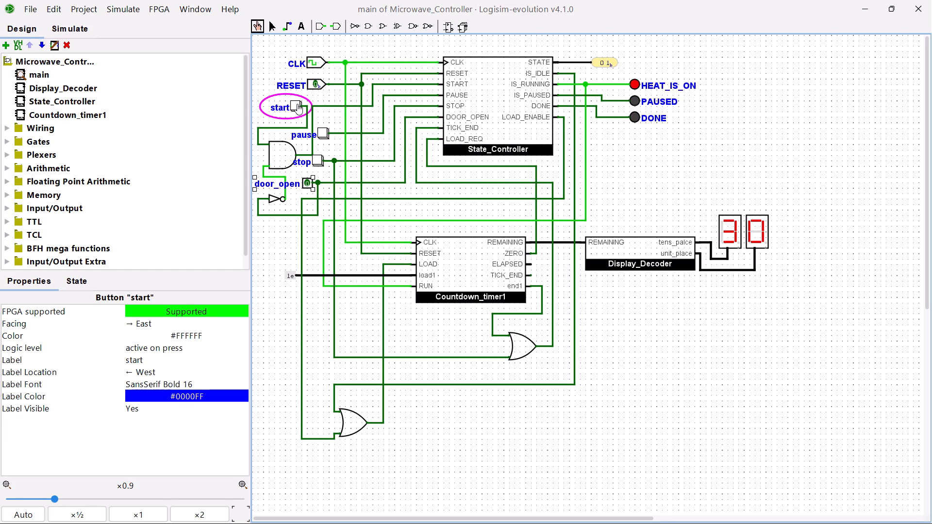
left_click(317, 156)
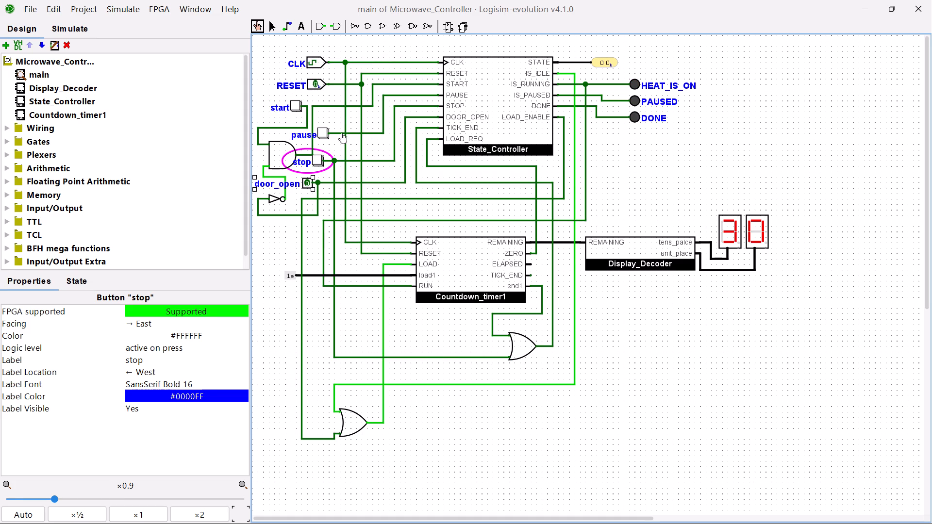
left_click(314, 85)
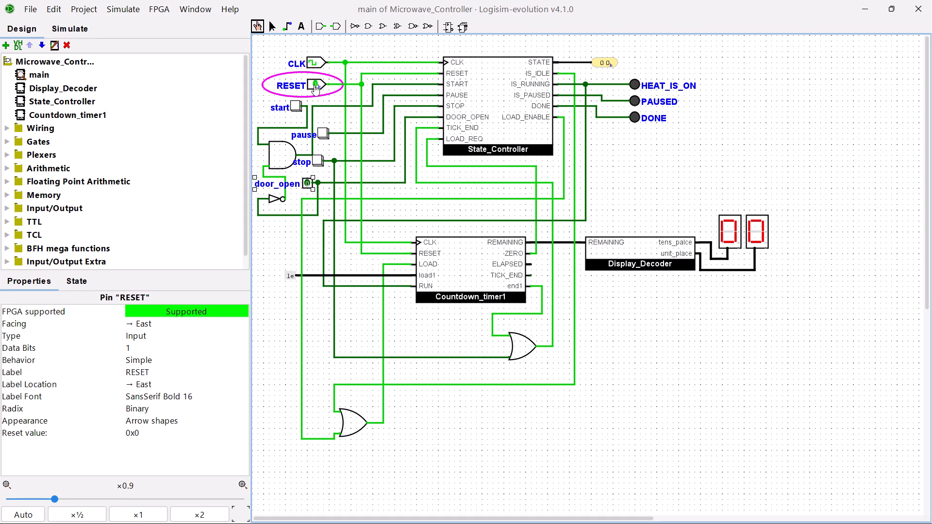
key("Delete")
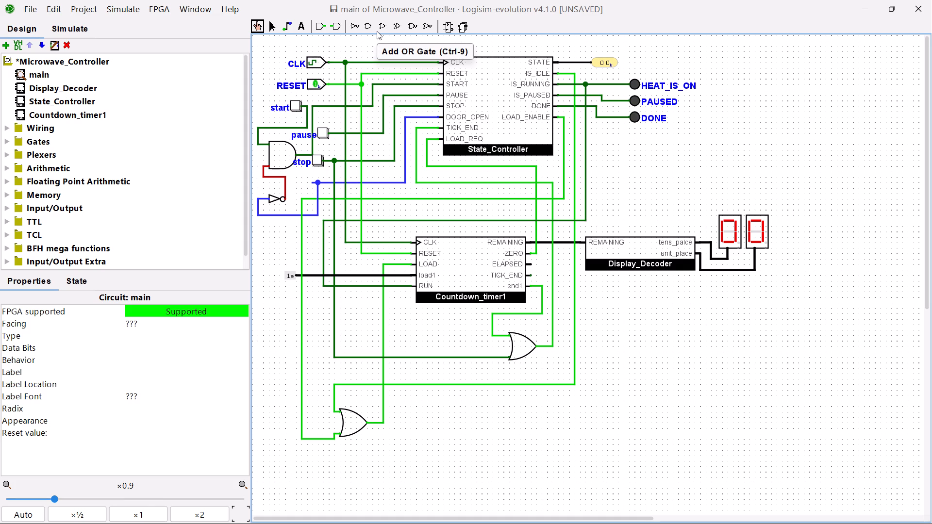
key("ctrl+z")
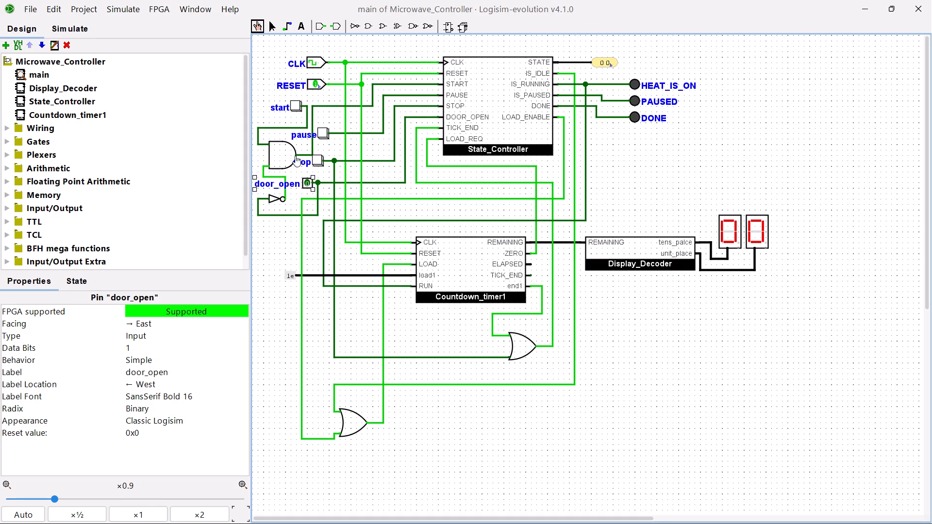
Capture the whole main circuit with its 00 display and paste it into the Word report beneath Figure E13's What to check line.
key("Print")
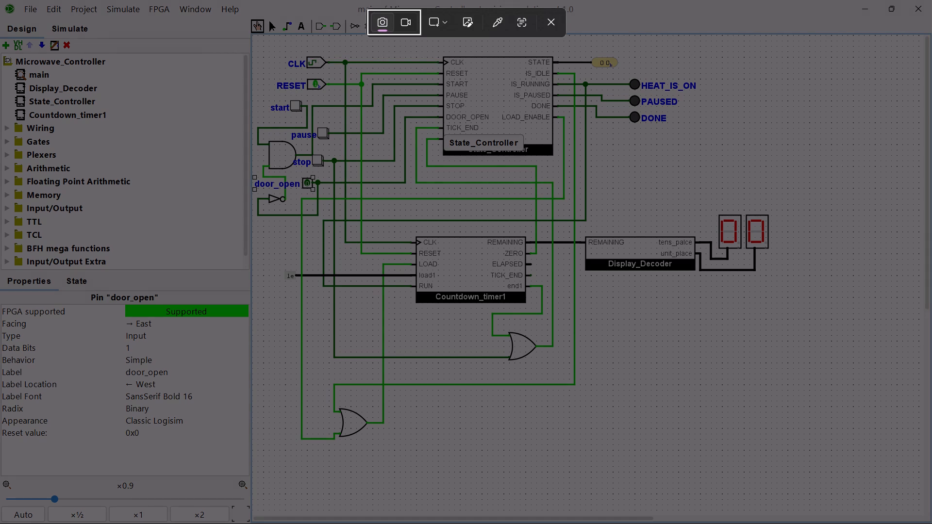
left_click_drag(258, 45, 539, 235)
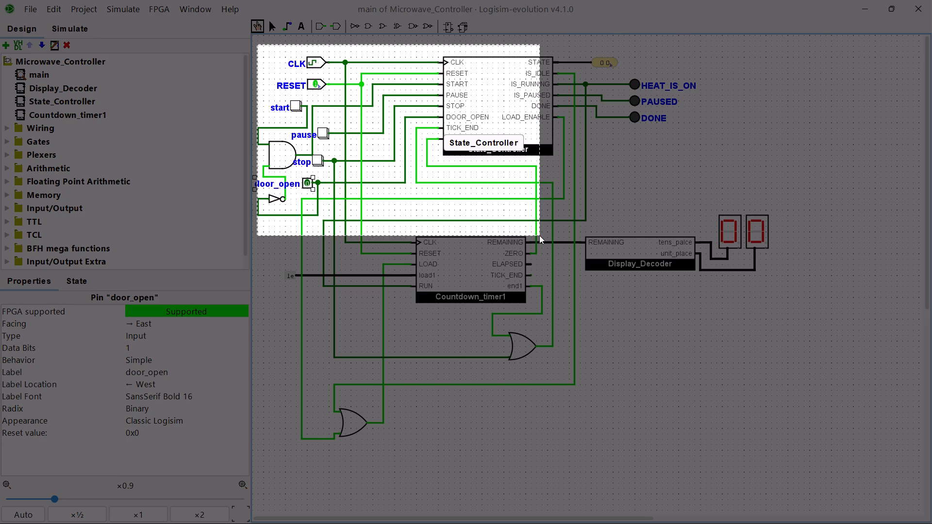
left_click_drag(539, 235, 787, 456)
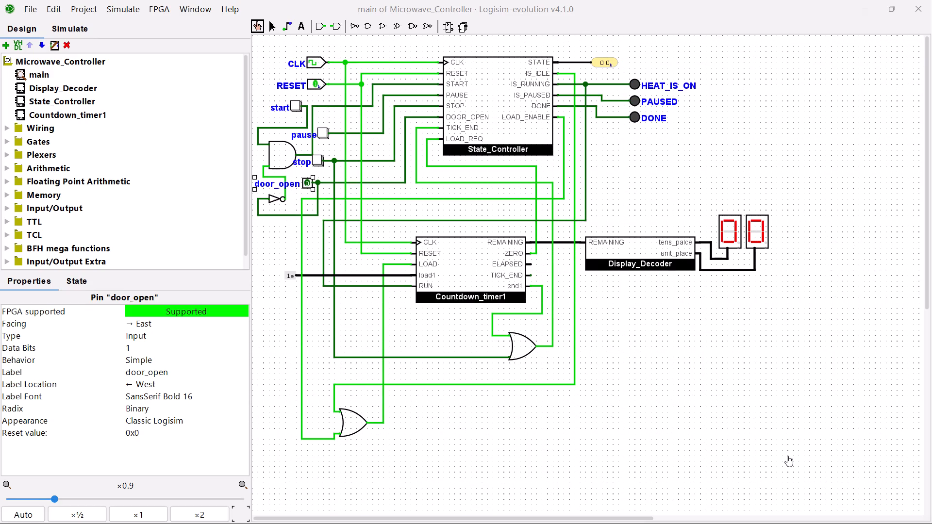
key("alt+Tab")
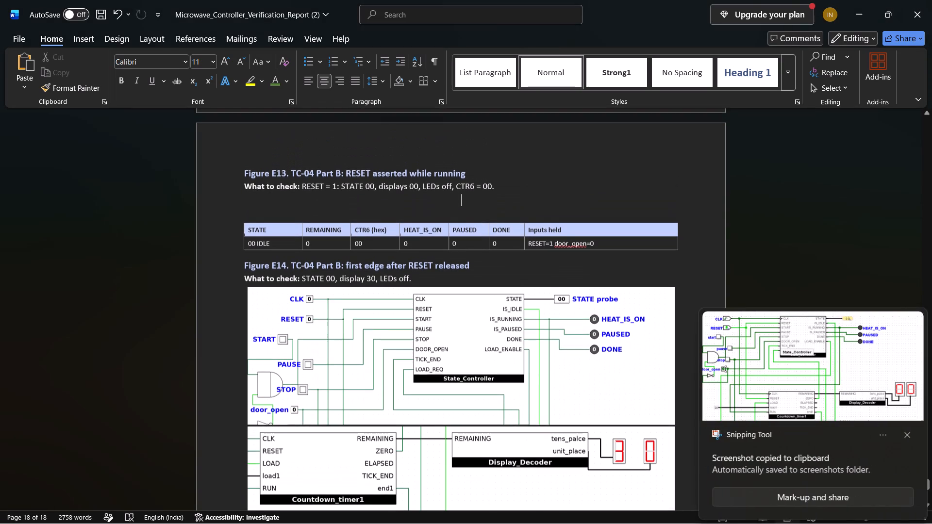
key("ctrl+v")
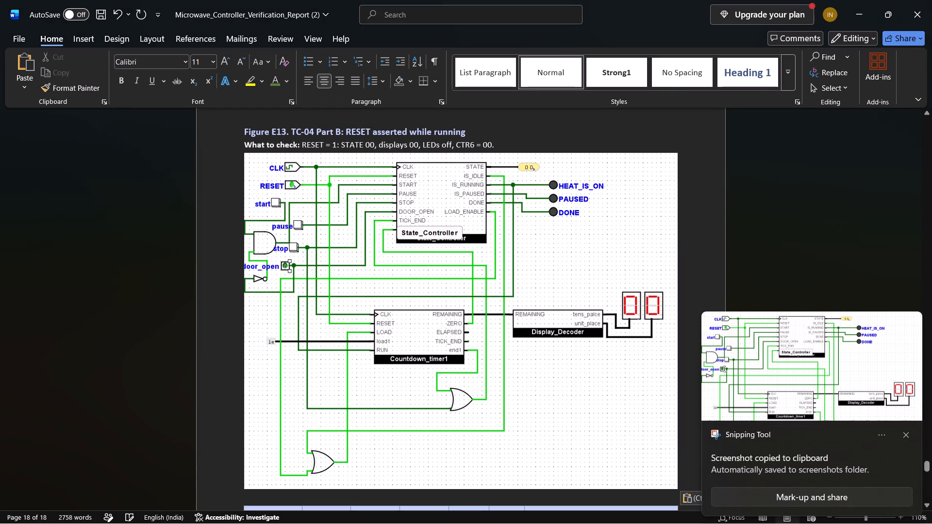
Delete the entire CTR6 (hex) column from the table beneath Figure E13.
scroll(442, 261, "down", 1)
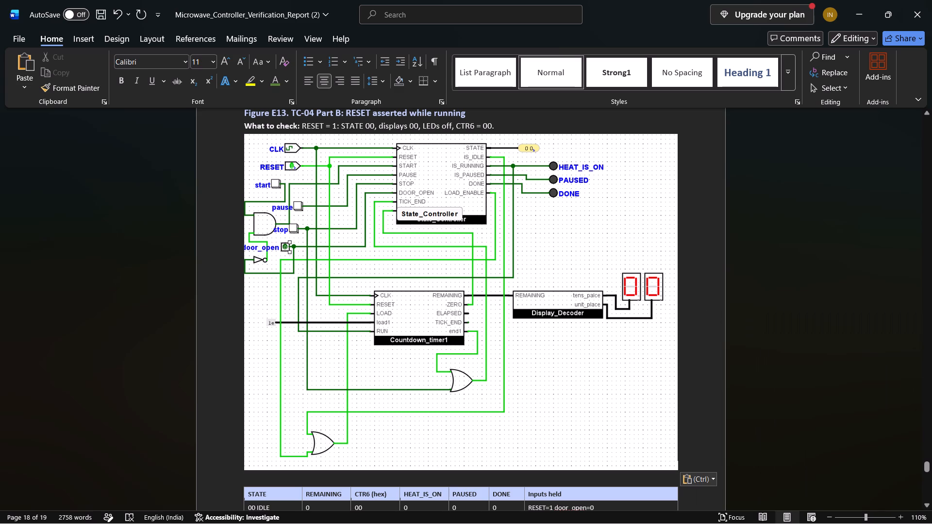
scroll(442, 261, "down", 1)
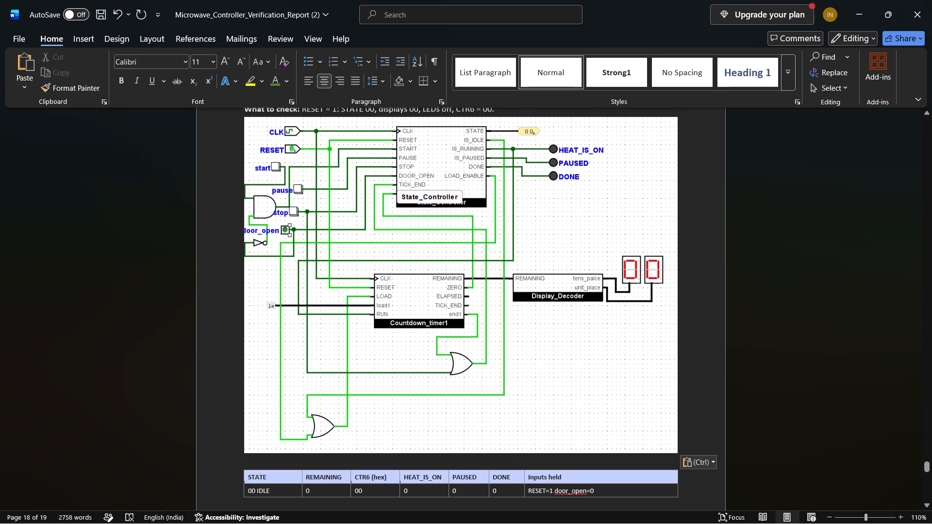
left_click(375, 477)
right_click(375, 477)
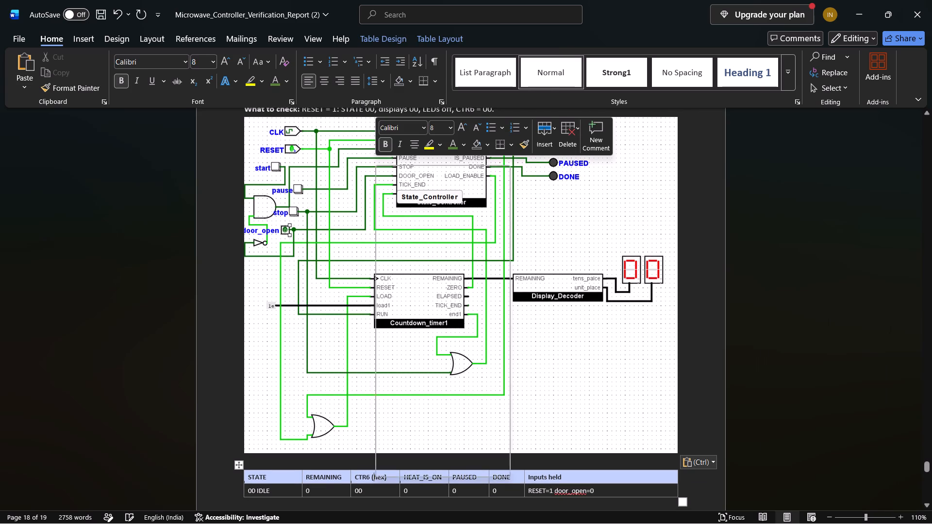
left_click(421, 361)
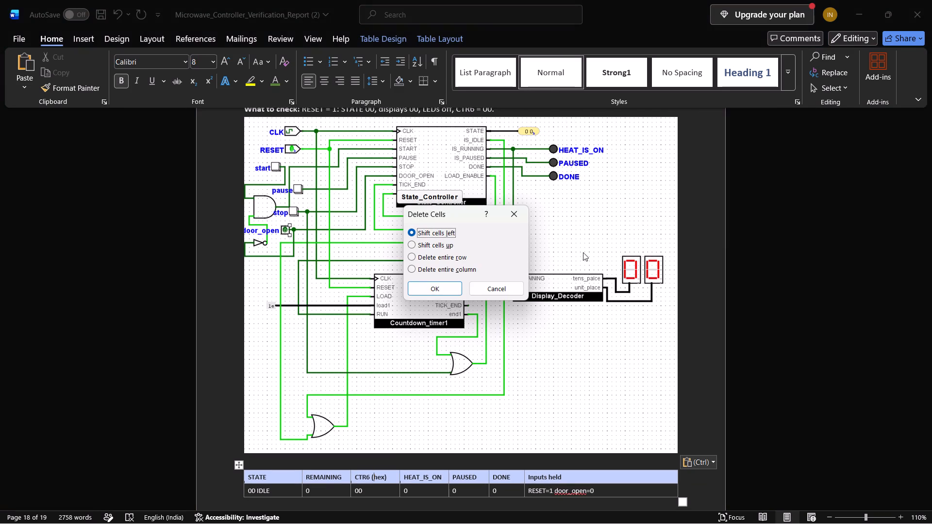
left_click(465, 259)
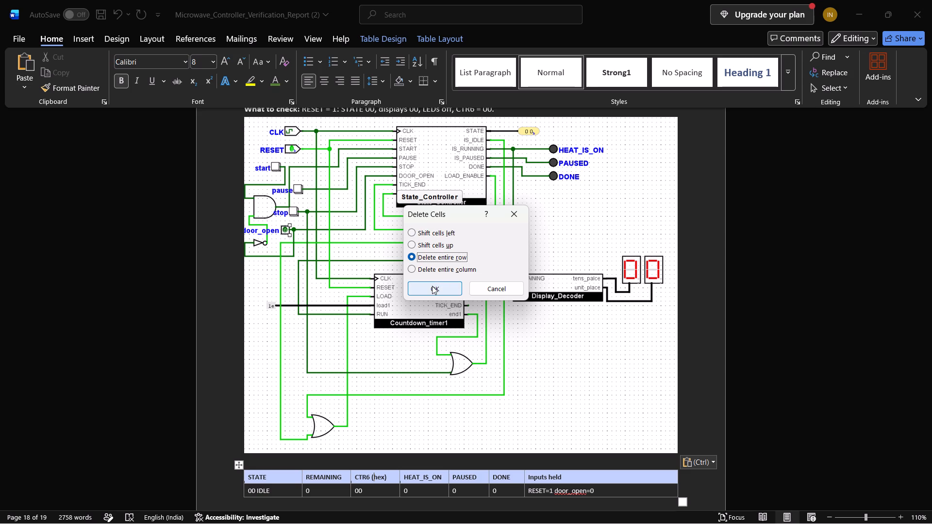
left_click(450, 266)
left_click(429, 284)
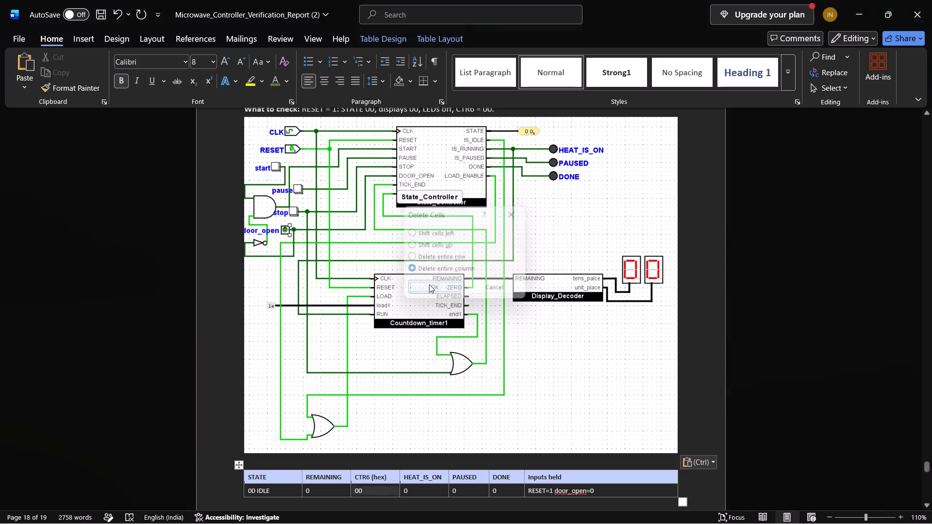
Delete Figure E14 completely, including its heading, What to check line, circuit pictures and results table.
scroll(429, 284, "down", 2)
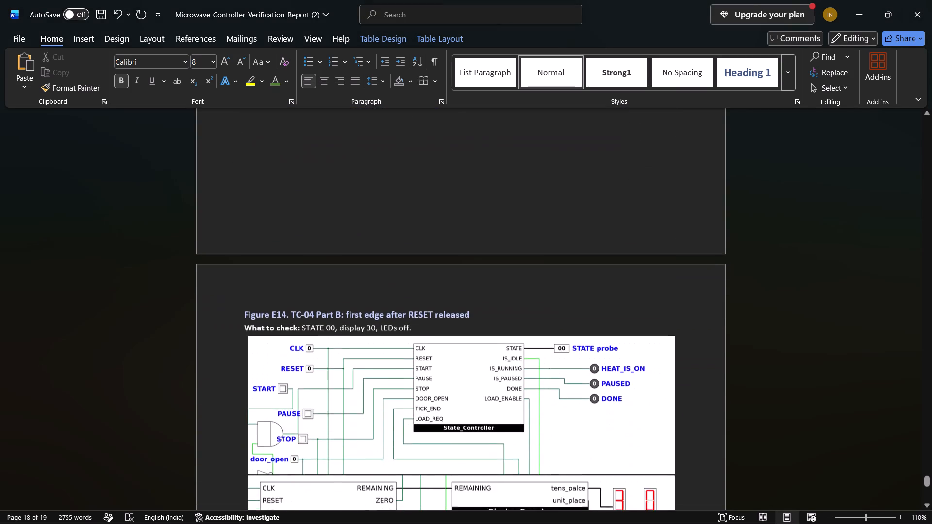
scroll(429, 284, "down", 5)
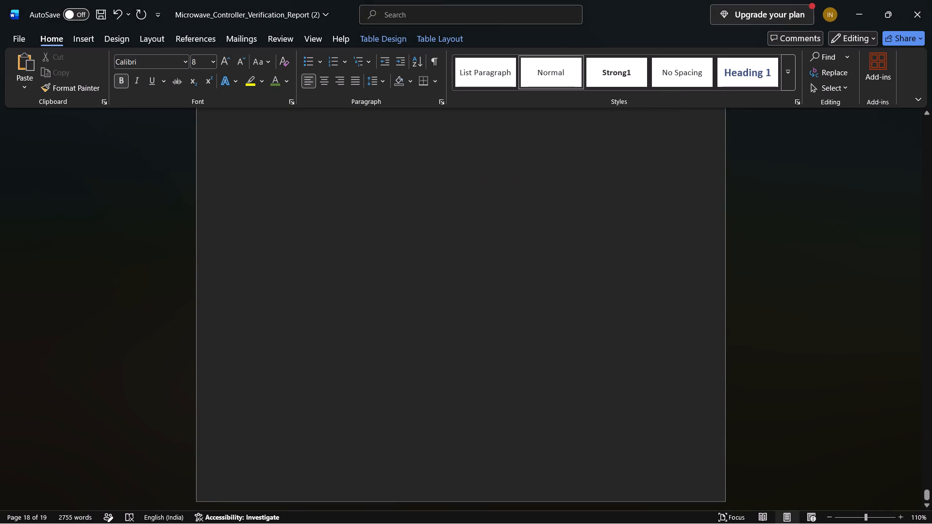
scroll(429, 284, "down", 2)
scroll(429, 284, "up", 2)
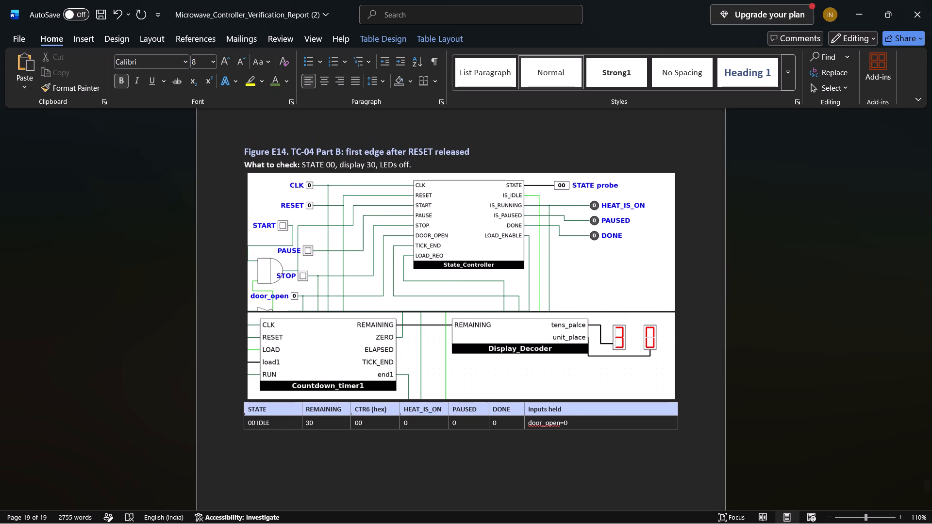
left_click_drag(240, 151, 600, 428)
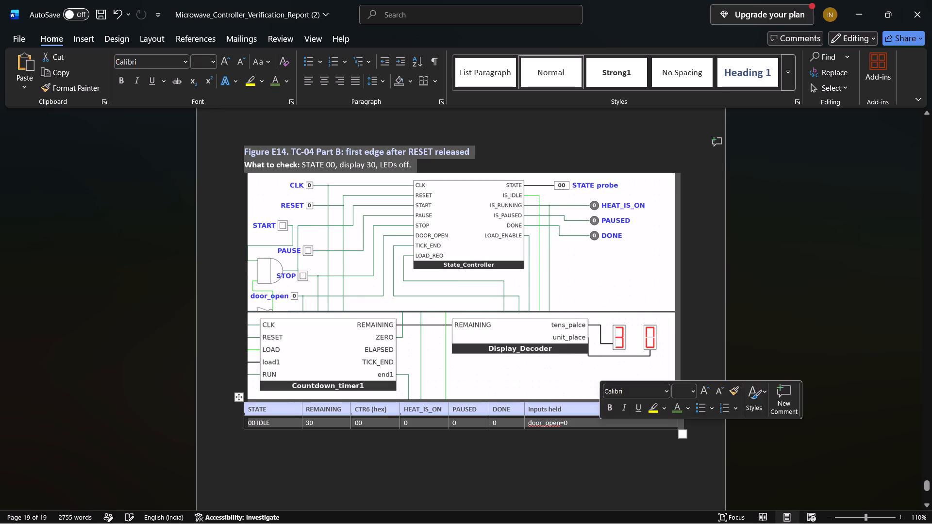
key("Delete")
Review the report's circuit overview, test case tables and procedures, results summary and screenshot evidence section.
scroll(600, 428, "up", 1)
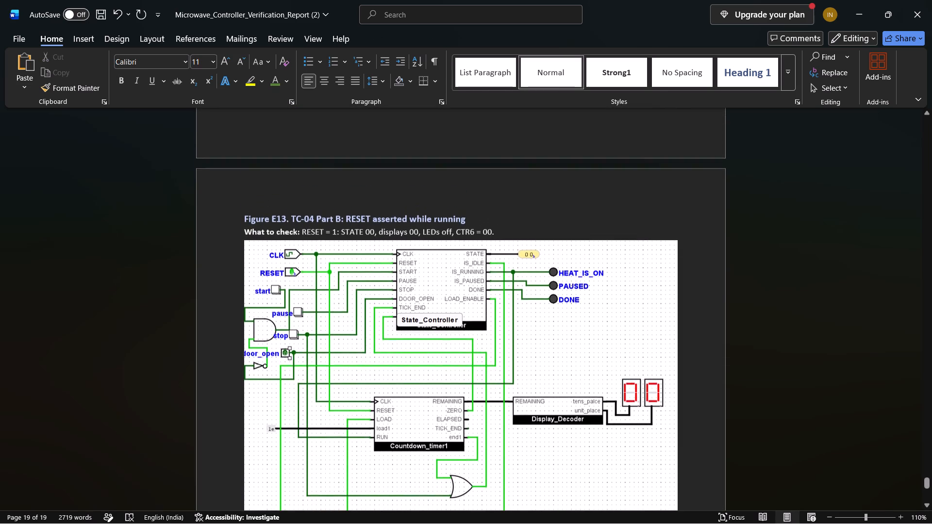
scroll(600, 428, "down", 1)
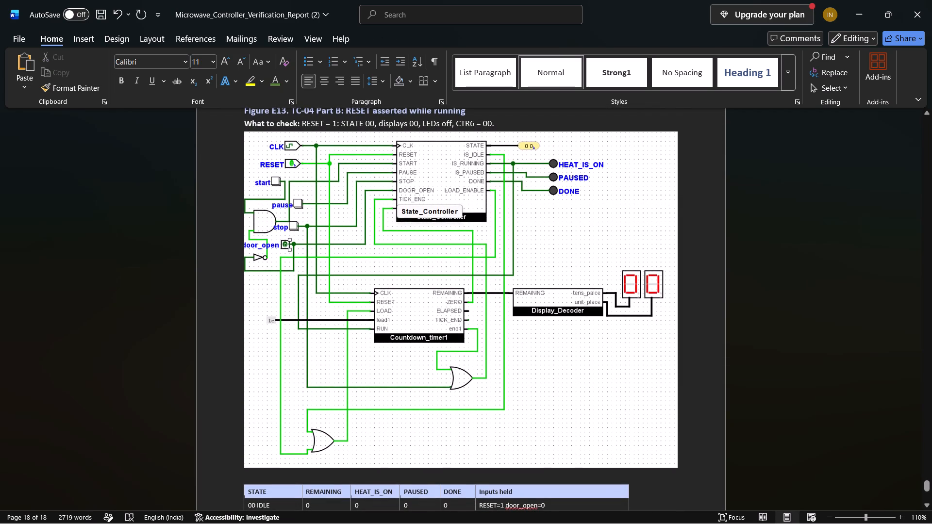
scroll(600, 428, "up", 20)
scroll(600, 428, "up", 16)
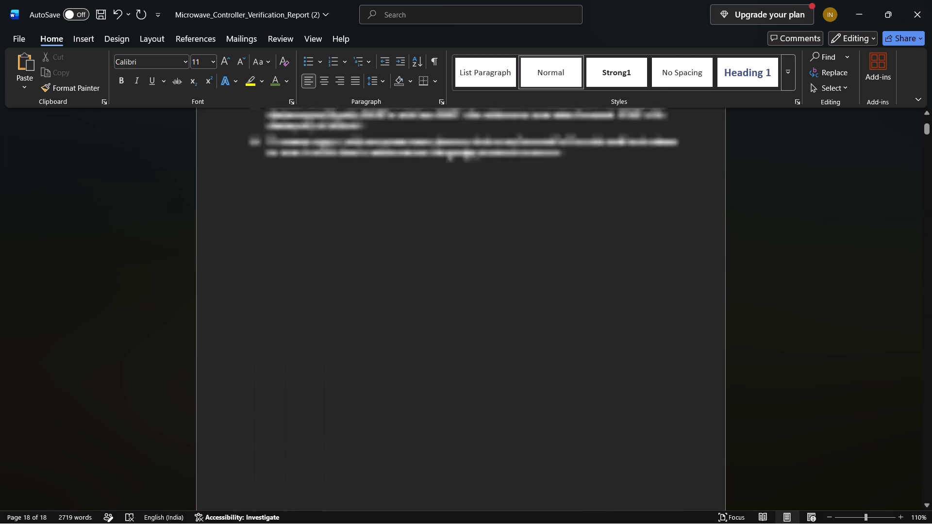
scroll(600, 428, "down", 2)
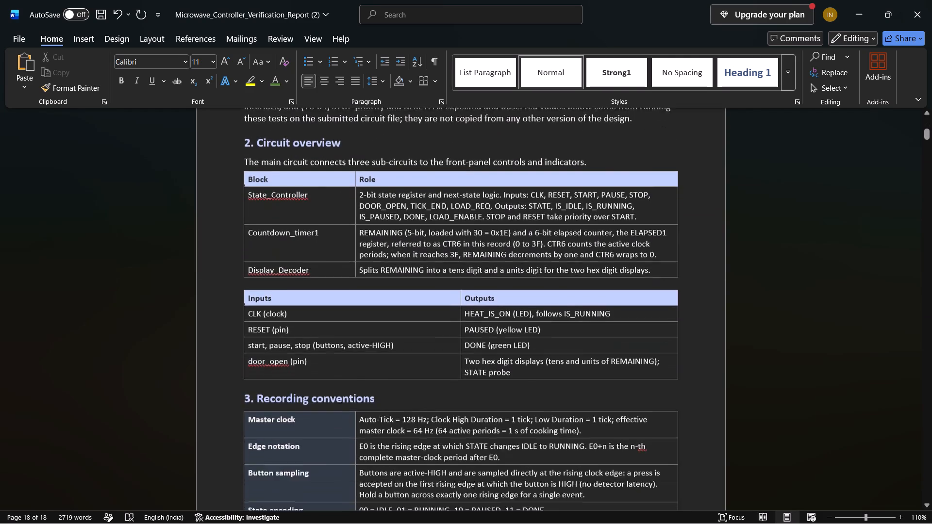
scroll(600, 428, "down", 4)
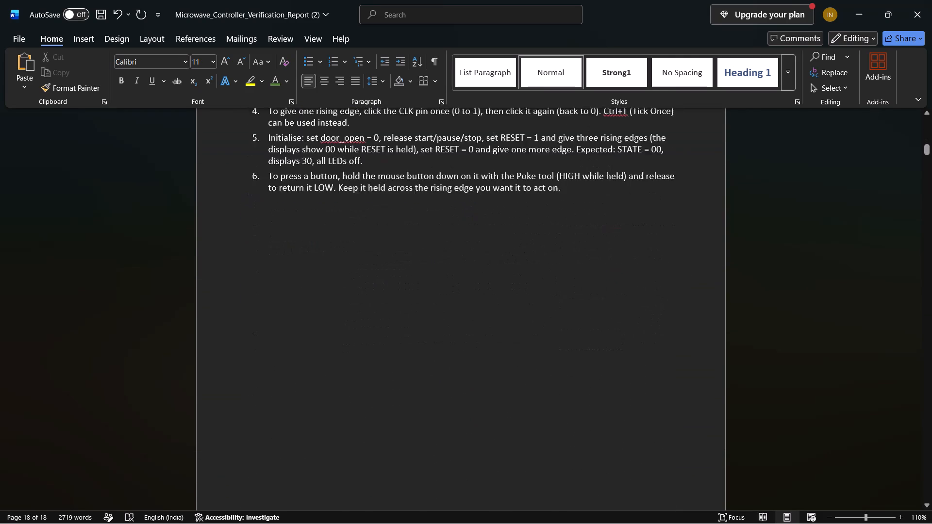
scroll(600, 428, "down", 6)
scroll(600, 428, "up", 2)
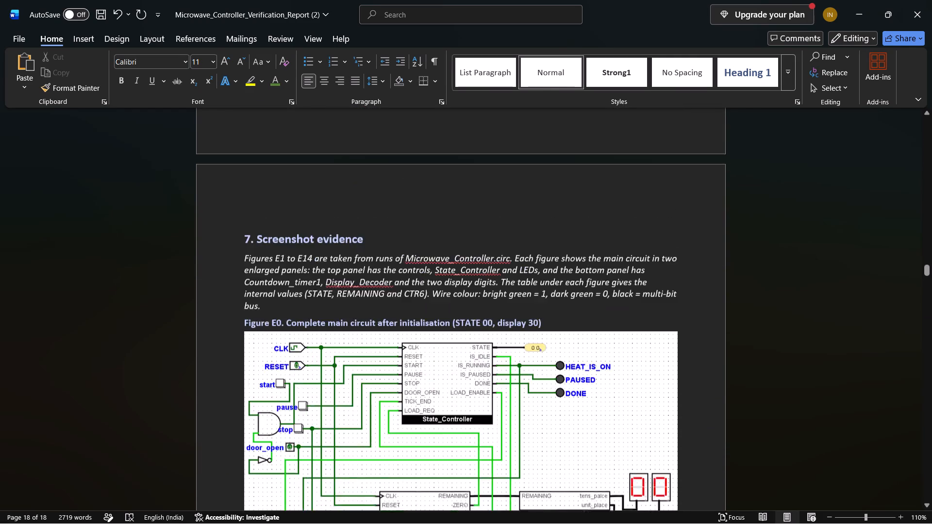
scroll(600, 428, "up", 4)
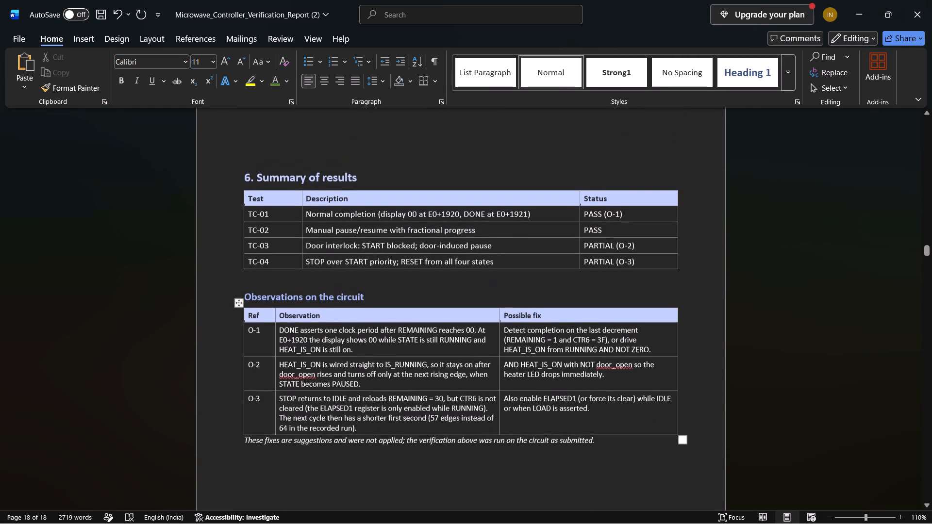
scroll(600, 428, "up", 3)
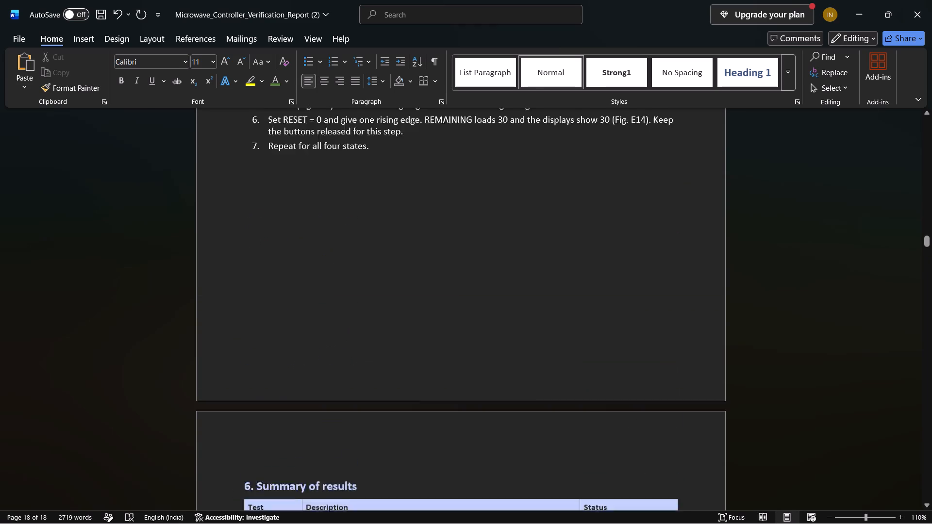
scroll(600, 428, "up", 1)
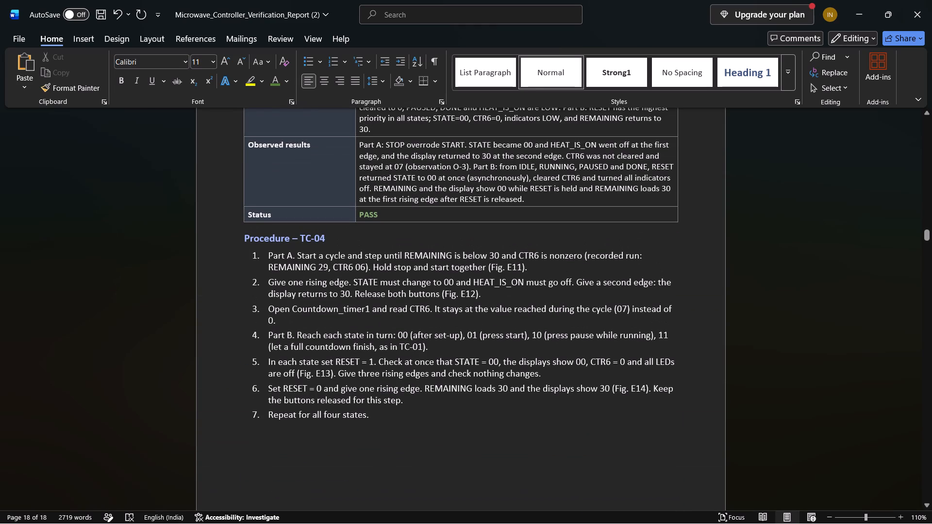
scroll(600, 428, "up", 3)
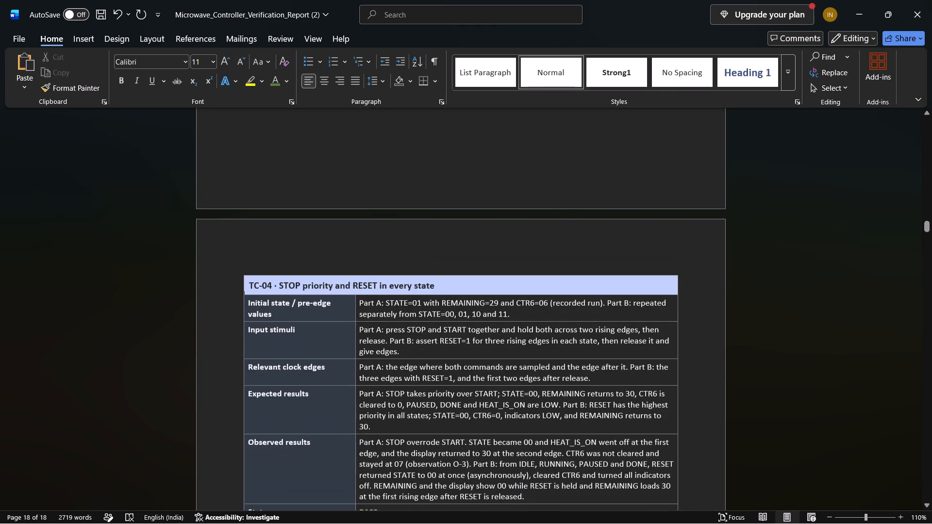
scroll(600, 428, "up", 2)
scroll(505, 416, "down", 1)
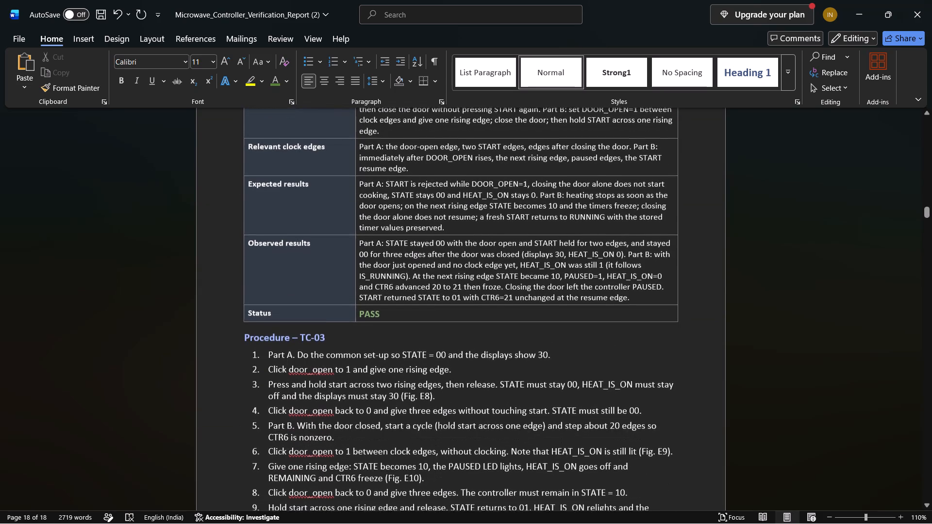
scroll(505, 416, "down", 2)
scroll(505, 416, "up", 1)
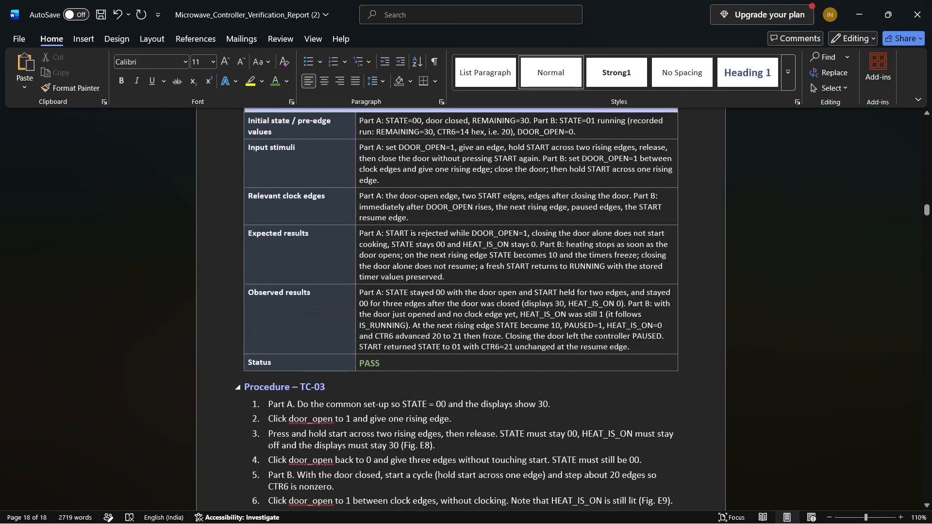
scroll(505, 416, "up", 3)
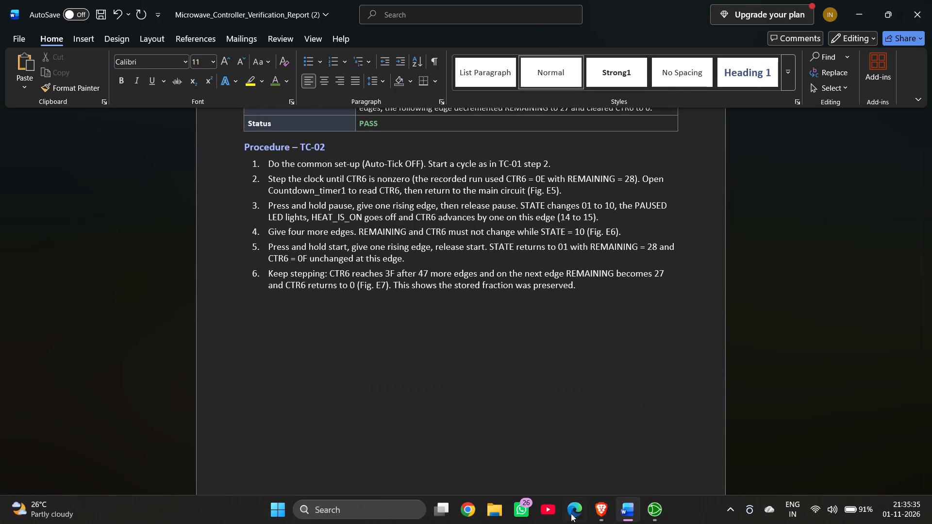
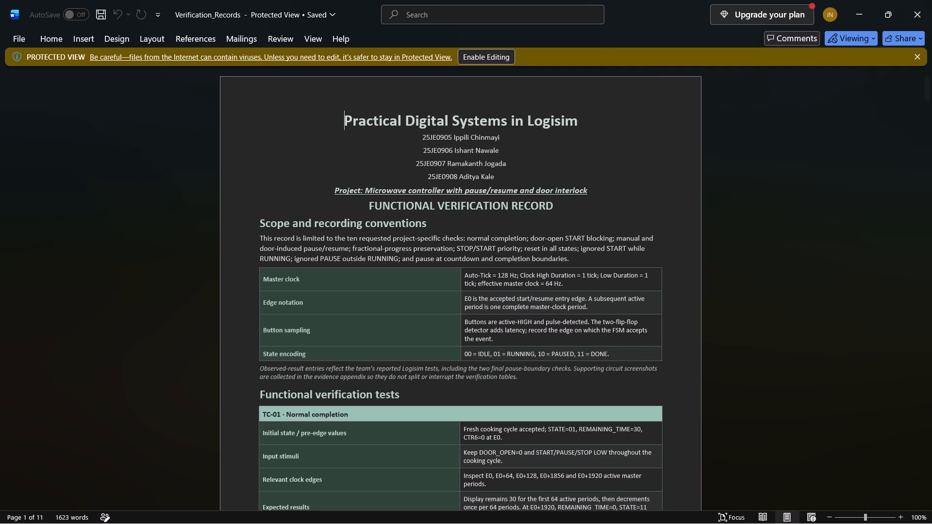
Look through the functional verification test tables and the evidence figures in the Verification_Records document.
scroll(427, 234, "down", 9)
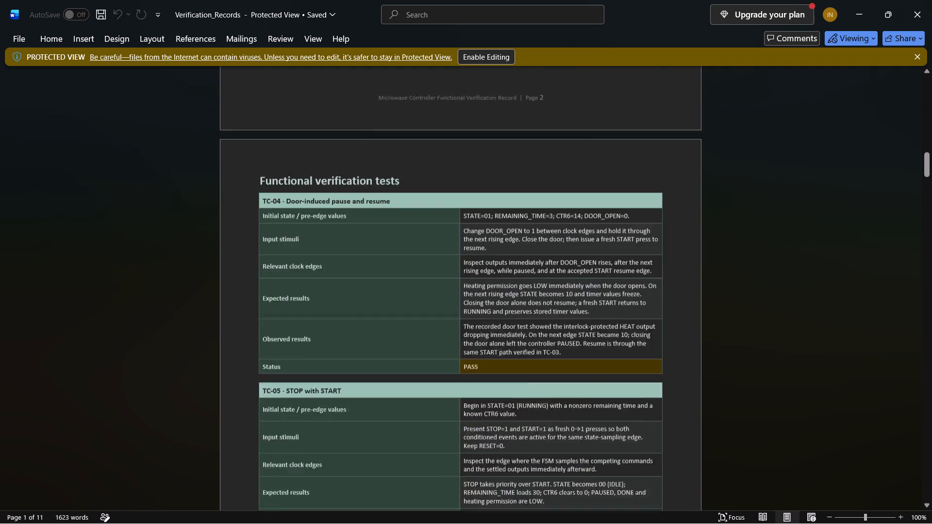
scroll(427, 234, "down", 4)
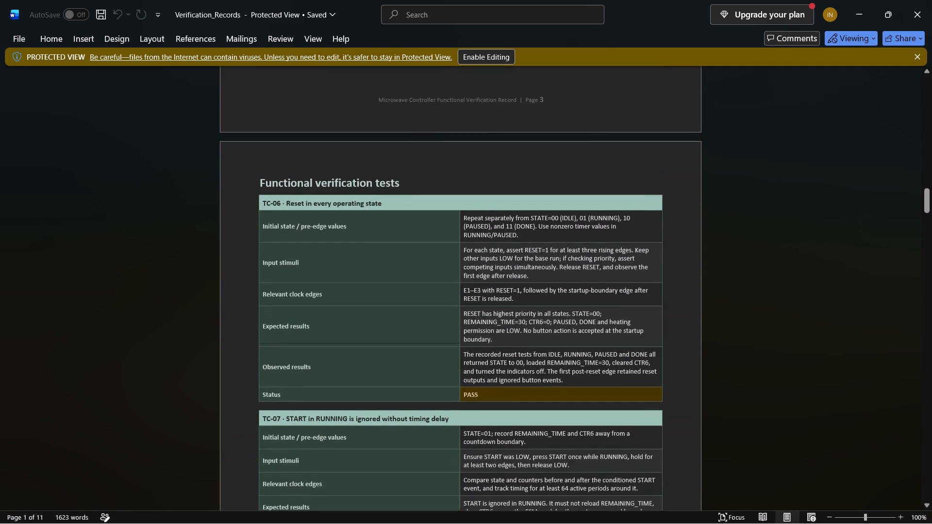
scroll(427, 234, "down", 2)
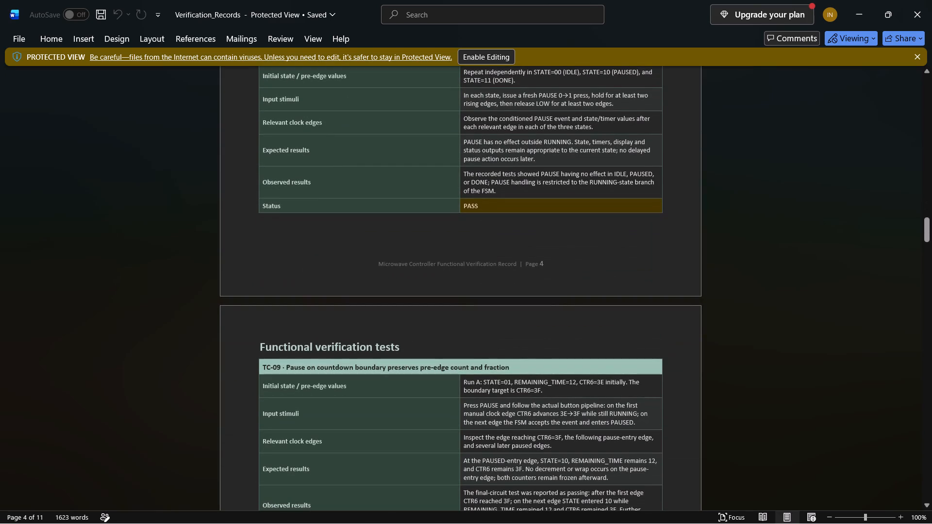
scroll(427, 234, "down", 2)
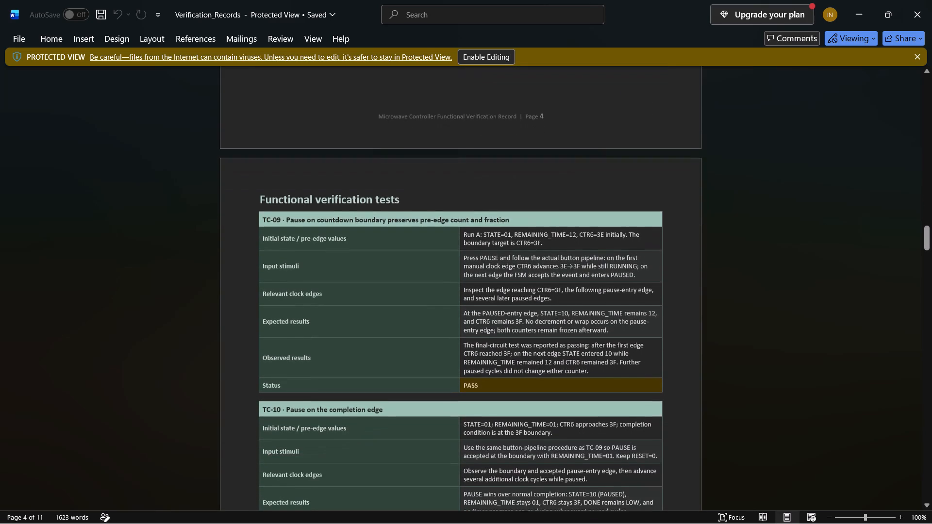
scroll(427, 234, "down", 4)
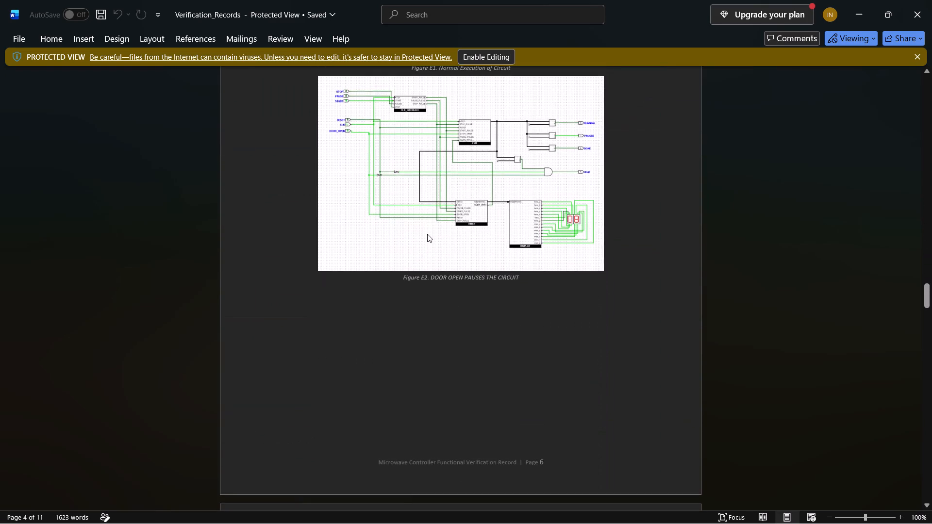
scroll(427, 234, "down", 3)
In the Microwave_Controller_Verification_Report (2) document, delete the "Procedure – TC-02" heading together with all its numbered steps.
key("alt+Tab")
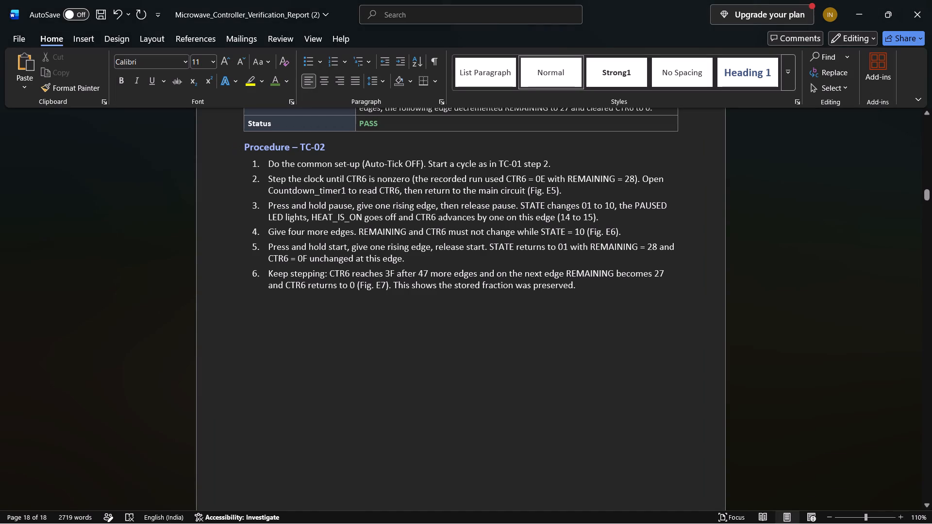
left_click_drag(593, 284, 231, 147)
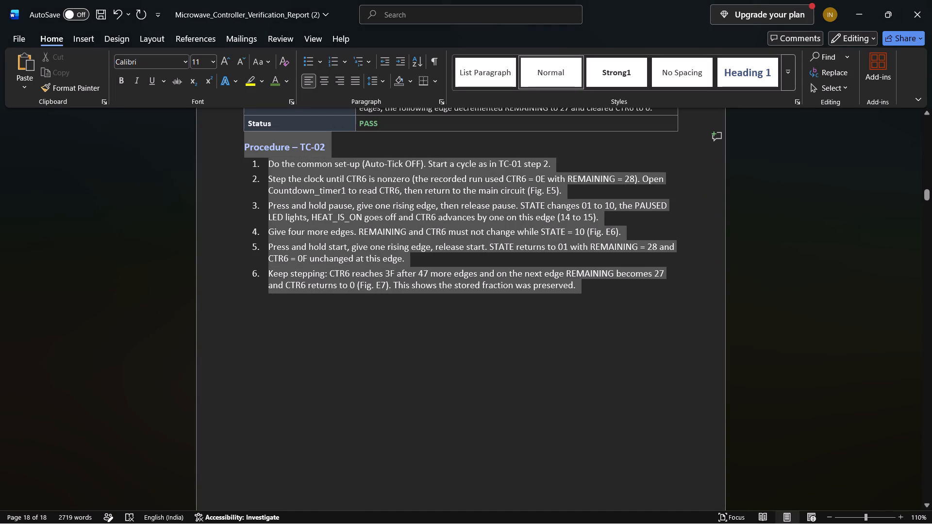
left_click_drag(231, 147, 231, 145)
key("Delete")
Delete the "Procedure – TC-01" heading and all its numbered steps below the TC-01 Normal completion table.
scroll(386, 280, "up", 5)
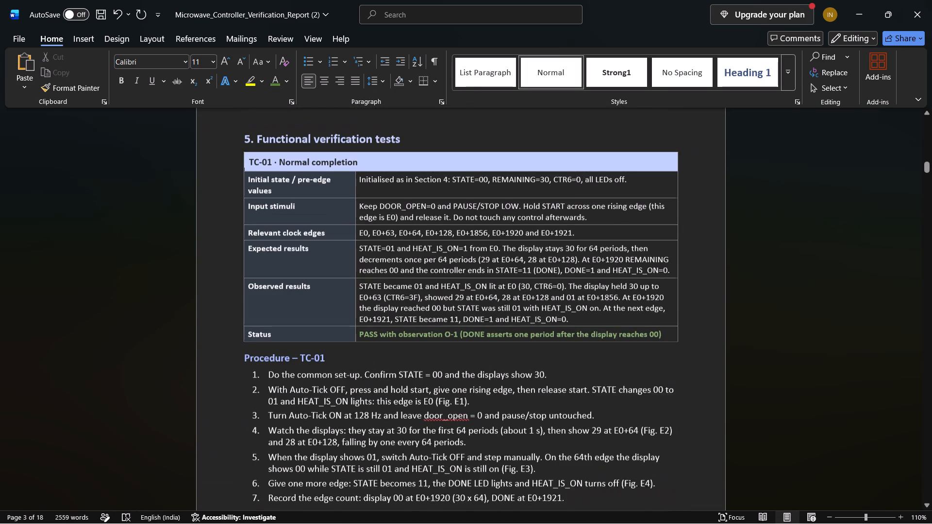
scroll(386, 280, "down", 1)
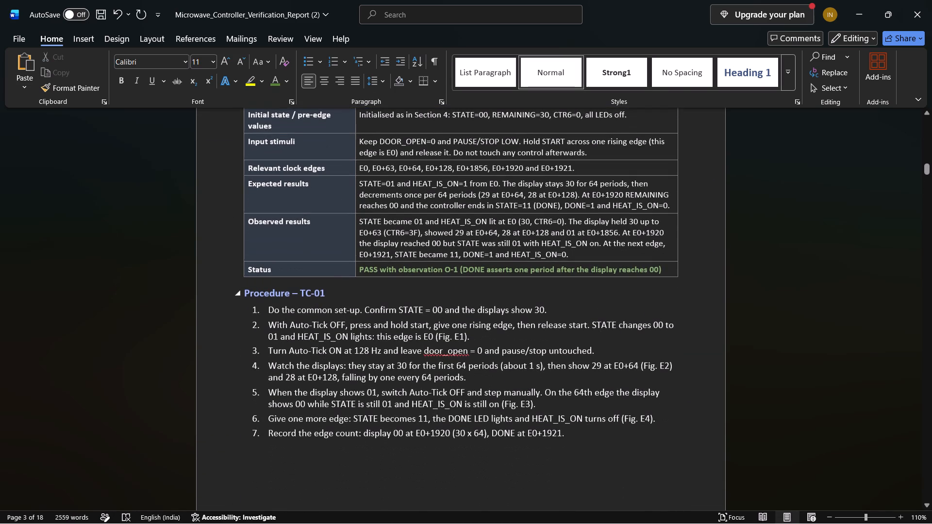
left_click_drag(567, 434, 278, 382)
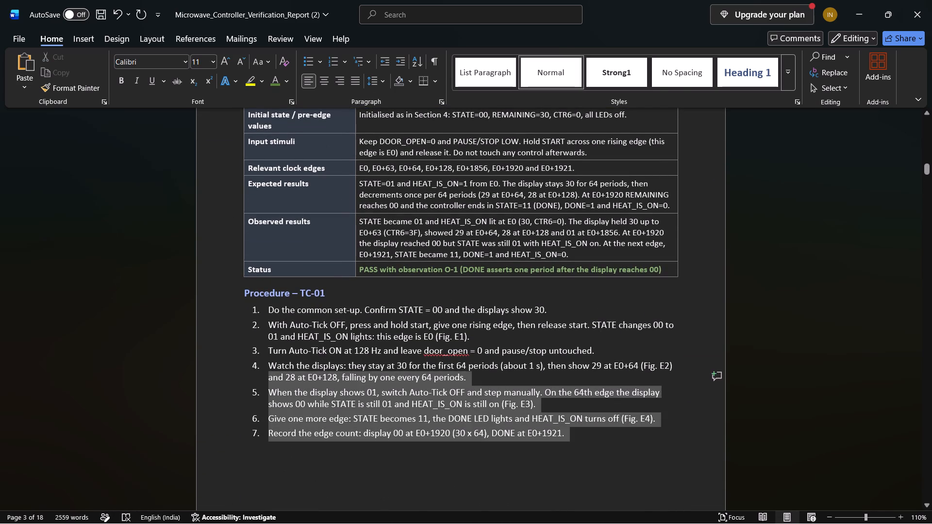
left_click_drag(278, 382, 232, 298)
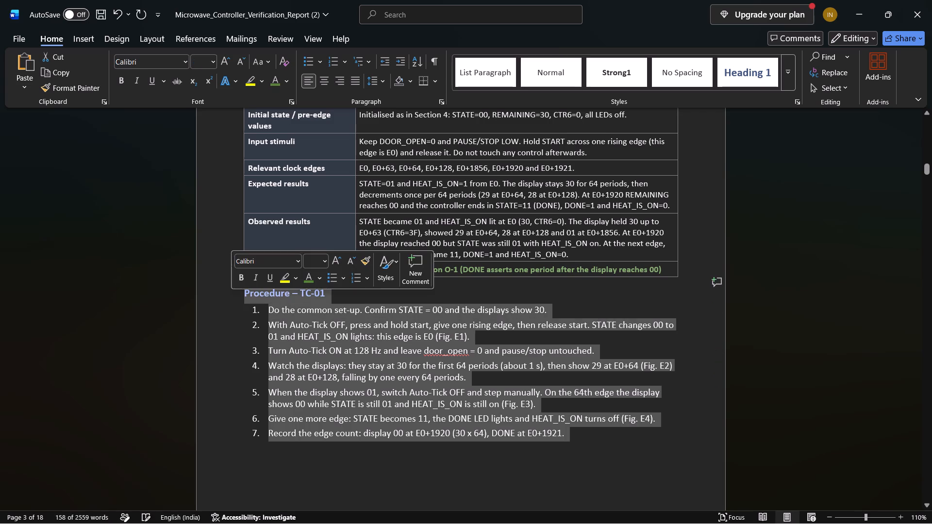
key("Delete")
Look over the report's opening sections, including recording conventions and the common set-up, before the functional verification tests.
scroll(332, 302, "up", 3)
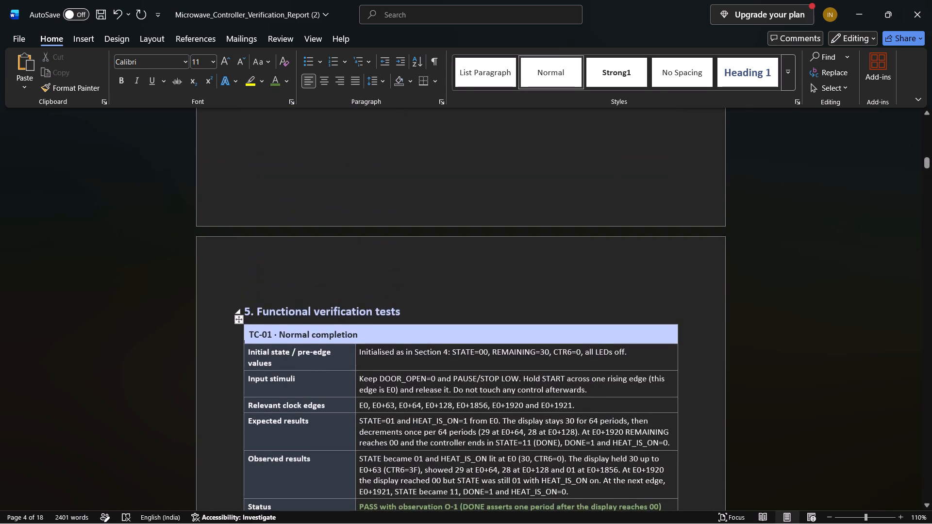
scroll(332, 302, "up", 3)
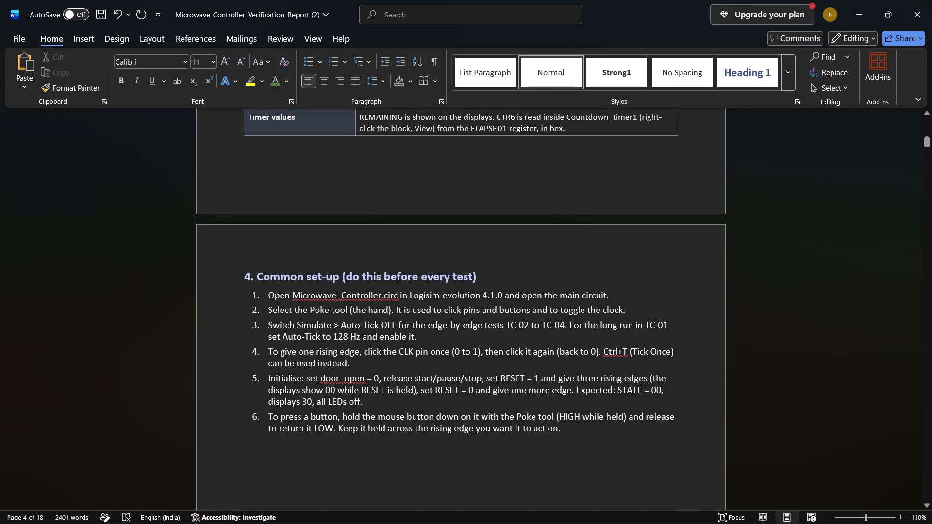
scroll(332, 302, "up", 2)
scroll(332, 302, "down", 3)
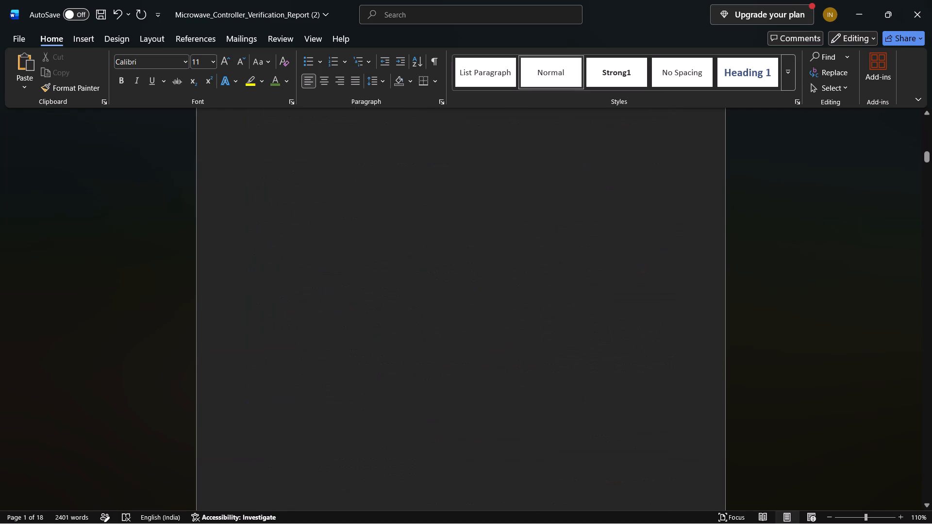
scroll(332, 302, "down", 2)
scroll(332, 302, "up", 2)
Delete the "Procedure – TC-03" heading and all its numbered steps below the TC-03 Door interlock table.
scroll(332, 302, "down", 1)
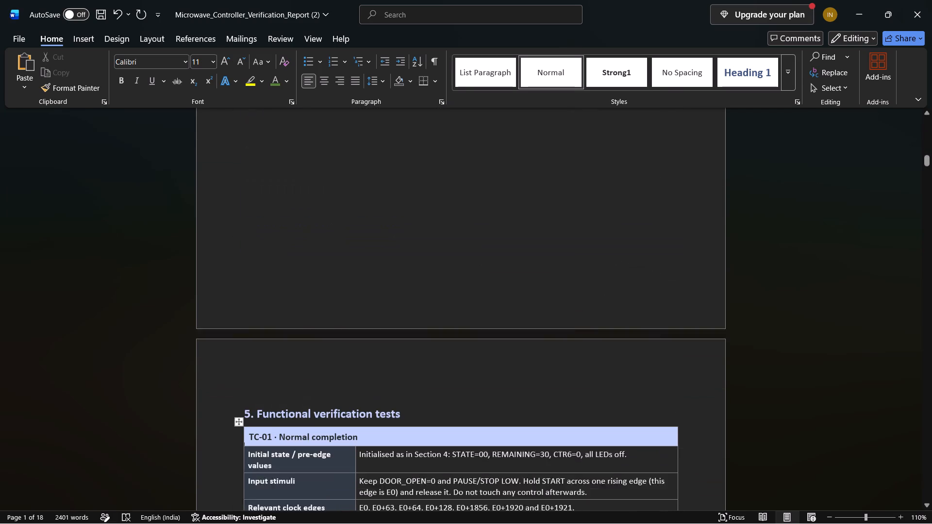
scroll(332, 302, "down", 3)
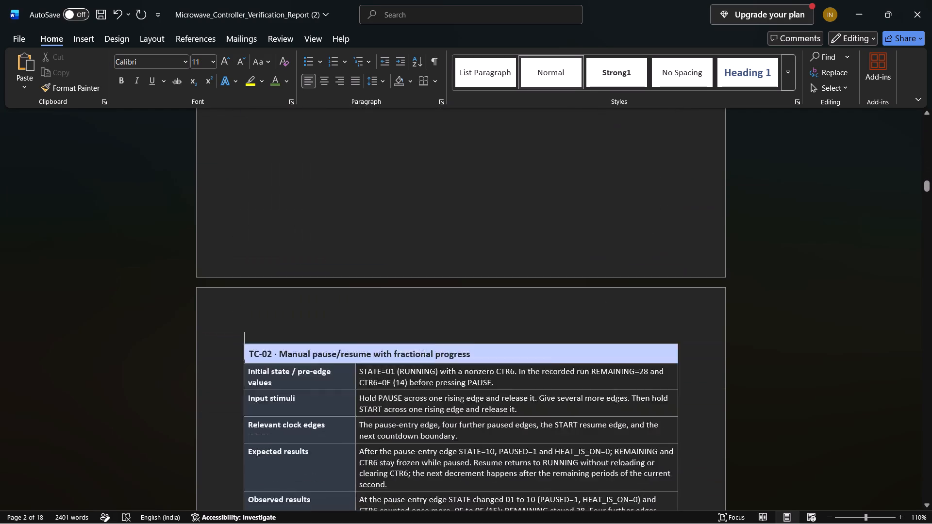
scroll(332, 302, "down", 4)
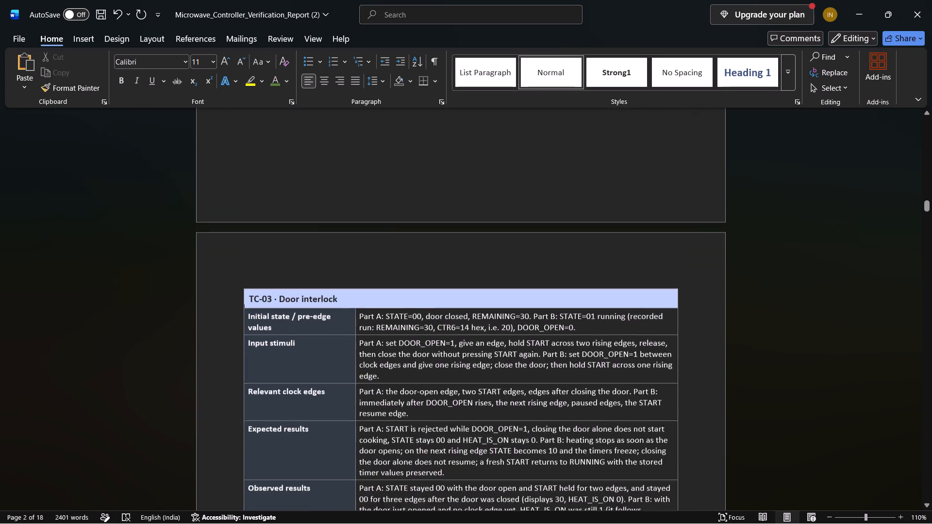
scroll(332, 302, "down", 3)
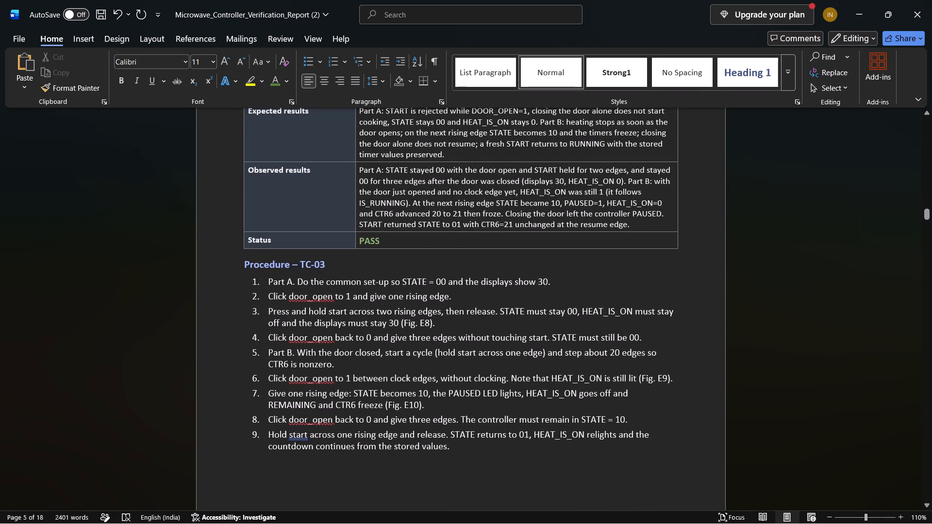
left_click_drag(460, 448, 281, 287)
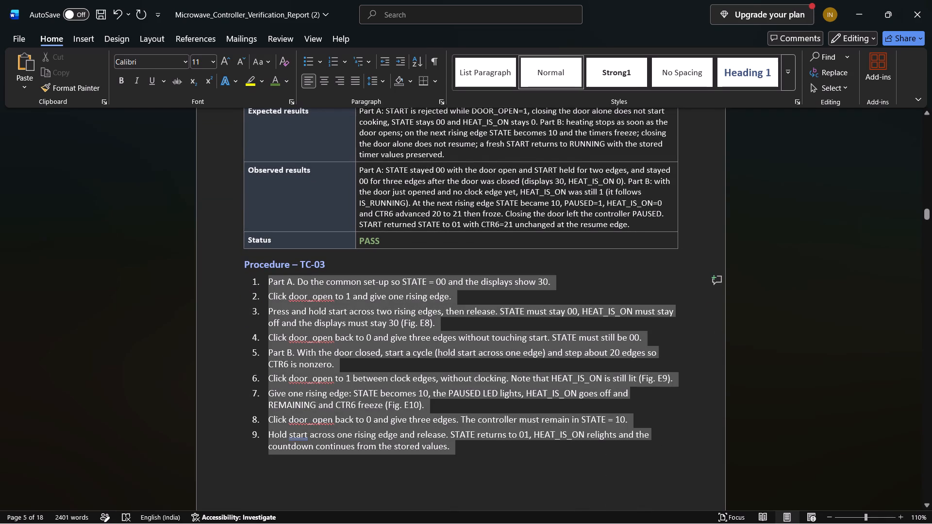
left_click_drag(281, 287, 250, 265)
key("Delete")
Delete the numbered steps under the "Procedure – TC-04" heading, leaving the heading itself in place.
scroll(250, 265, "down", 1)
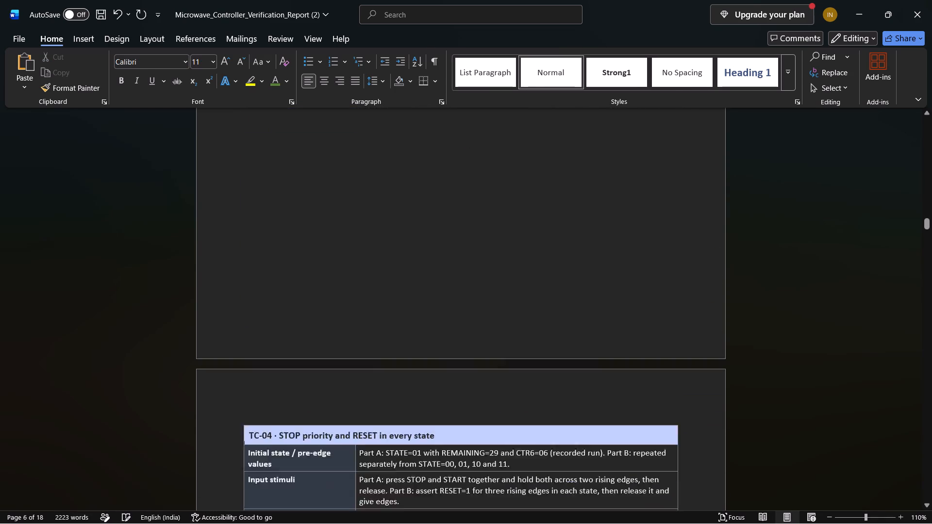
scroll(250, 265, "down", 1)
scroll(315, 281, "up", 1)
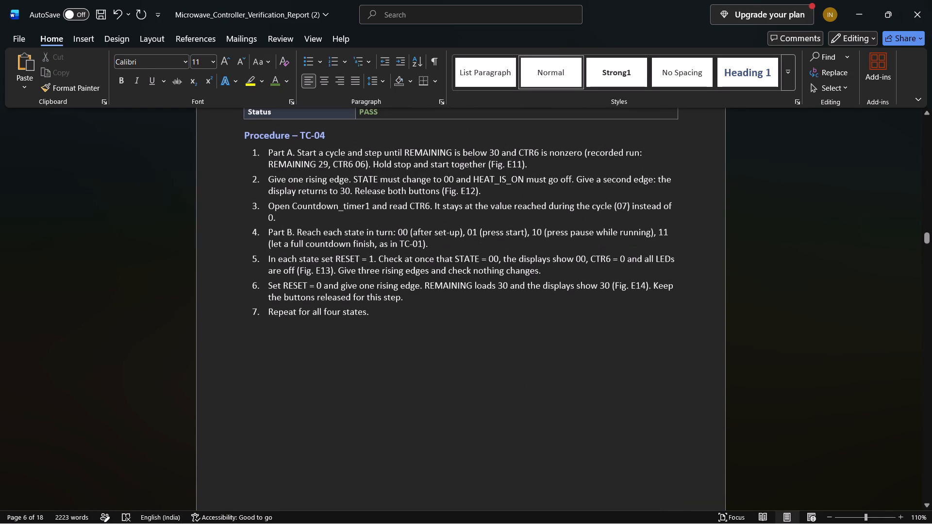
left_click_drag(373, 314, 243, 158)
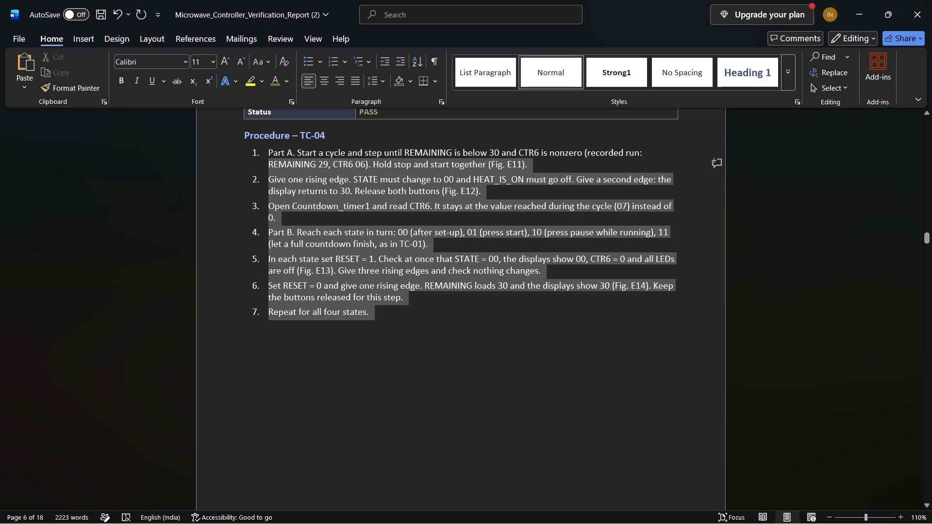
left_click_drag(243, 158, 248, 152)
key("Delete")
Review the report's overall page layout in a multi-page view at 40% zoom, back to the first page.
scroll(356, 237, "up", 5)
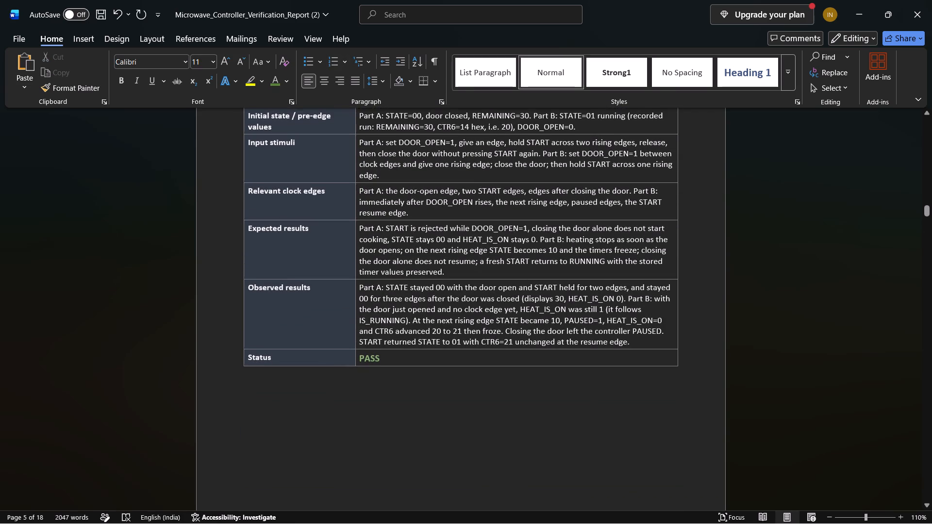
scroll(411, 228, "down", 3, "ctrl")
scroll(411, 228, "down", 4)
scroll(411, 228, "up", 2)
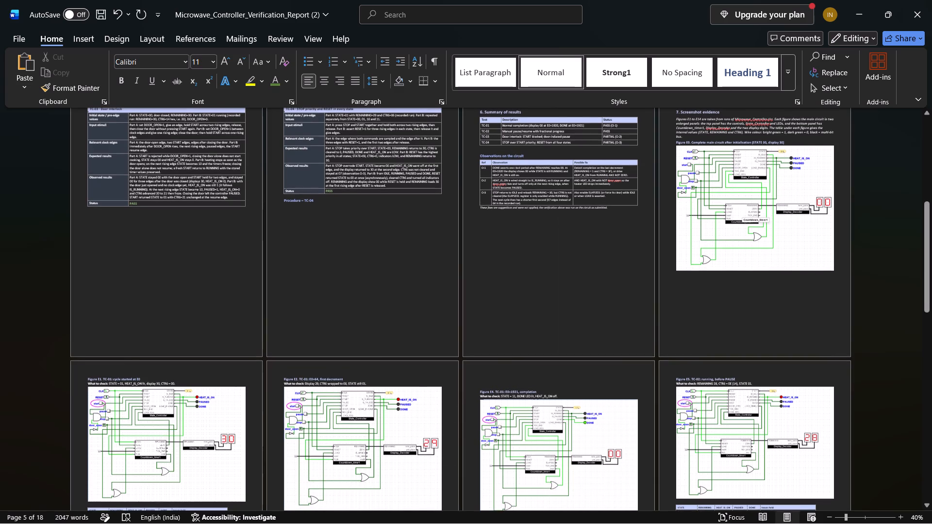
scroll(411, 228, "up", 3)
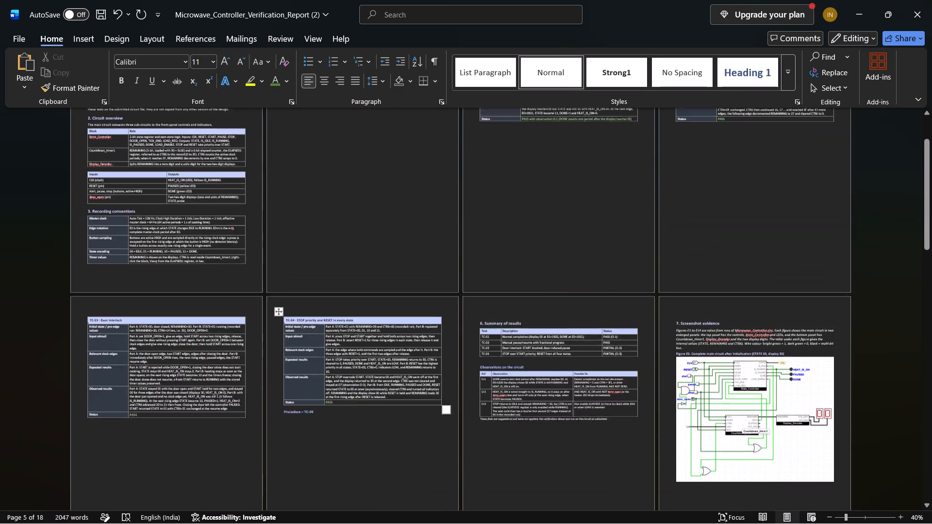
scroll(411, 228, "up", 2)
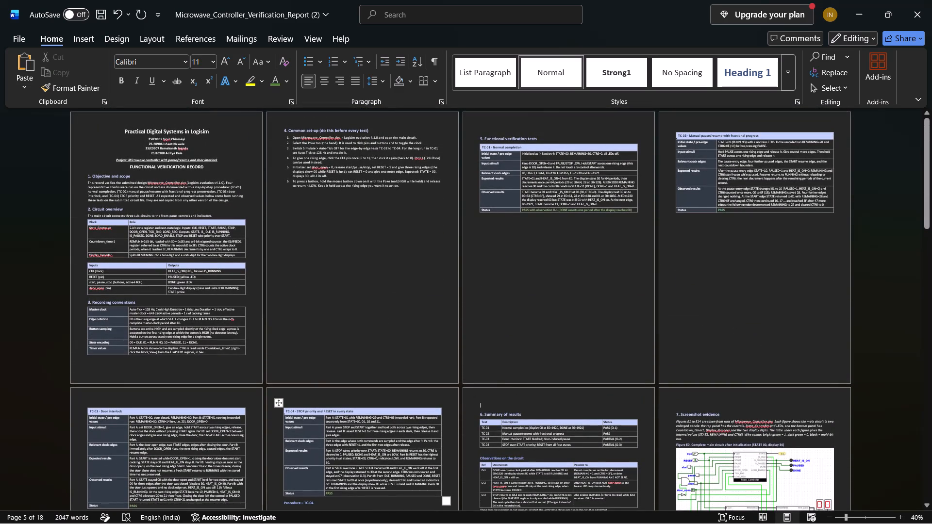
Select the entire TC-01 Normal completion table under Functional verification tests.
left_click(509, 228)
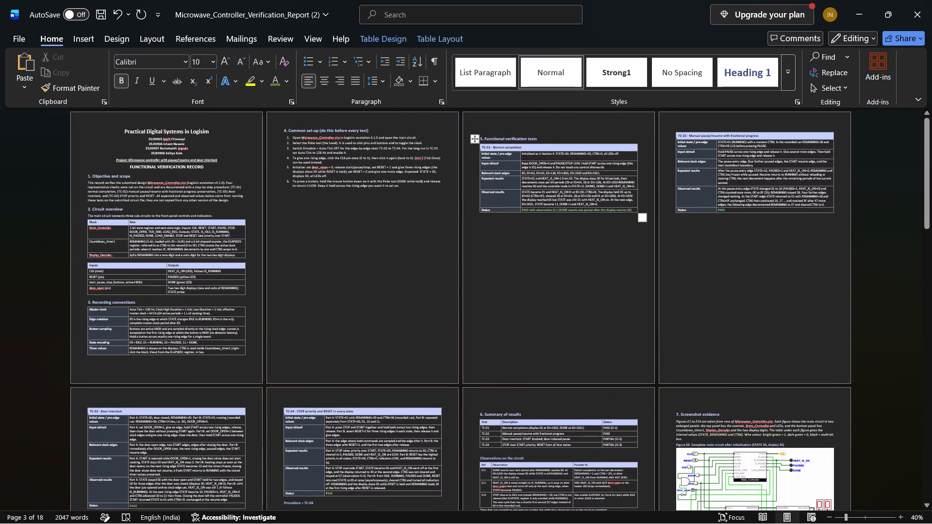
right_click(549, 148)
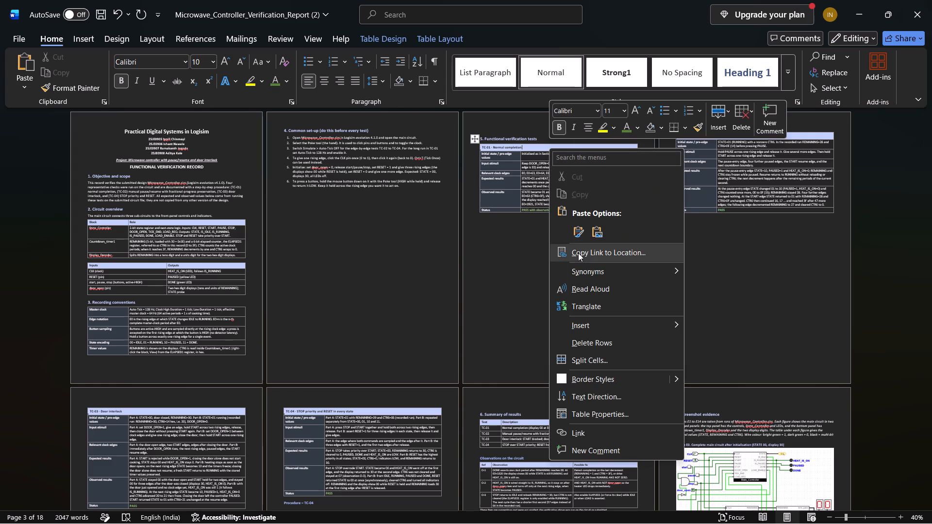
left_click(516, 161)
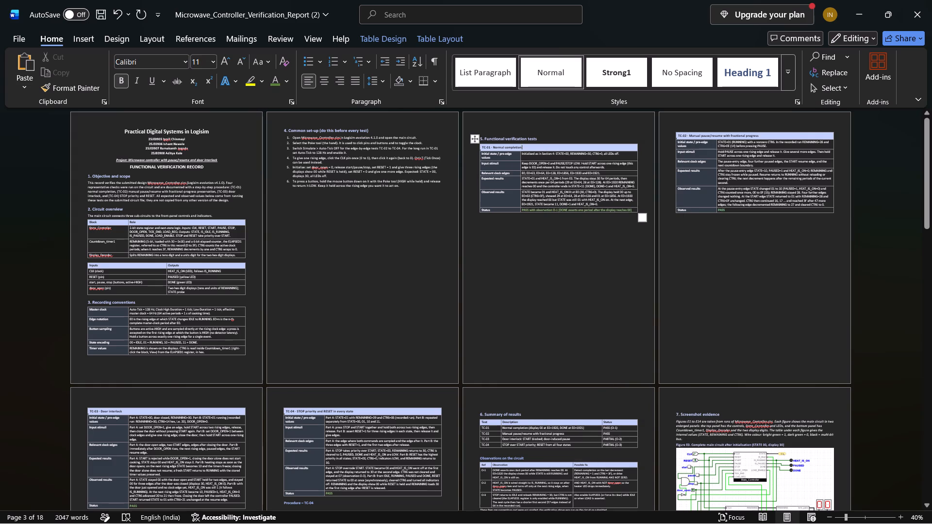
left_click(644, 218)
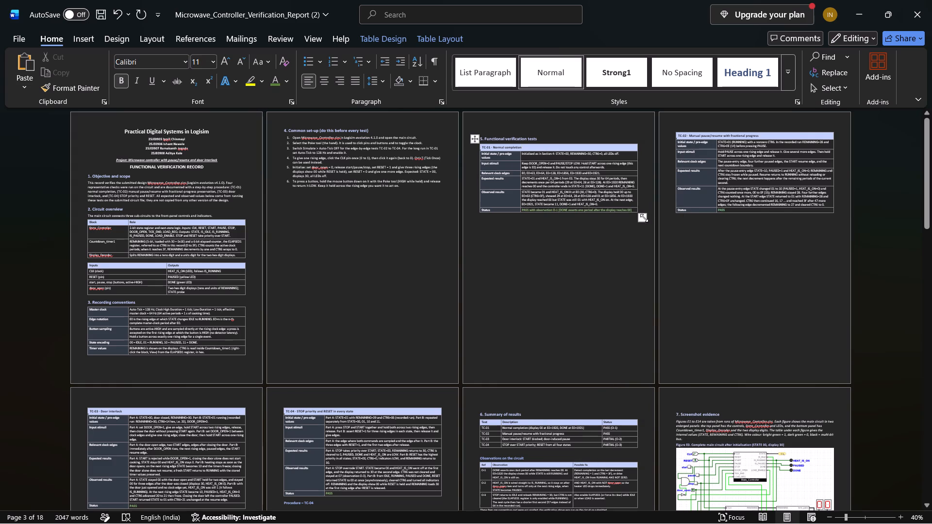
left_click(644, 218)
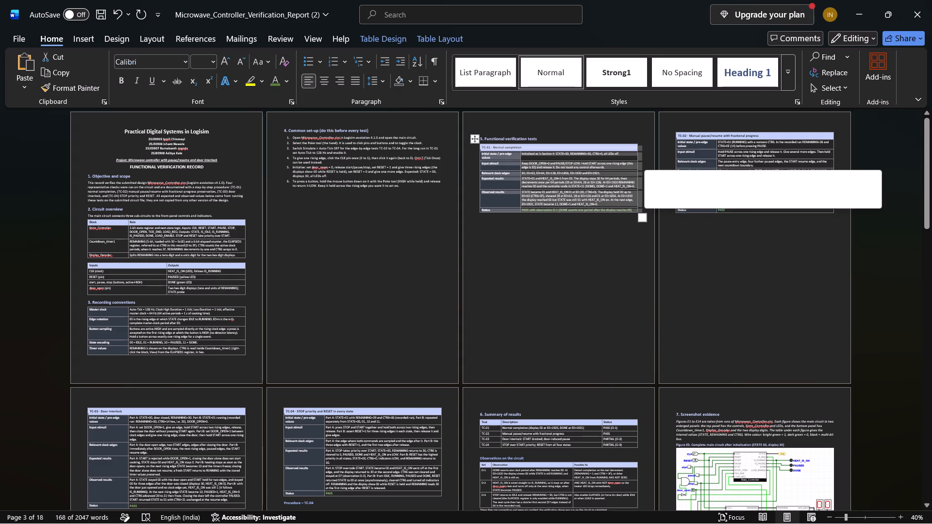
scroll(639, 218, "up", 4, "ctrl")
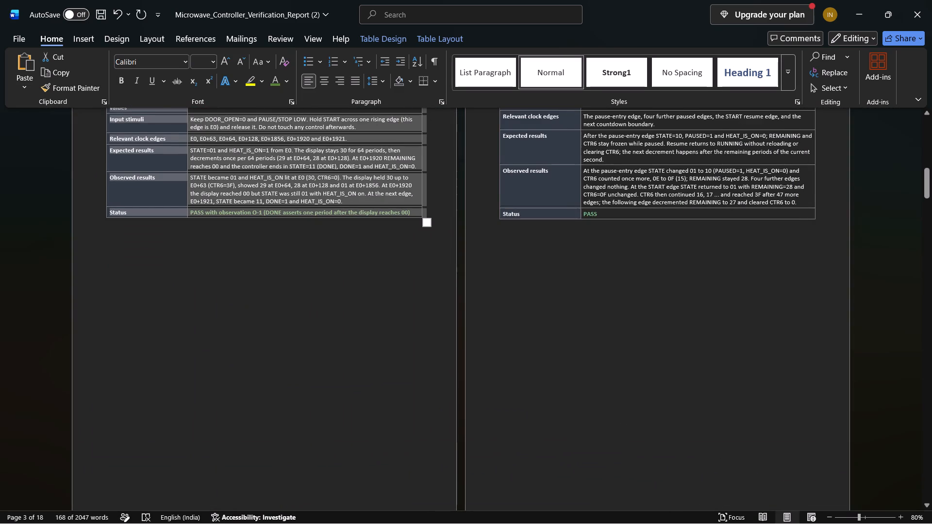
scroll(303, 260, "up", 1)
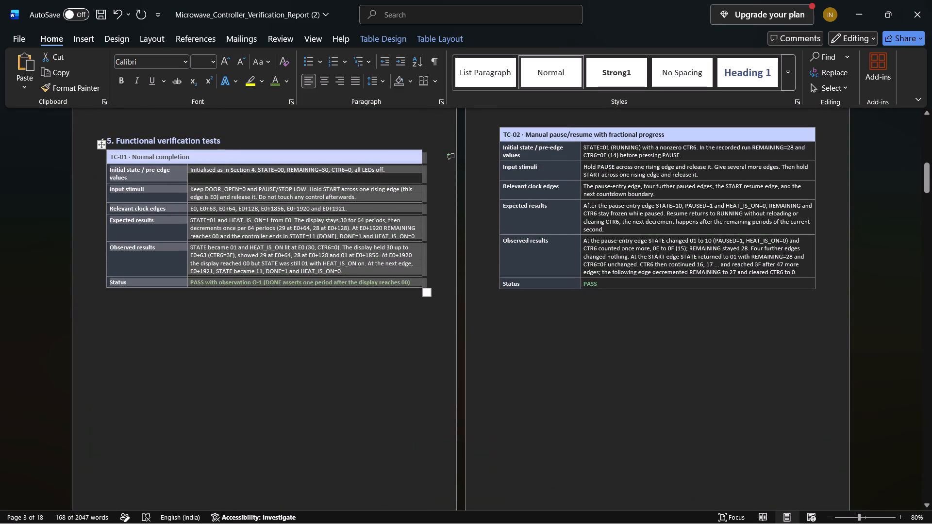
Move the TC-01 Normal completion table down its page, leaving a blank gap beneath the "5. Functional verification tests" heading.
left_click(101, 145)
left_click_drag(101, 145, 104, 174)
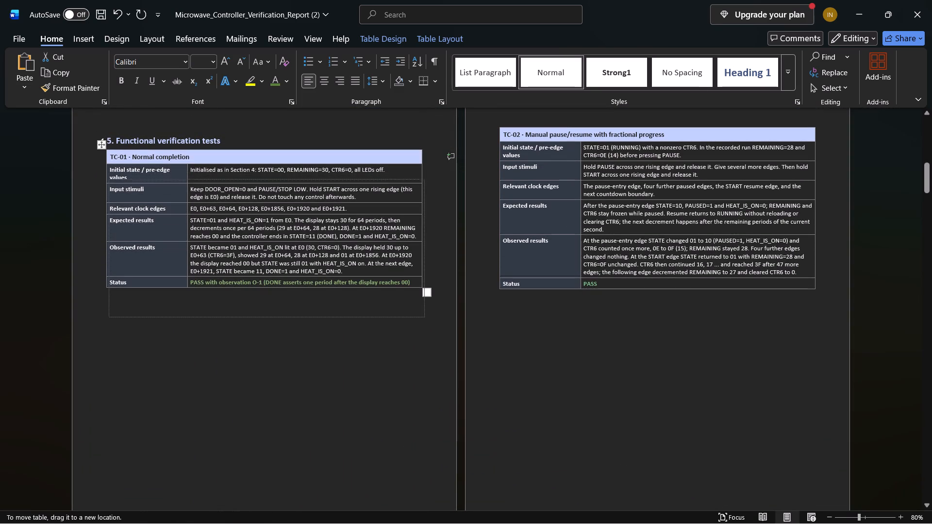
left_click_drag(104, 174, 100, 217)
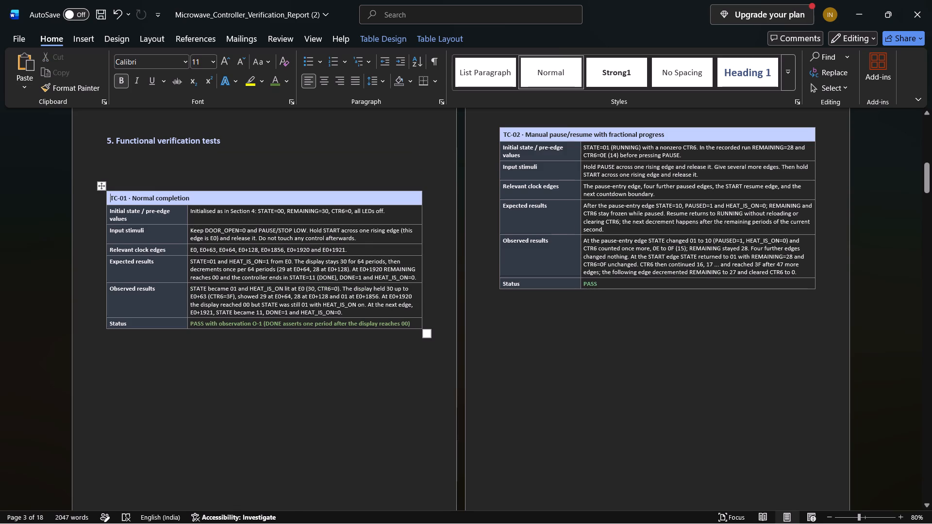
left_click_drag(100, 183, 100, 222)
left_click(223, 199)
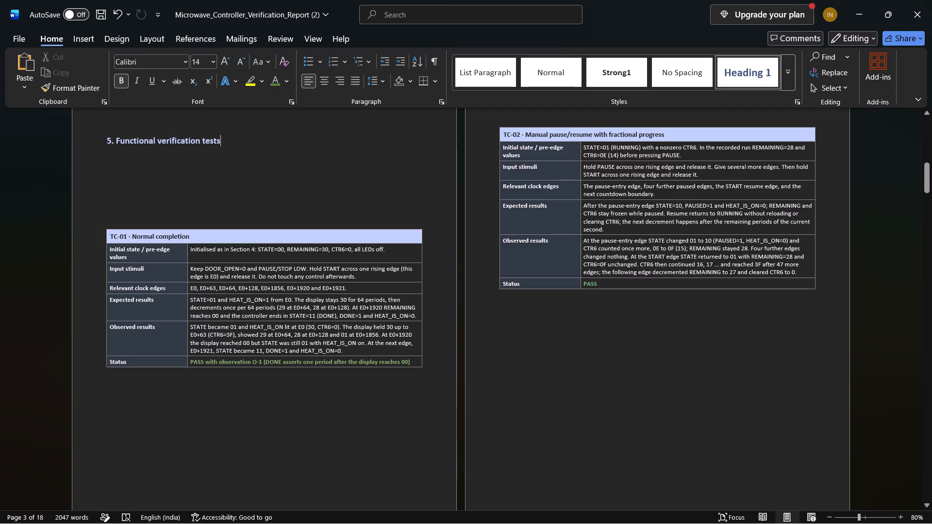
Move the TC-02 Manual pause/resume table down its page, leaving blank space above it.
scroll(613, 196, "up", 1)
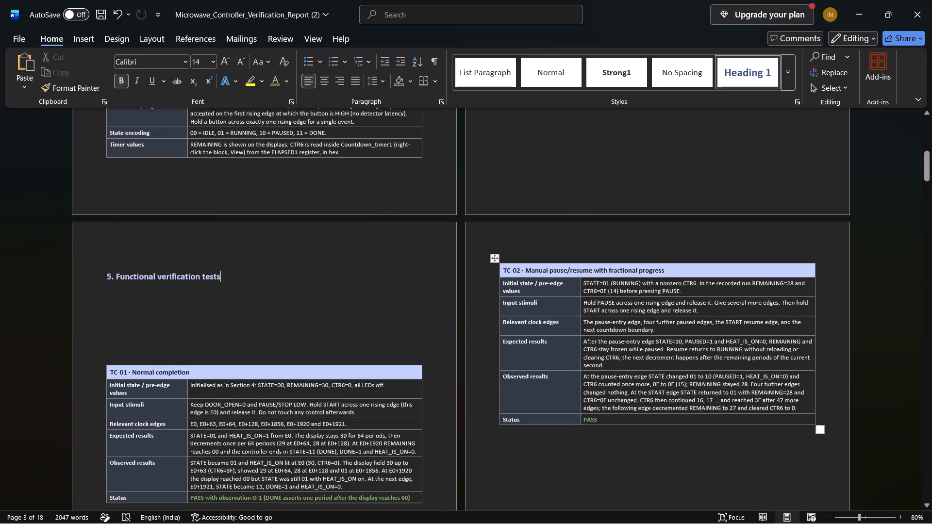
scroll(560, 266, "down", 1)
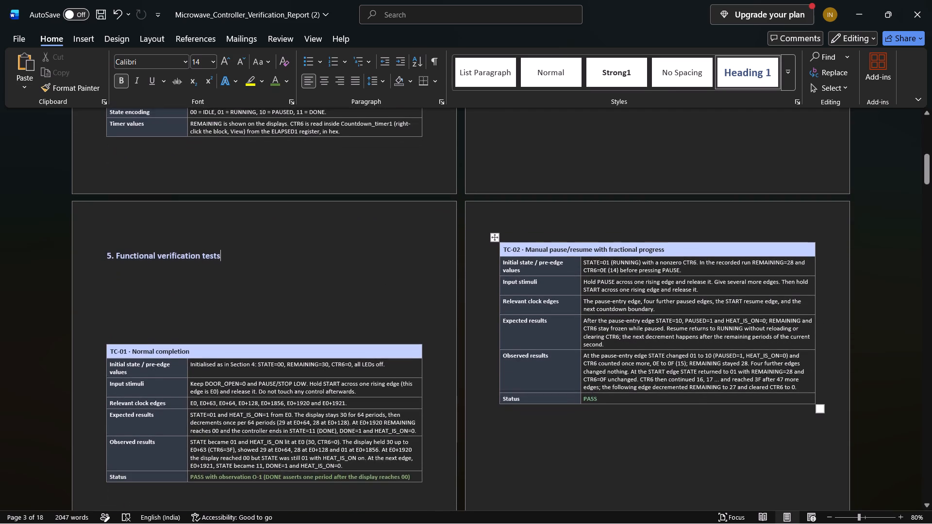
scroll(560, 266, "down", 1)
left_click_drag(494, 188, 497, 231)
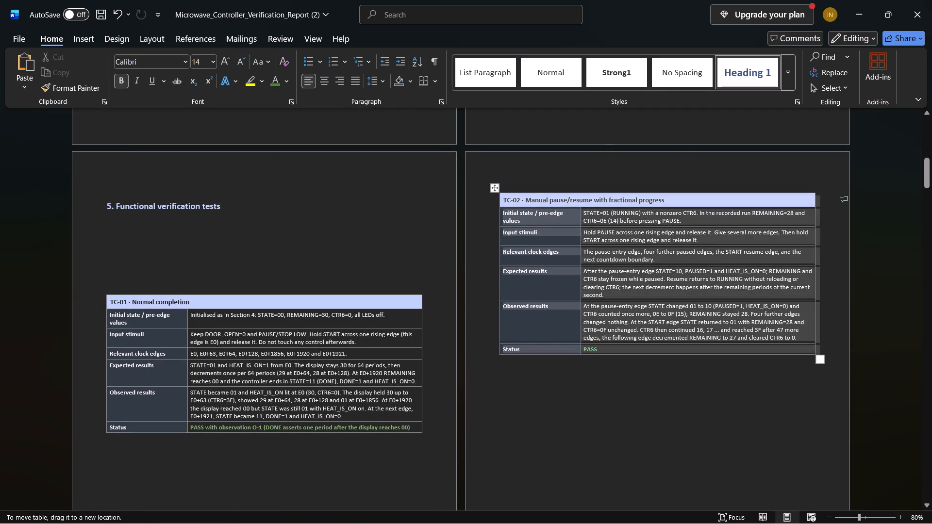
left_click_drag(497, 231, 493, 274)
Move the TC-03 Door interlock table down its page, leaving blank space above it.
scroll(498, 321, "down", 4)
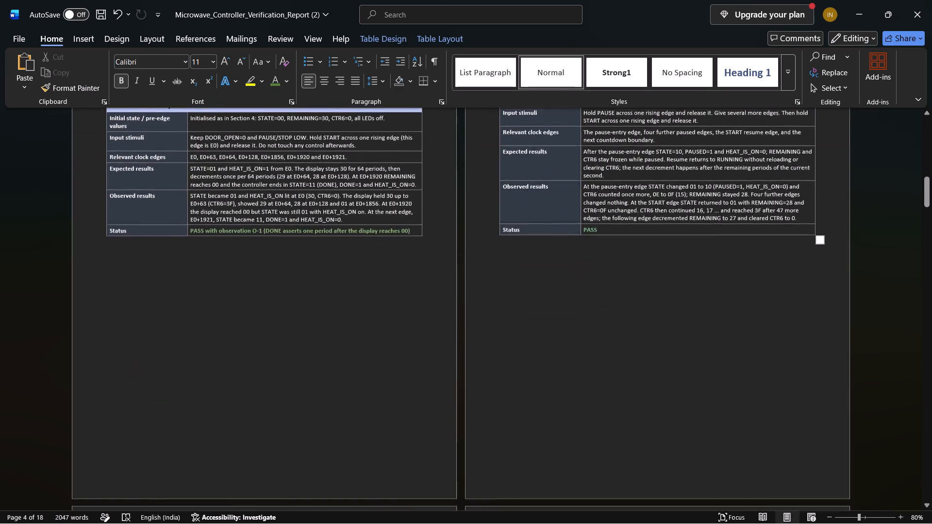
scroll(498, 321, "down", 4)
left_click(133, 147)
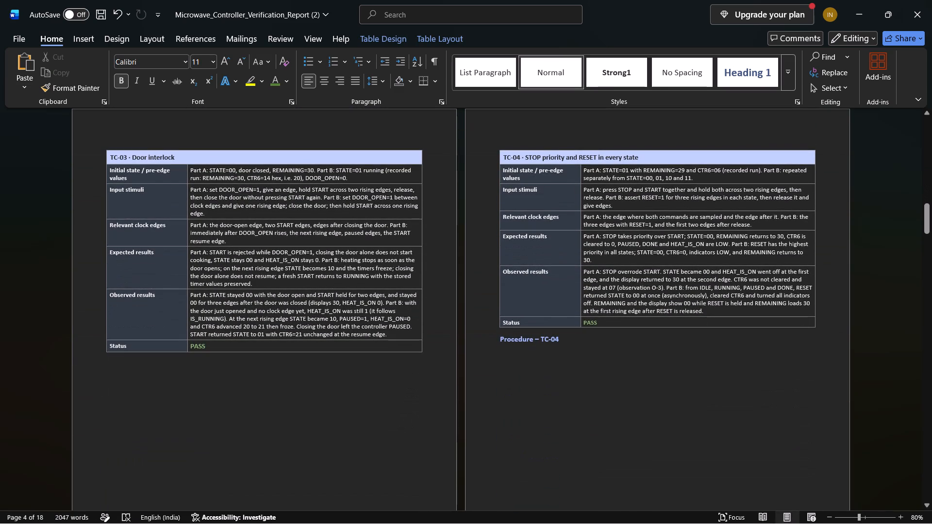
left_click_drag(101, 144, 107, 185)
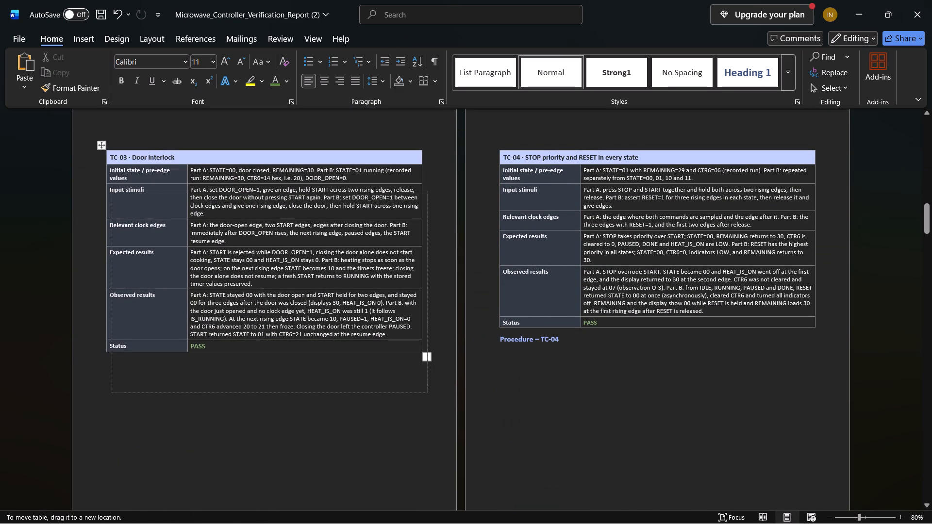
left_click_drag(107, 185, 97, 236)
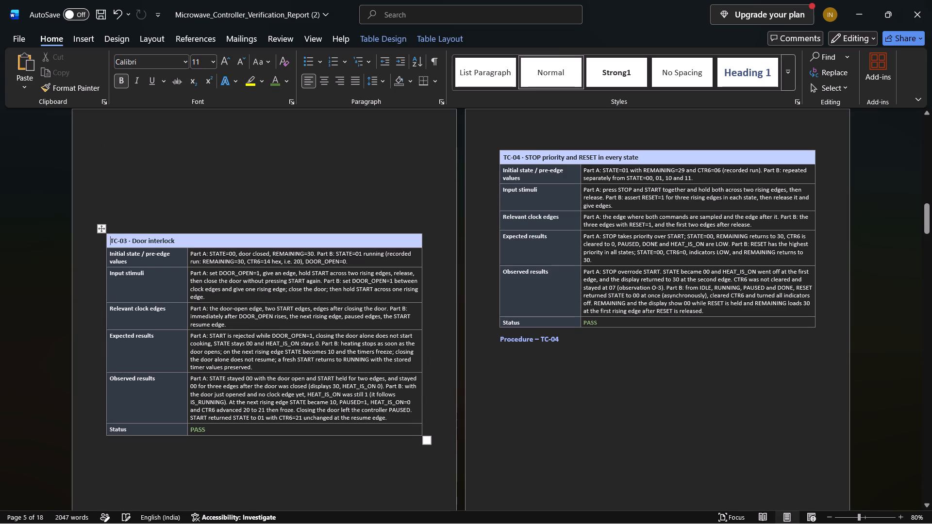
Move the TC-04 STOP priority and RESET table down its page, placing it below the "Procedure – TC-04" heading with a blank gap between them.
scroll(173, 311, "down", 2)
scroll(173, 311, "up", 3)
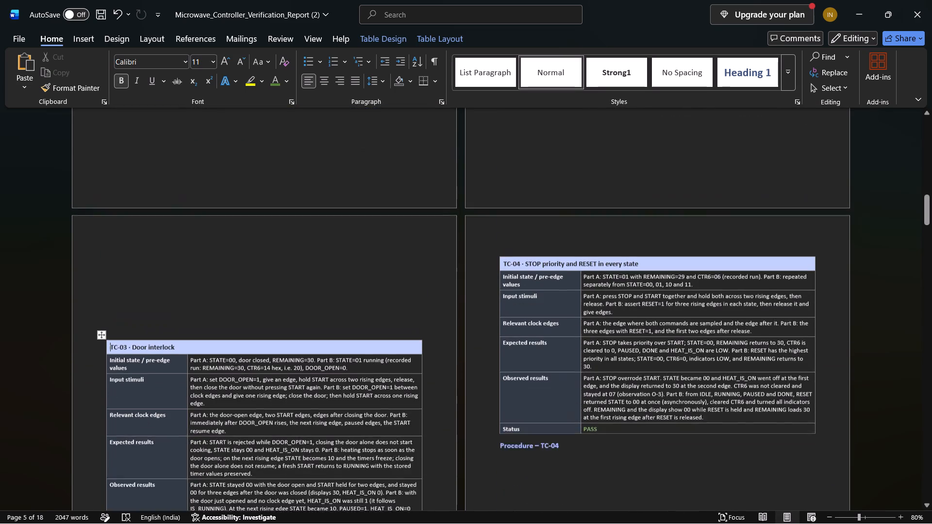
left_click(565, 273)
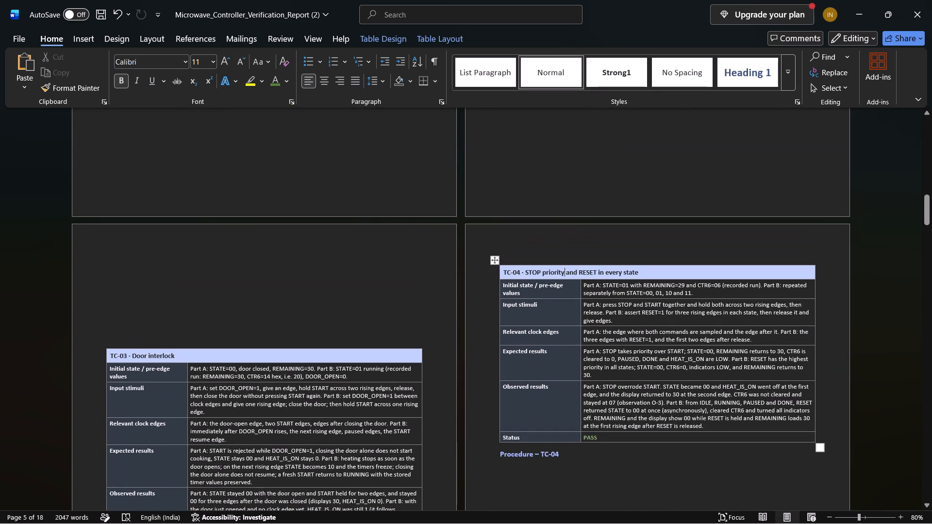
left_click_drag(494, 260, 485, 346)
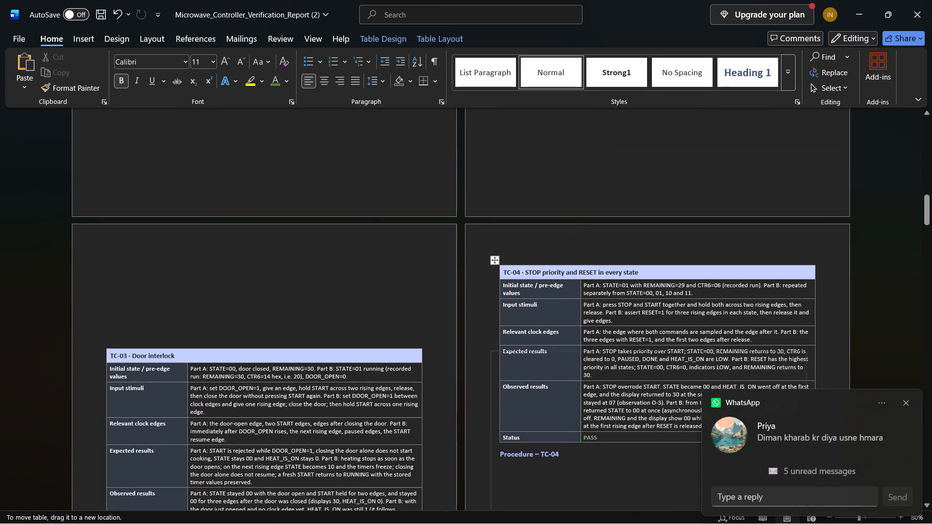
left_click_drag(485, 346, 486, 356)
scroll(564, 292, "down", 1)
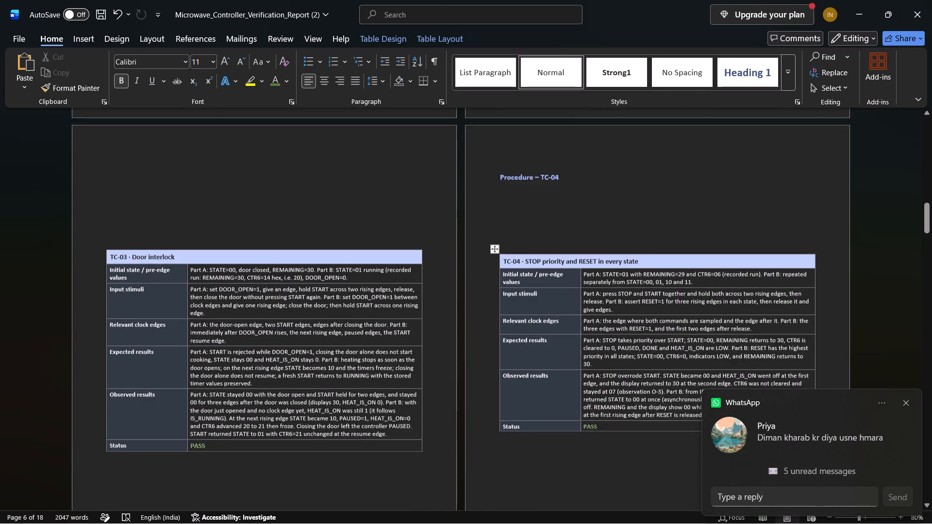
Open the incoming WhatsApp message notification.
left_click(820, 451)
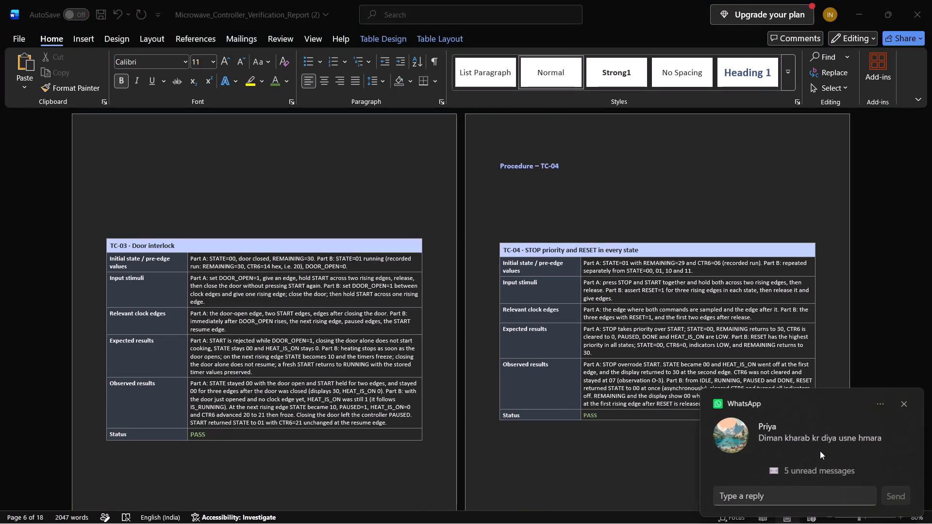
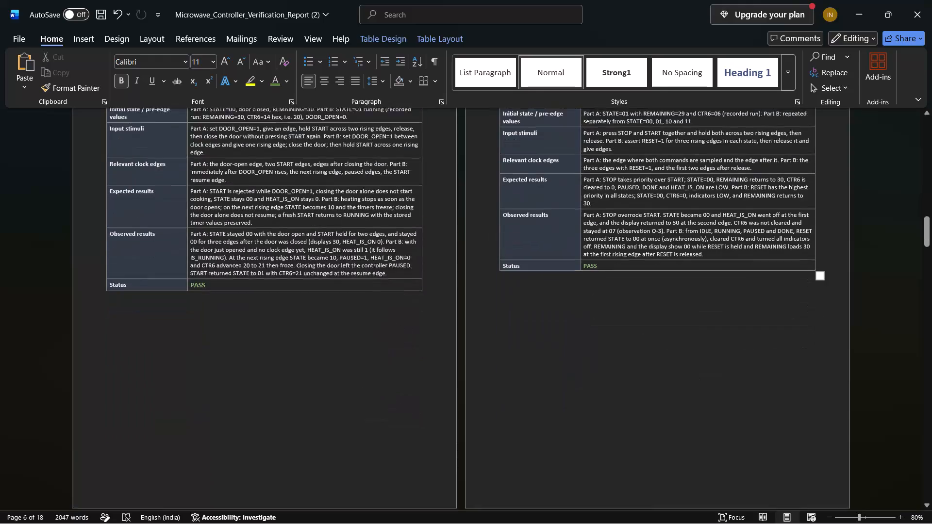
Place the text cursor in the "Observations on the circuit" heading below the Summary of results table.
scroll(518, 266, "up", 1)
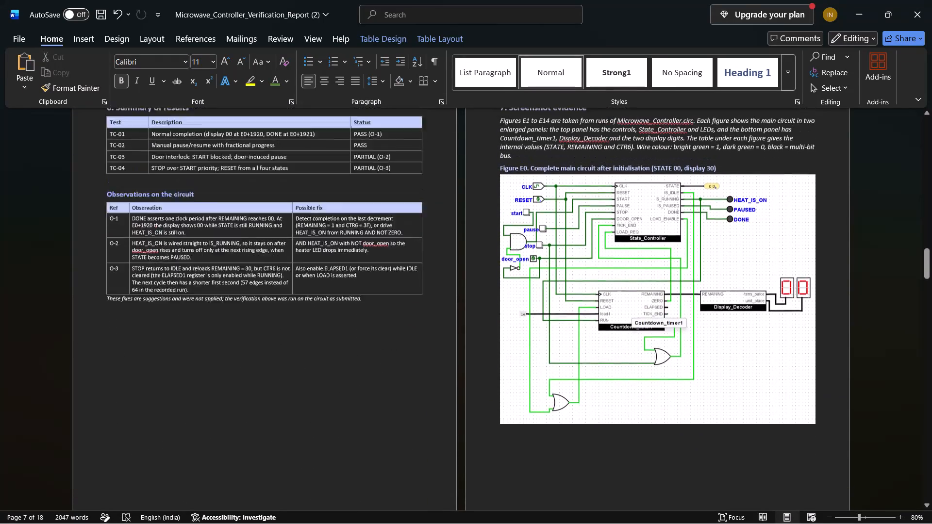
scroll(518, 266, "up", 1)
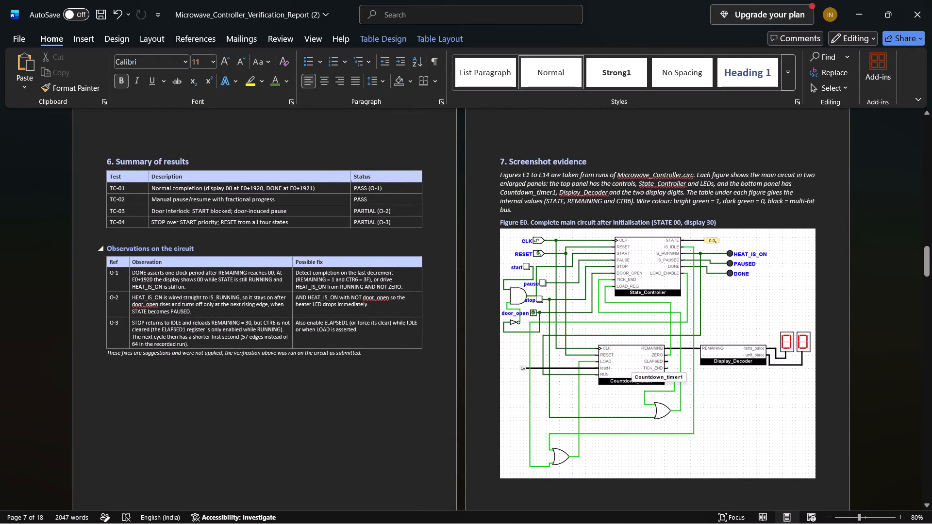
left_click(133, 249)
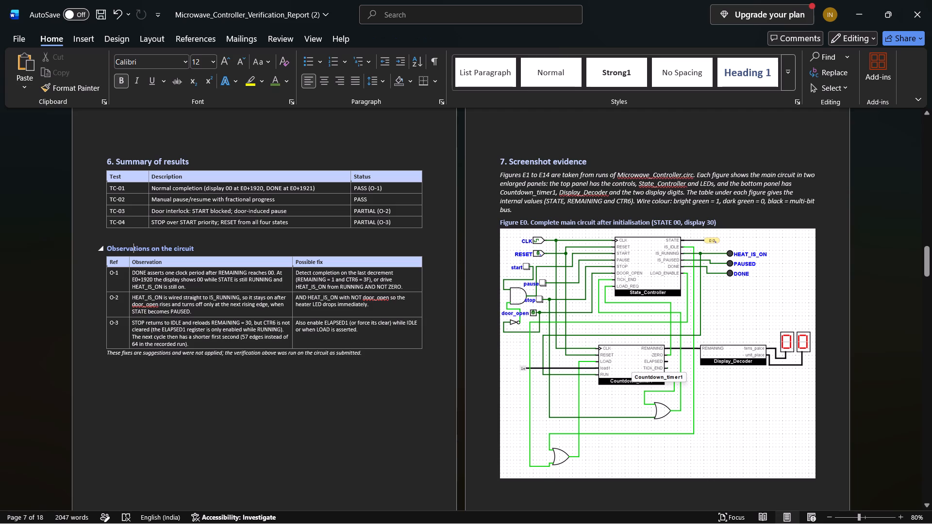
Number the "Observations on the circuit" heading by adding "7) " in front of its text.
key("Left")
key("Left")
key("Left")
key("Left")
key("Left")
key("Left")
key("Left")
key("Left")
key("7")
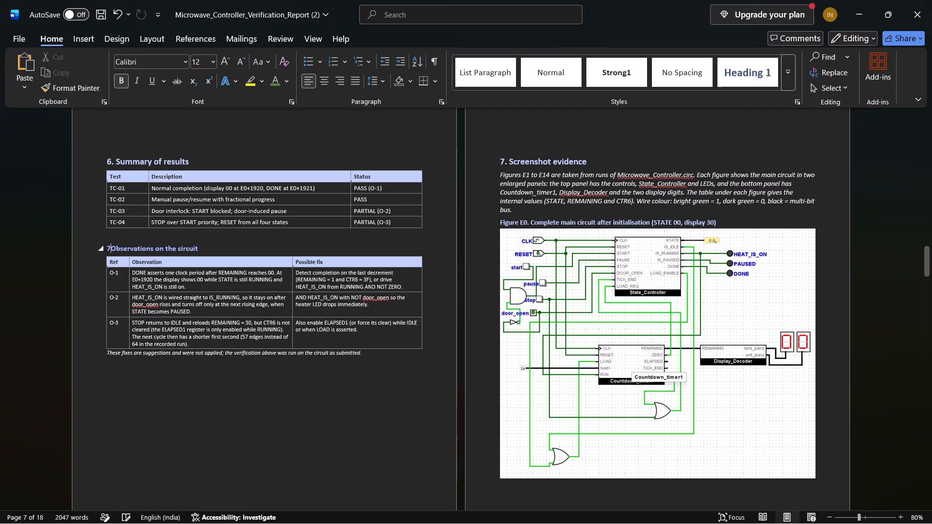
type(")")
key("space")
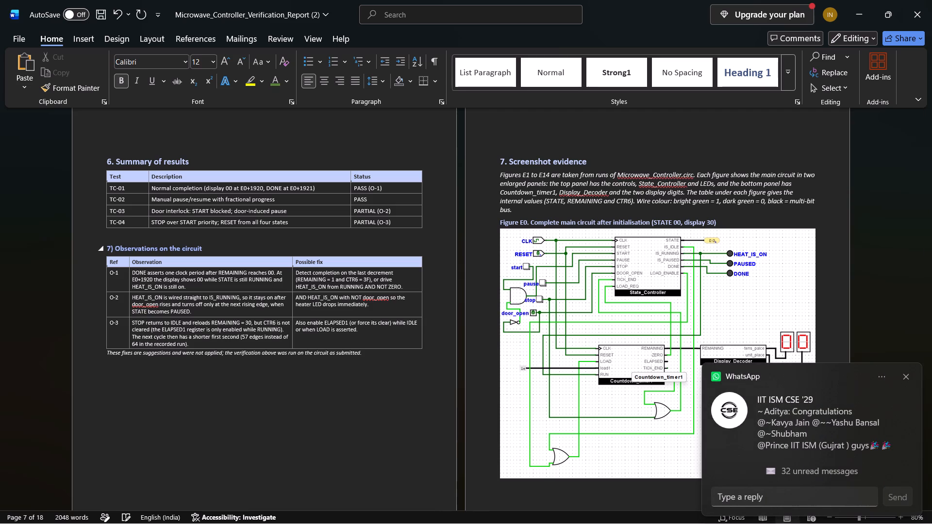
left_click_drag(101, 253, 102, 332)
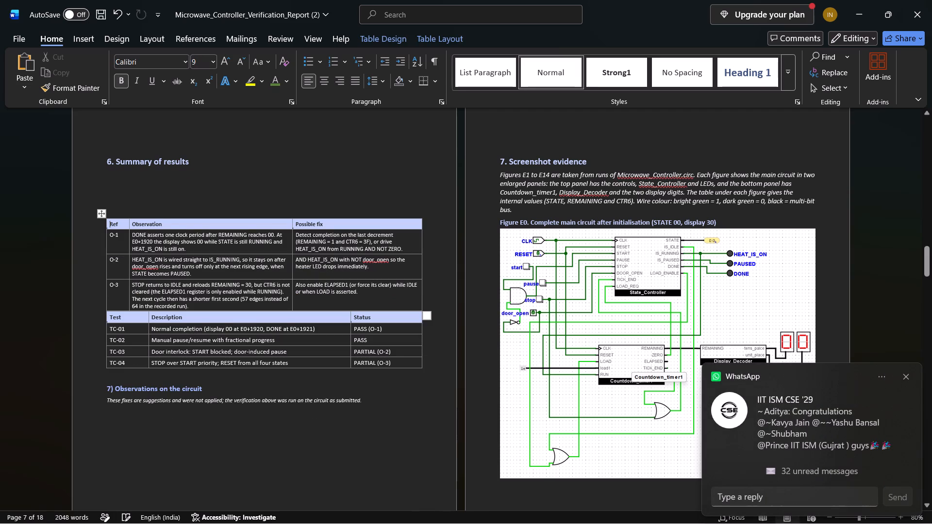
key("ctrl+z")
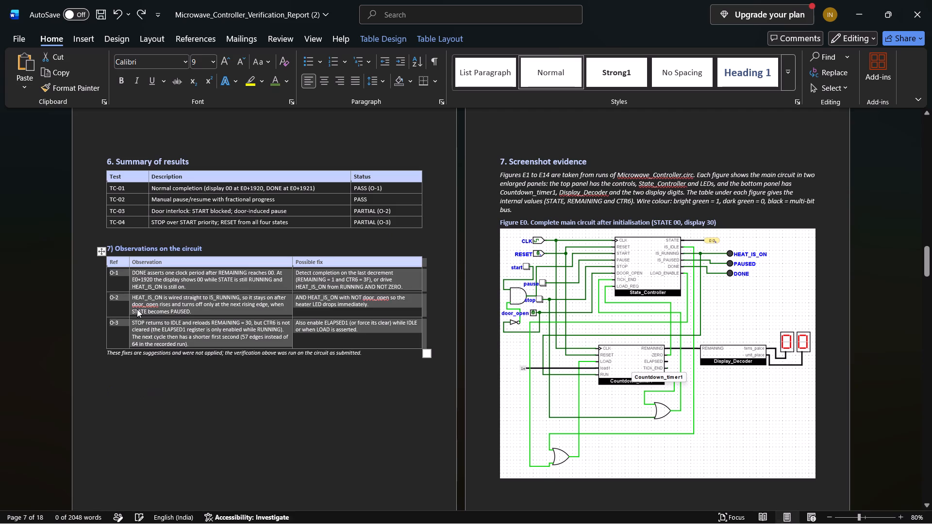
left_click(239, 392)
Renumber the "Screenshot evidence" heading, replacing its number with "8)".
scroll(482, 360, "up", 1)
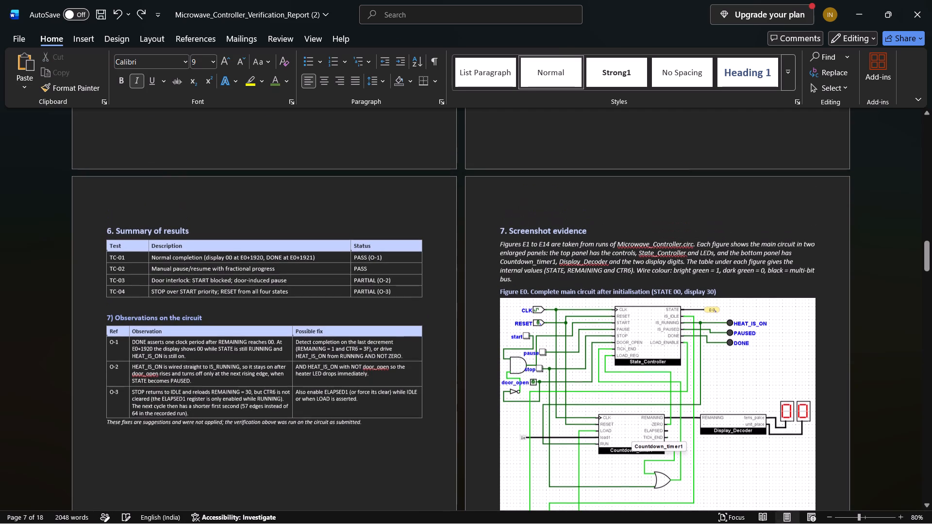
left_click(504, 234)
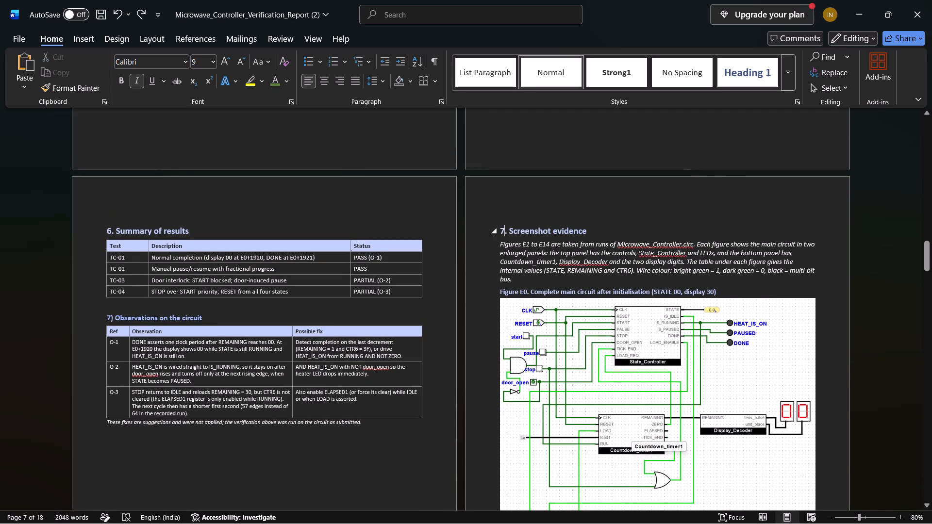
key("BackSpace")
type("8)")
Review the screenshot evidence figures and their state tables through to the last test case.
scroll(609, 293, "down", 3)
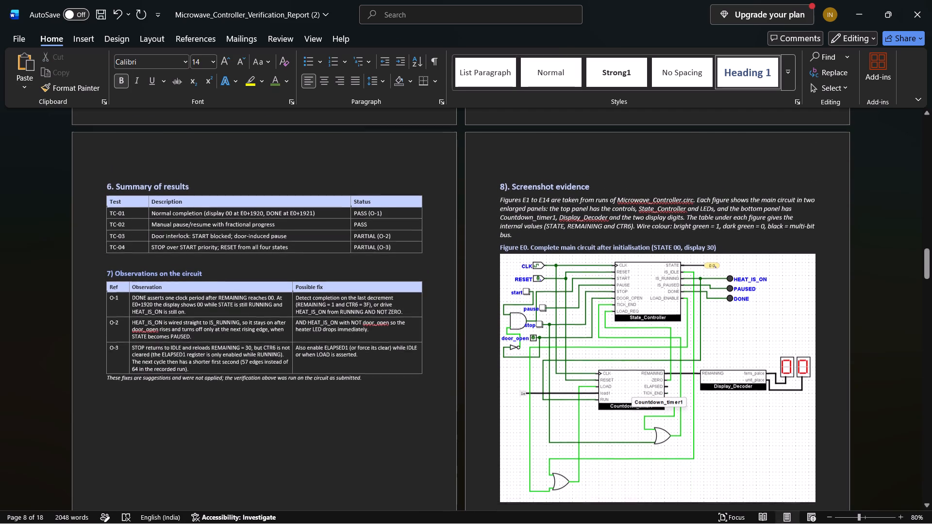
scroll(609, 293, "down", 3)
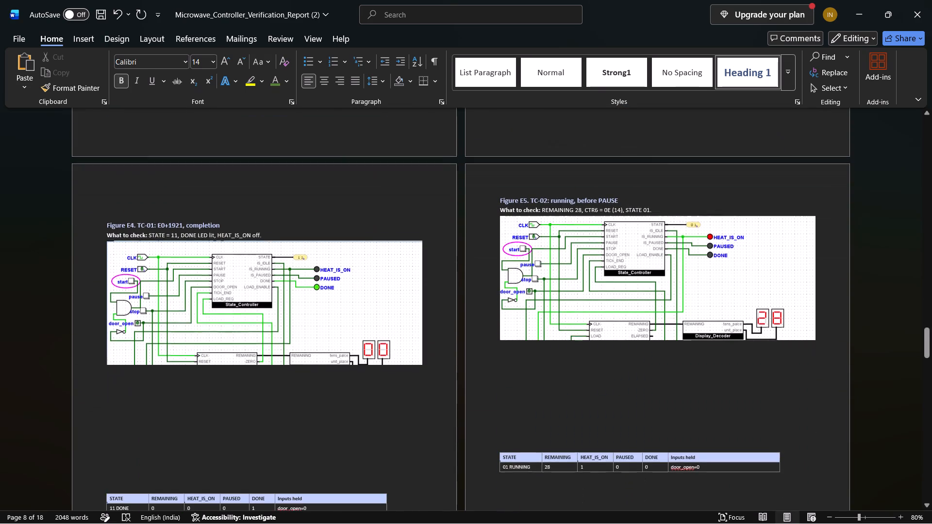
scroll(609, 293, "down", 3)
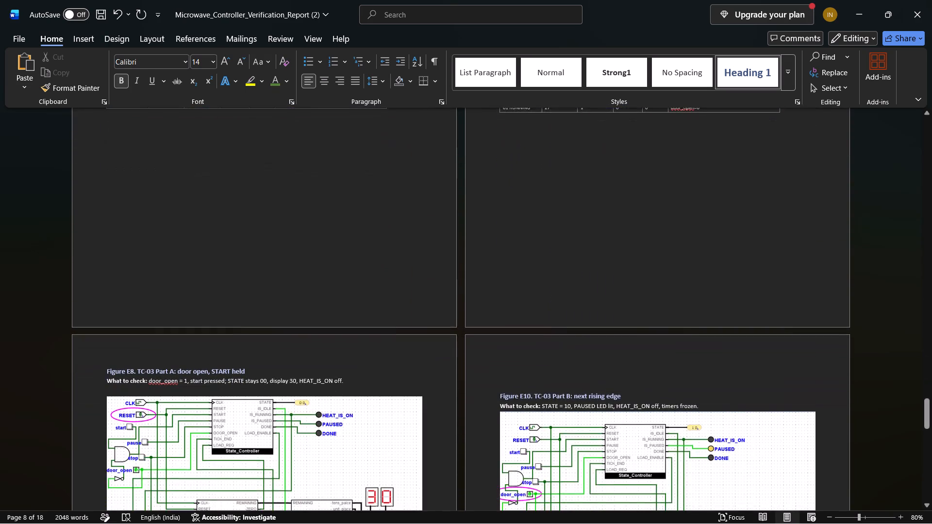
scroll(609, 293, "down", 5)
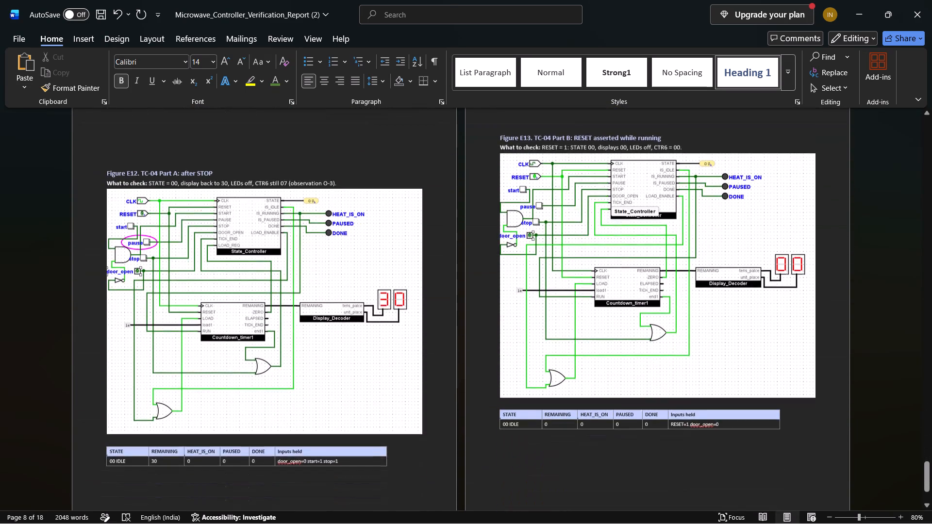
scroll(609, 293, "down", 1)
scroll(609, 293, "up", 3)
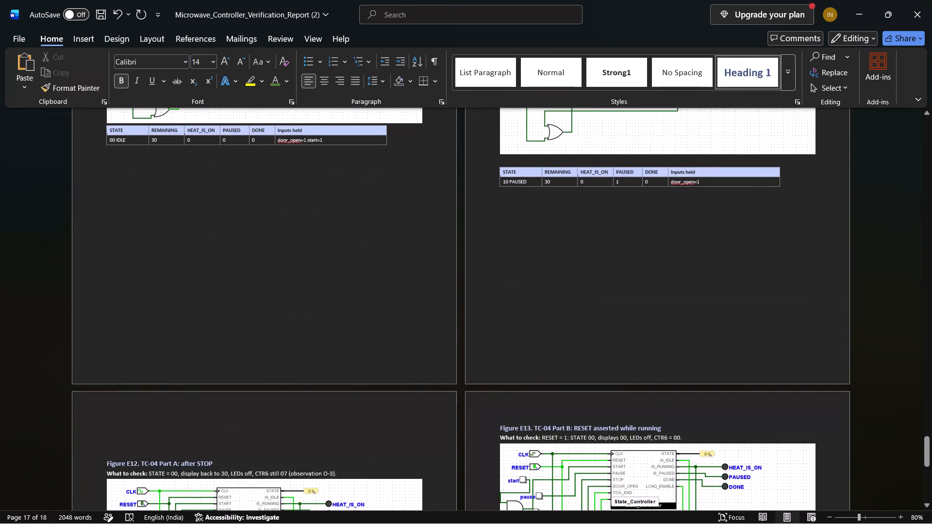
scroll(609, 293, "up", 3)
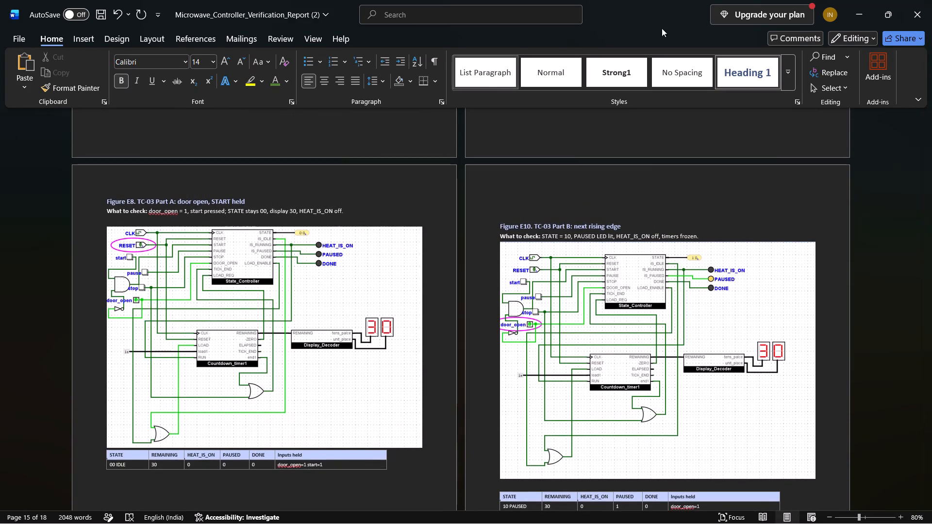
Save the edited report under its existing name.
left_click(28, 34)
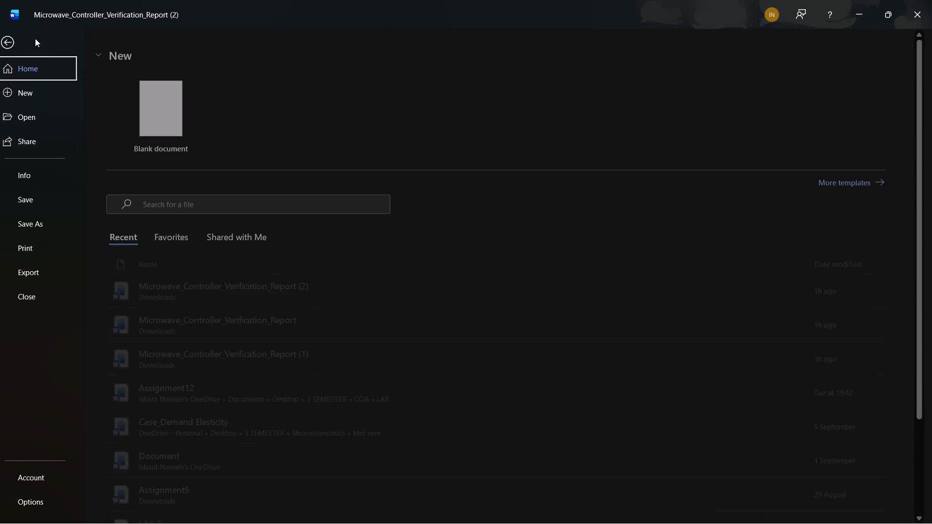
left_click(58, 208)
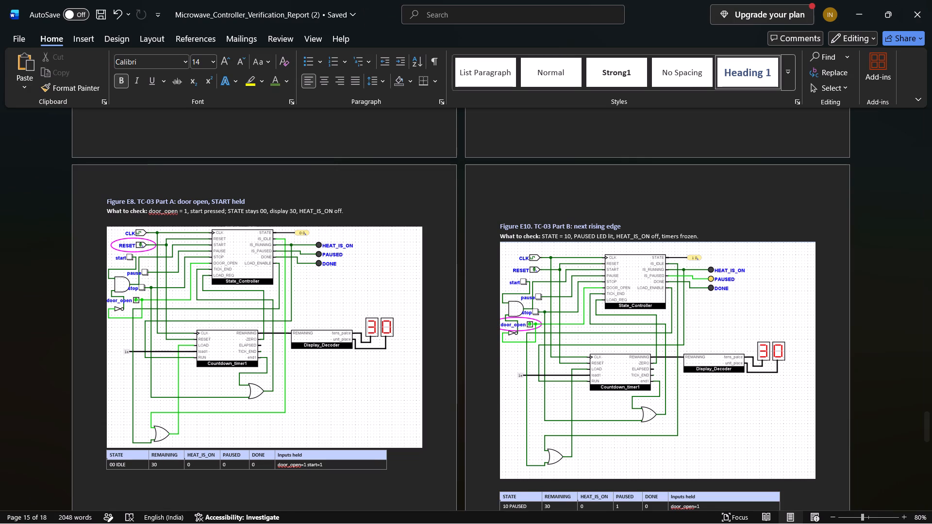
Start saving a copy in the Downloads folder, with the file name Microwave_Controller_Verification_Report_Final.
left_click(15, 44)
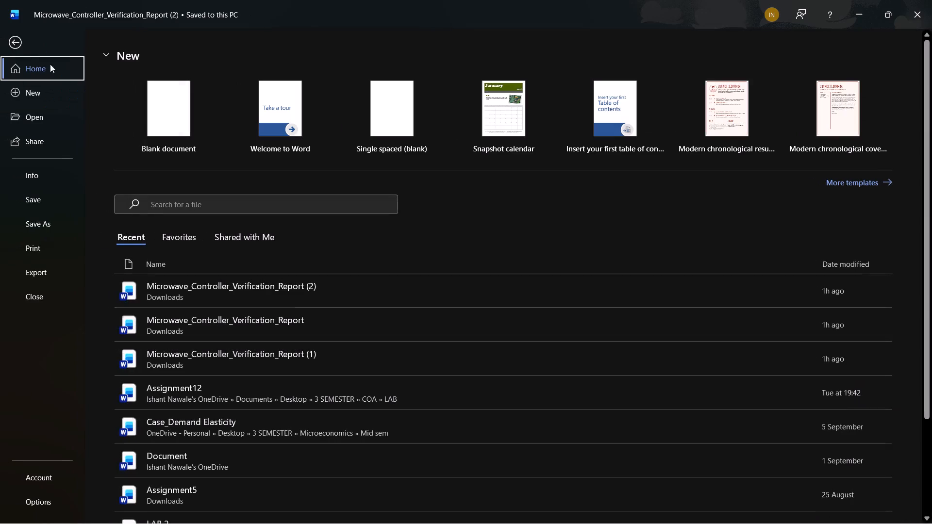
left_click(34, 223)
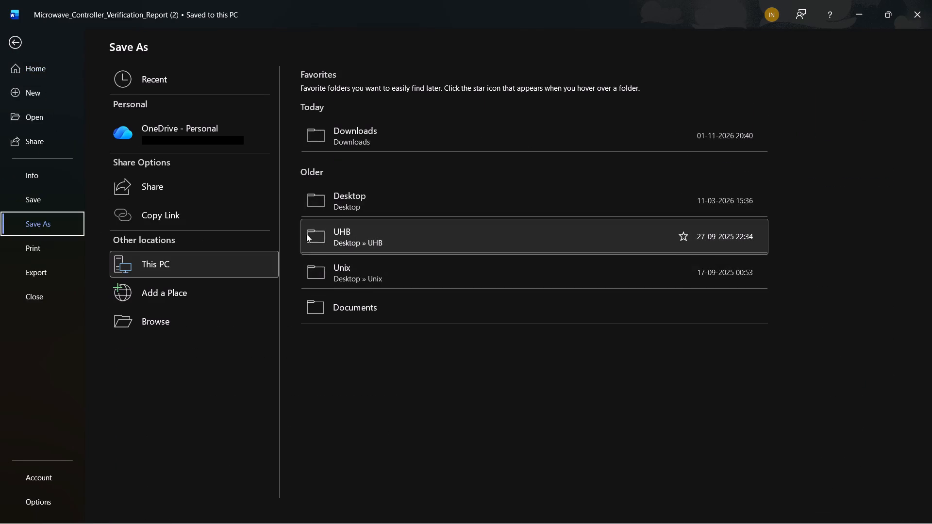
left_click(190, 261)
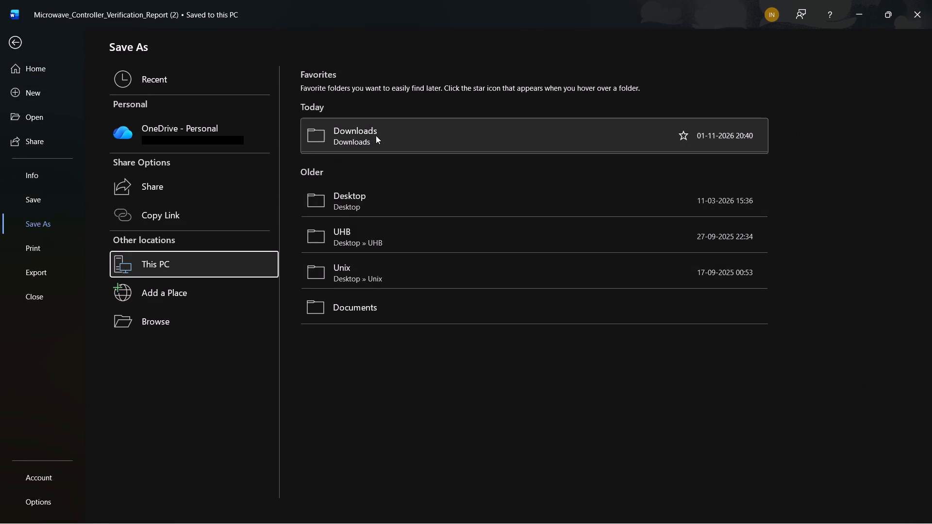
left_click(372, 140)
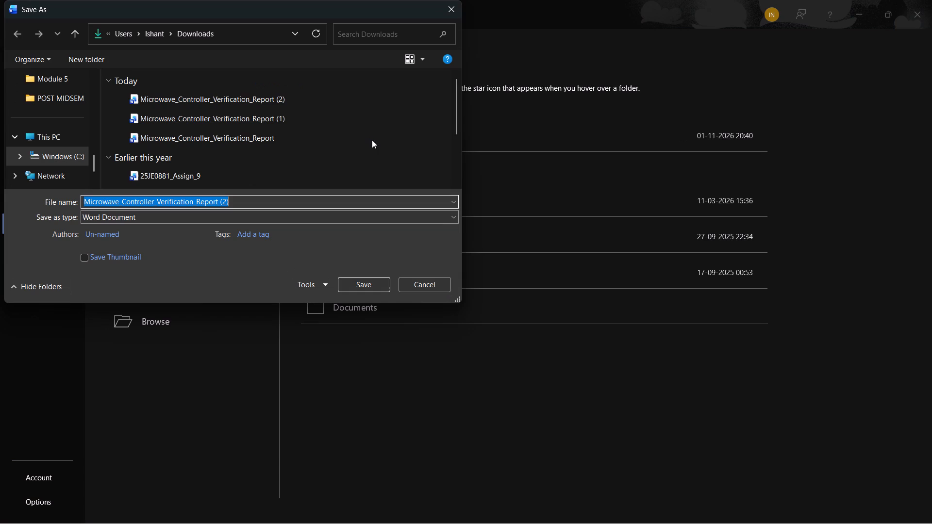
left_click(252, 203)
key("BackSpace")
key("BackSpace")
key("BackSpace")
key("BackSpace")
key("BackSpace")
key("BackSpace")
key("BackSpace")
key("BackSpace")
key("BackSpace")
key("BackSpace")
key("BackSpace")
key("BackSpace")
key("BackSpace")
key("BackSpace")
key("BackSpace")
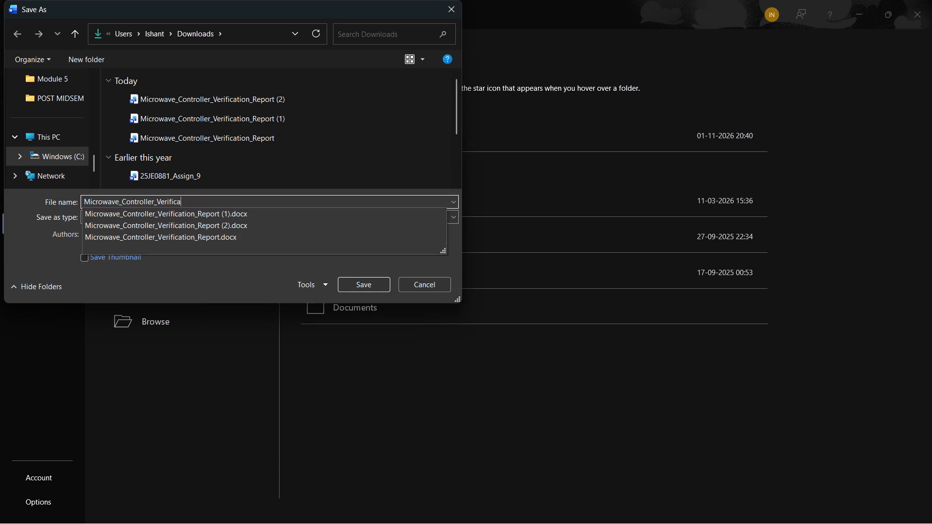
type("tion")
key("shift+underscore")
type("ort")
key("shift+underscore")
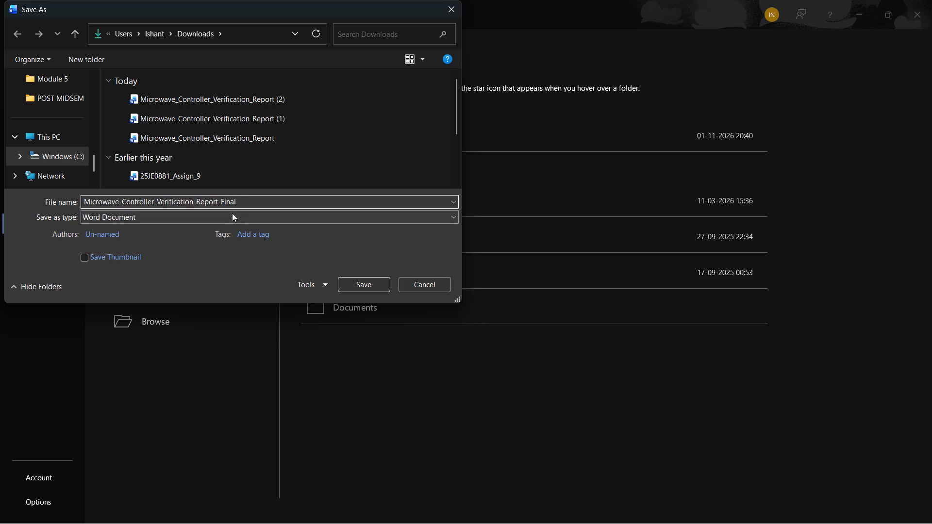
Set the copy's file type to PDF and save it.
left_click(233, 213)
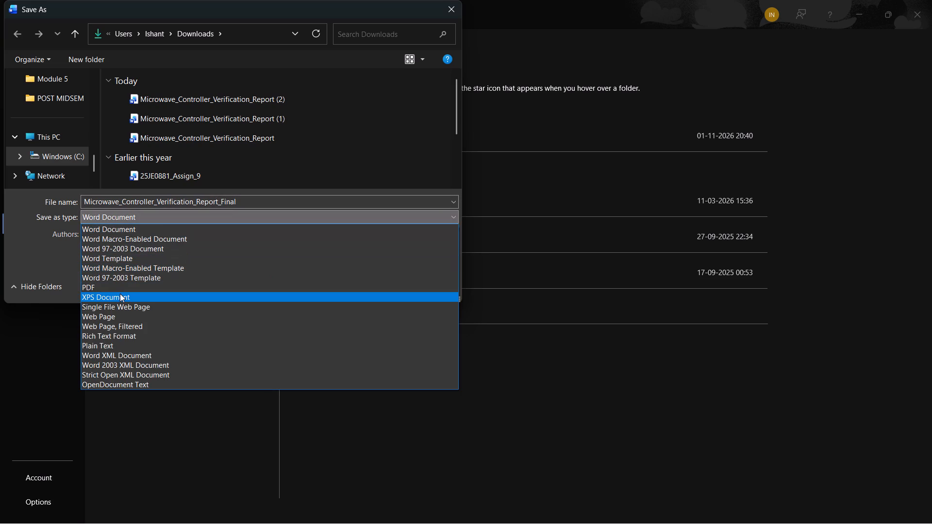
left_click(127, 289)
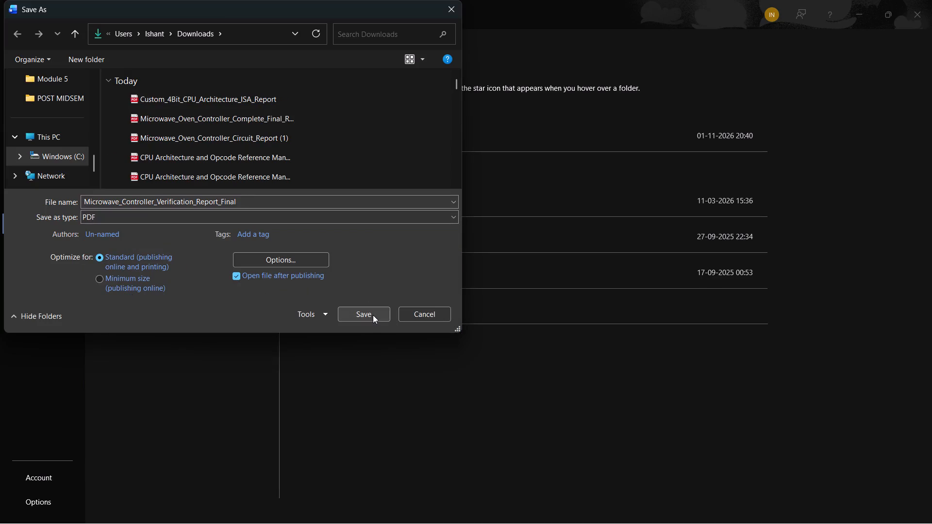
left_click(373, 314)
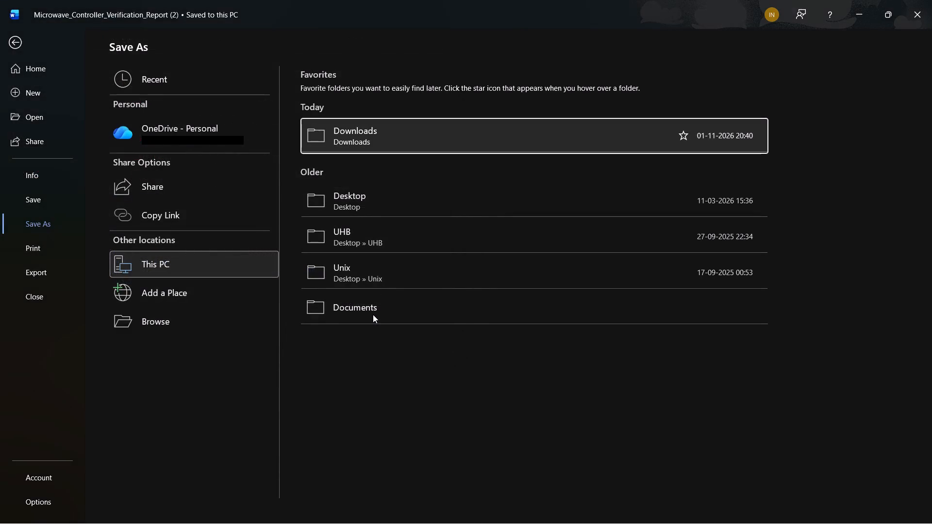
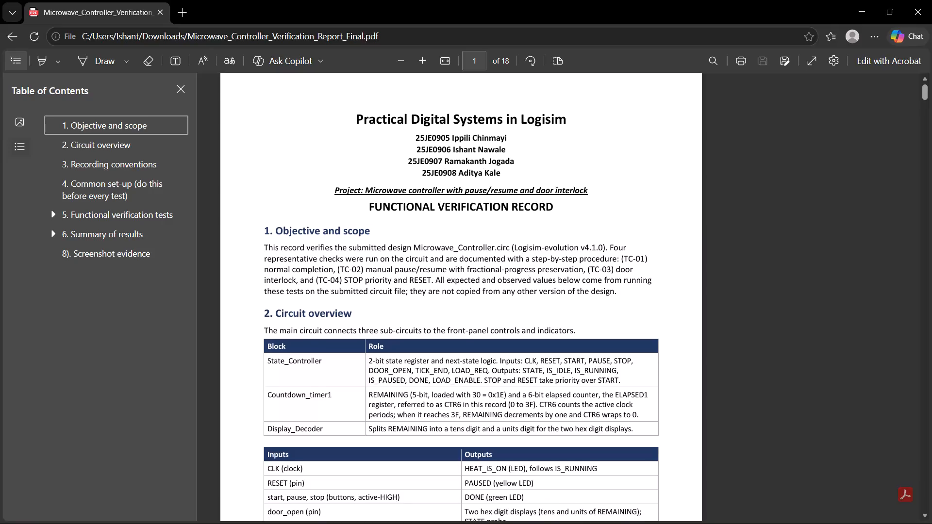
Review the exported PDF from the title page through the test case tables to the results summary and circuit observations.
scroll(393, 274, "down", 1)
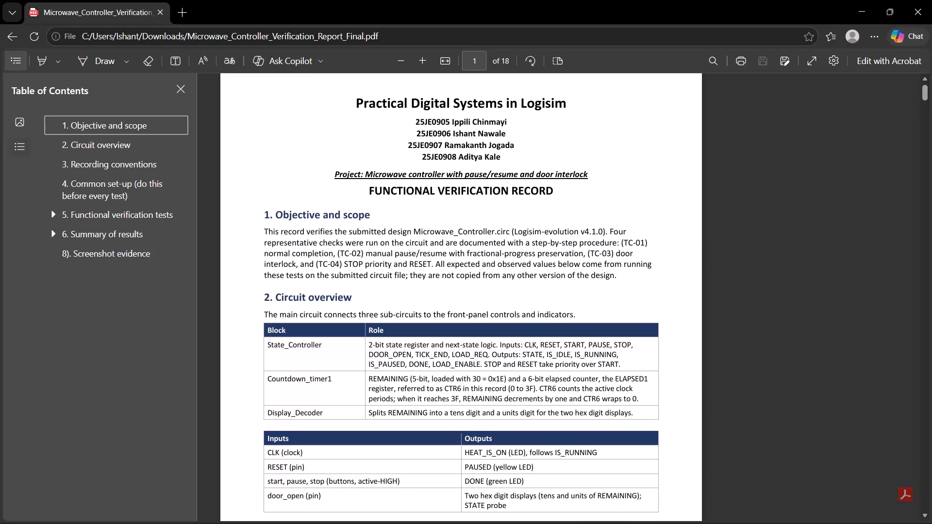
scroll(393, 274, "down", 4)
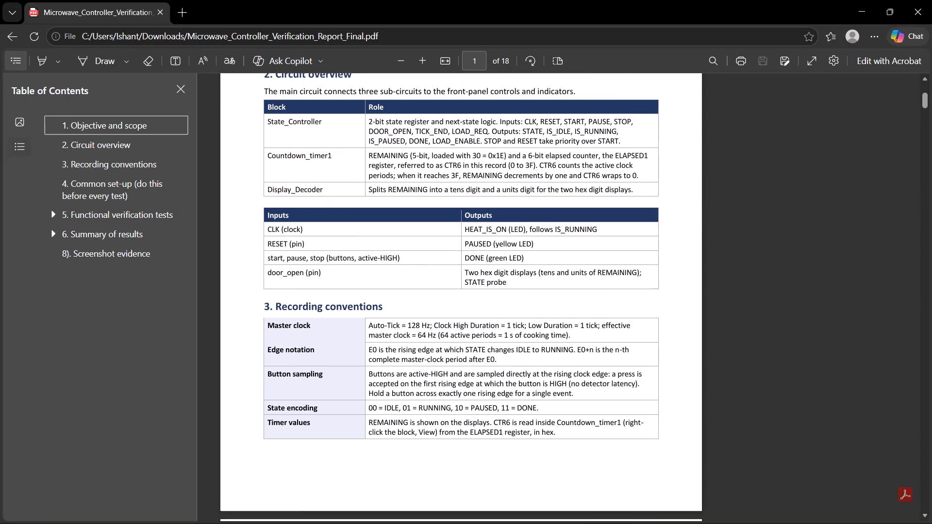
scroll(393, 274, "down", 6)
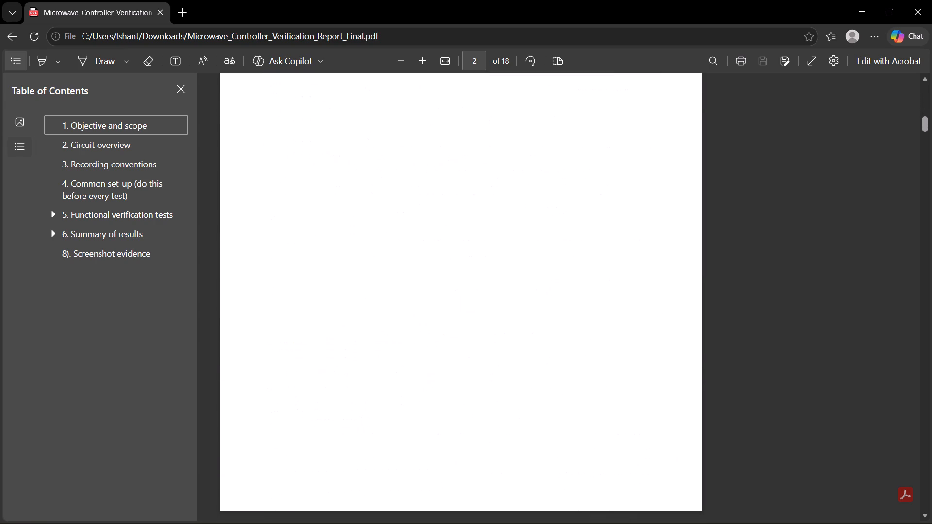
scroll(393, 274, "down", 5)
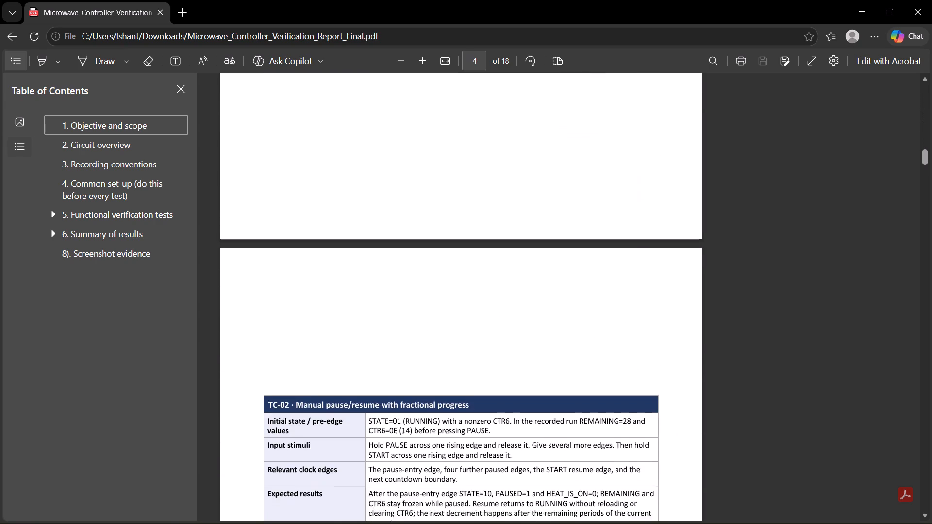
scroll(393, 274, "down", 6)
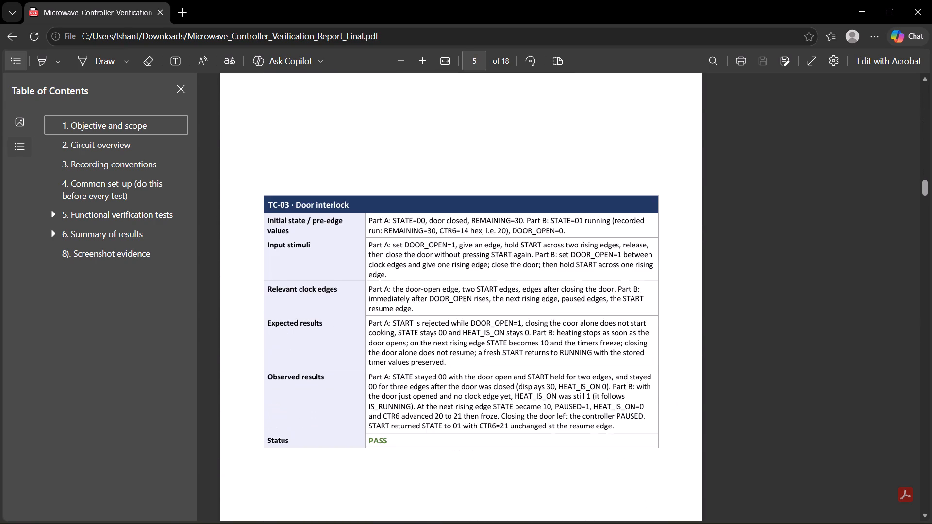
scroll(393, 274, "down", 5)
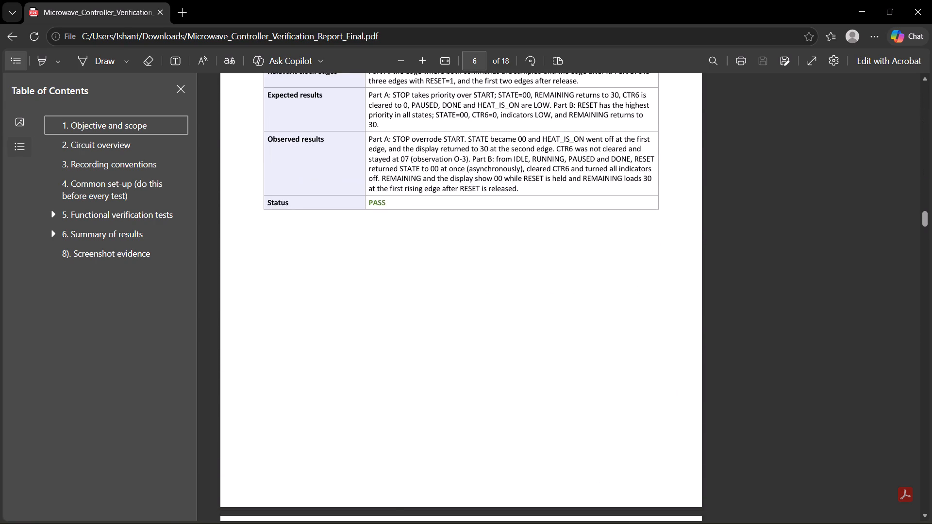
scroll(393, 274, "up", 2)
scroll(393, 274, "down", 4)
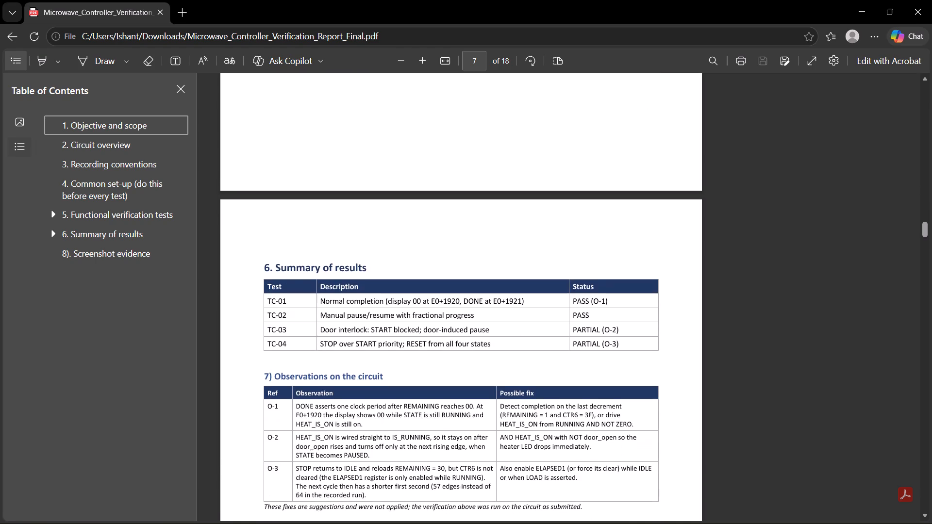
scroll(393, 274, "down", 4)
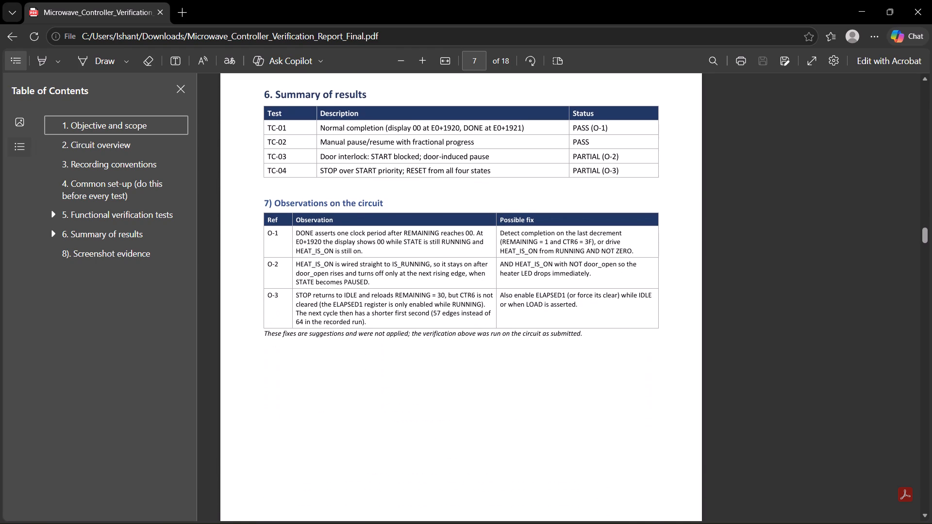
Check the screenshot evidence section of the PDF, from Figure E0 through the TC-01 figures and their state tables.
scroll(393, 274, "down", 4)
scroll(393, 274, "up", 1)
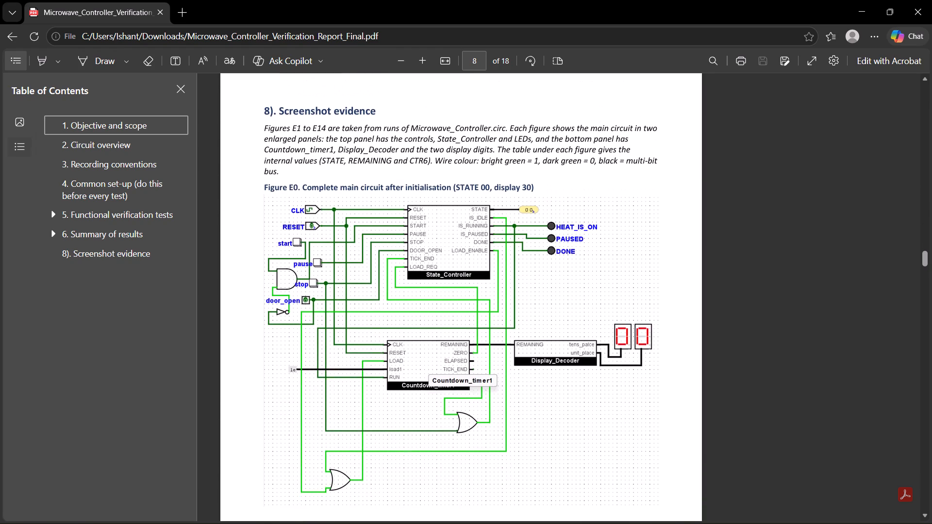
scroll(393, 274, "up", 1)
scroll(393, 274, "down", 5)
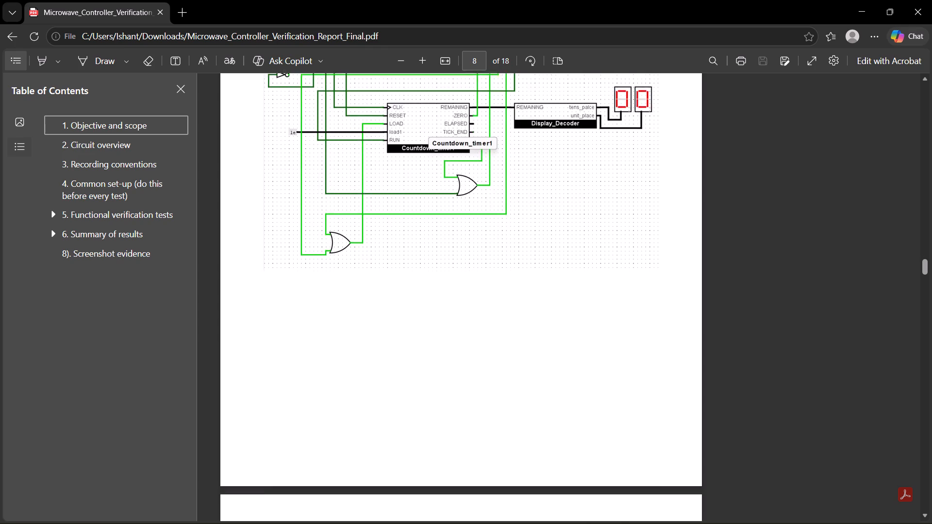
scroll(393, 274, "down", 3)
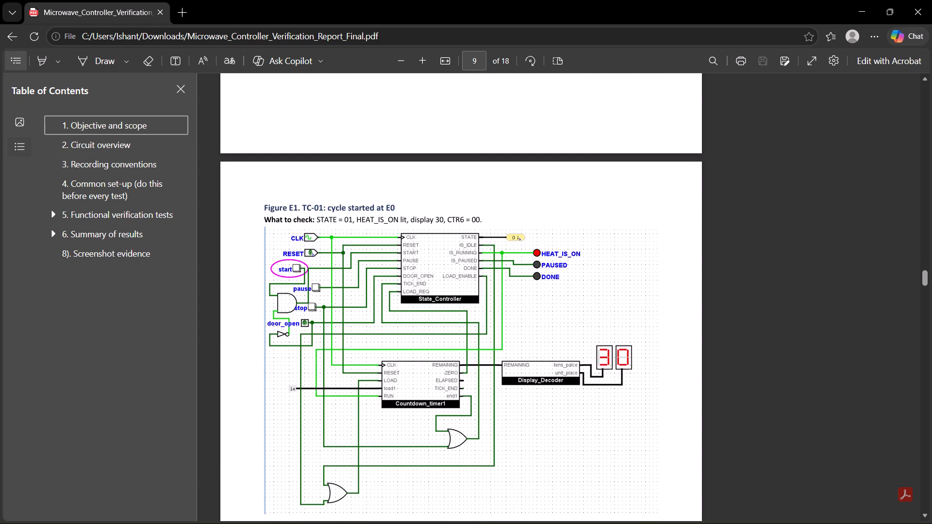
scroll(393, 274, "down", 11)
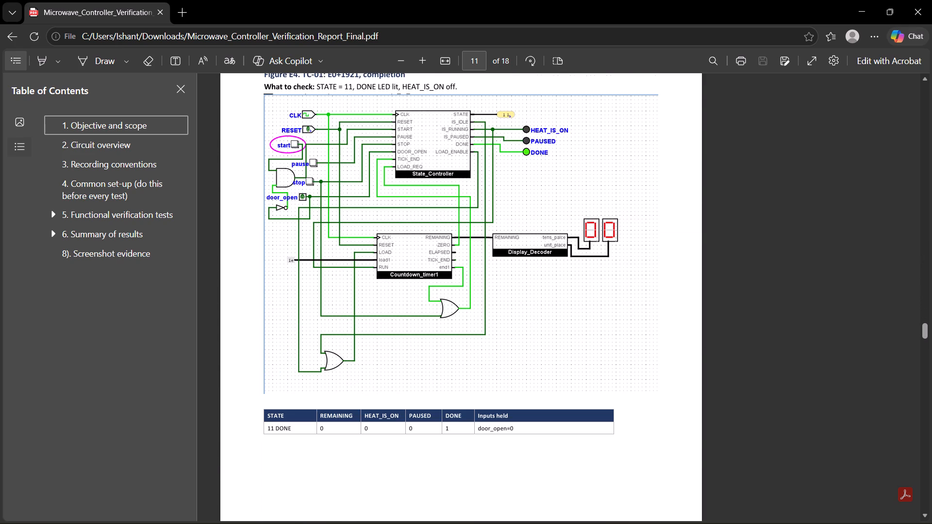
scroll(393, 274, "down", 1)
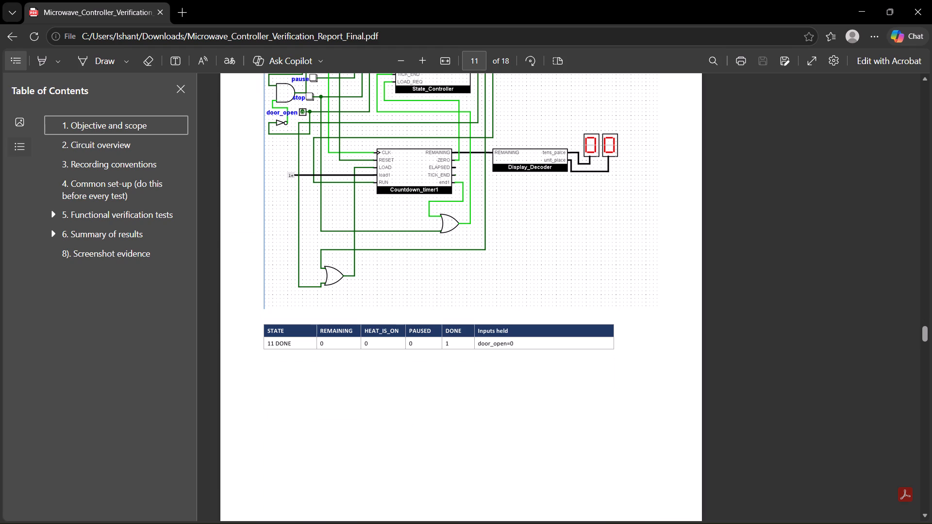
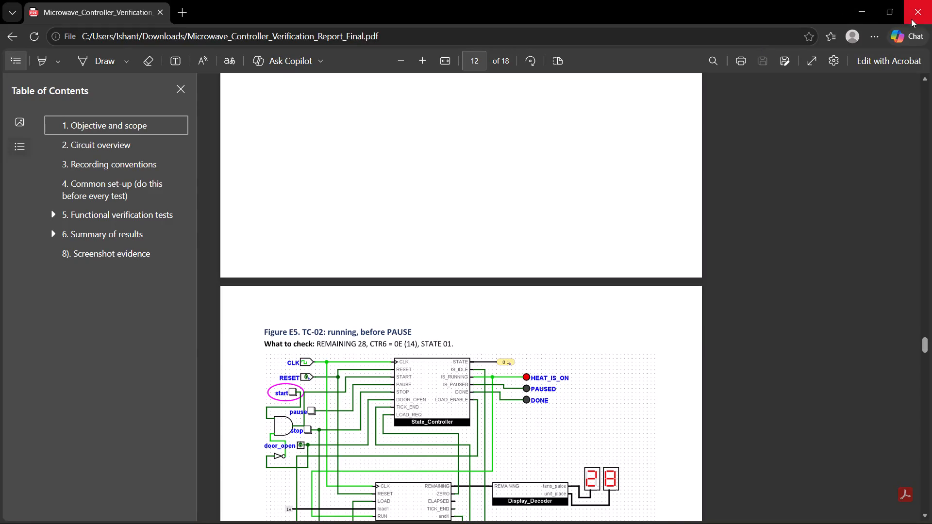
In File Explorer, copy the newest Microwave_Controller_Verification_Report PDF from the Downloads folder.
left_click(491, 511)
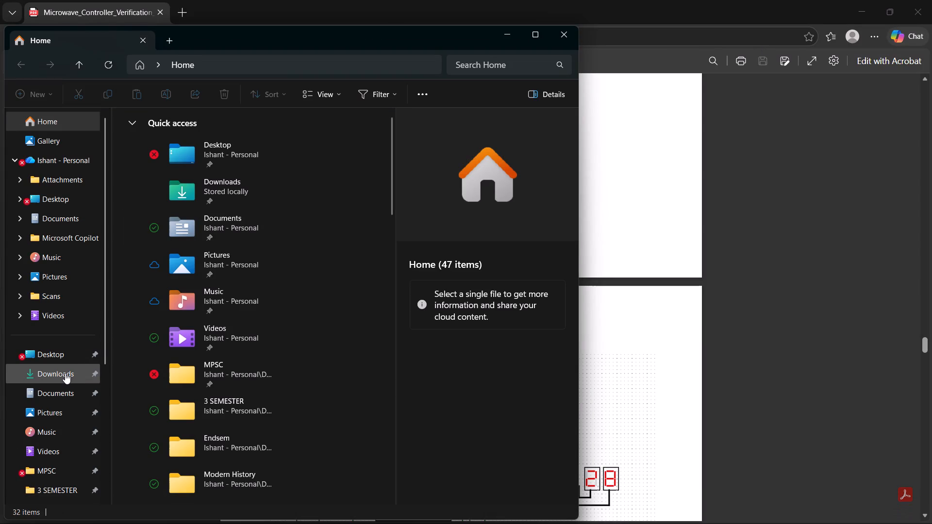
left_click(65, 373)
left_click(170, 148)
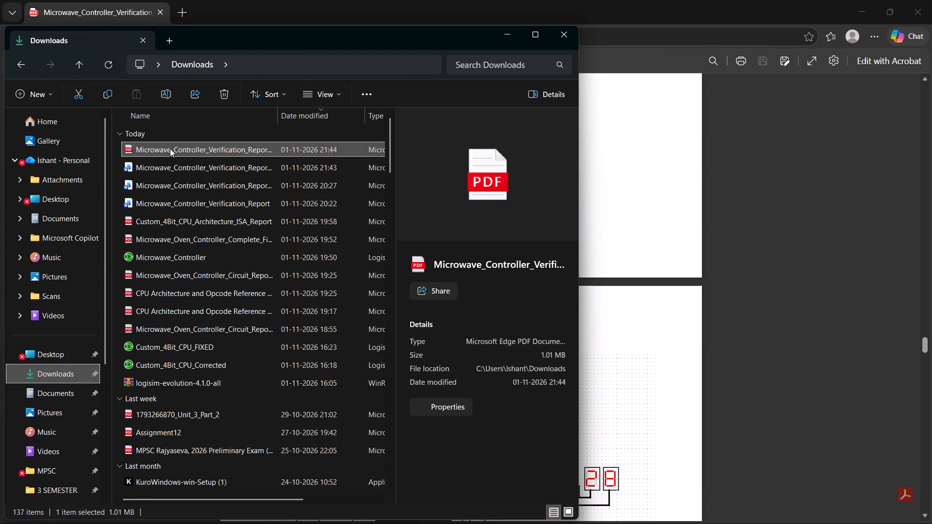
key("ctrl+c")
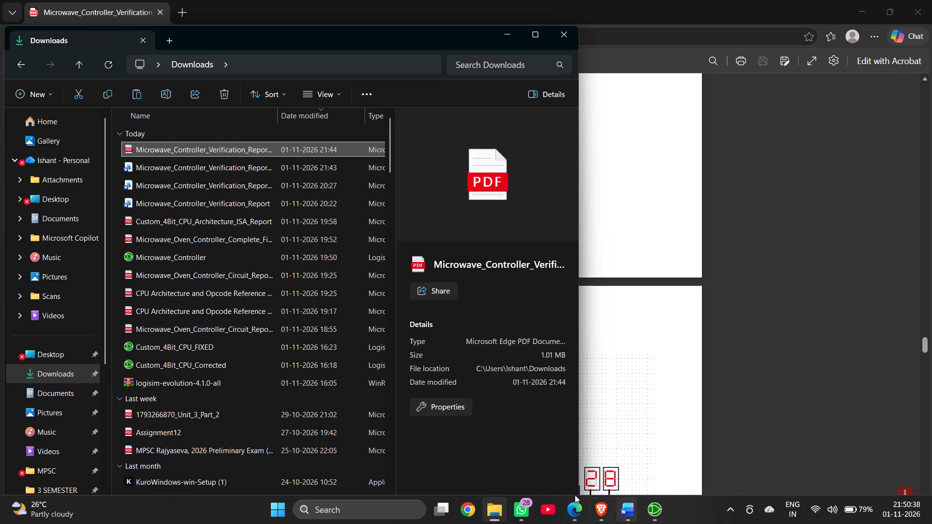
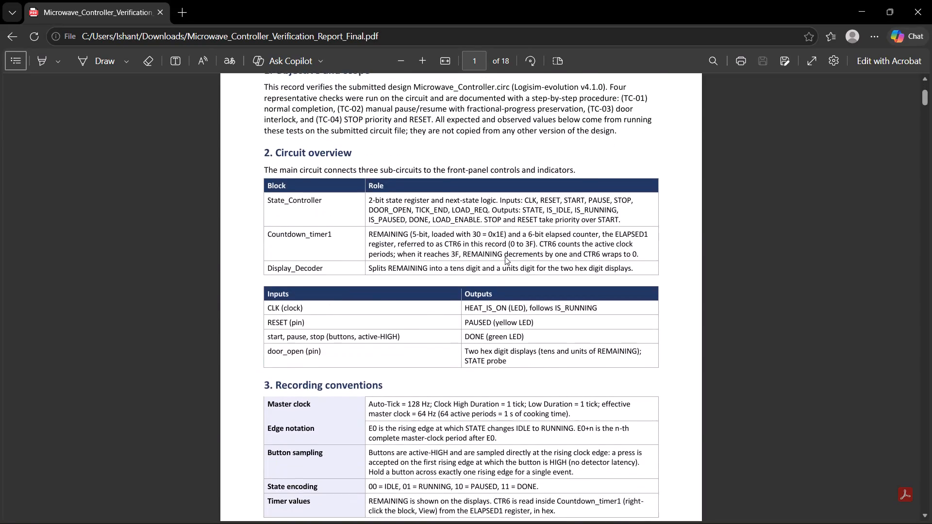
Review the text sections and test tables of the final verification report PDF, through the observations on the circuit.
scroll(505, 257, "down", 4)
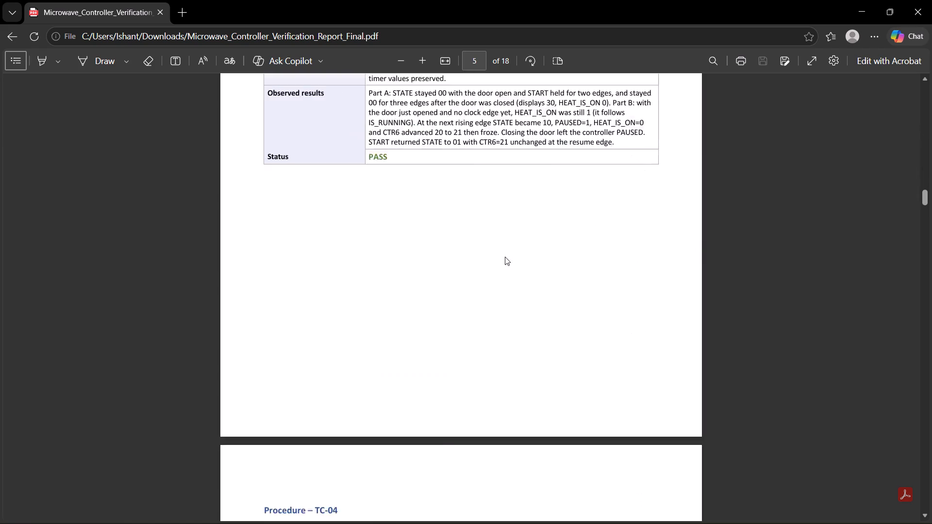
scroll(505, 257, "down", 5)
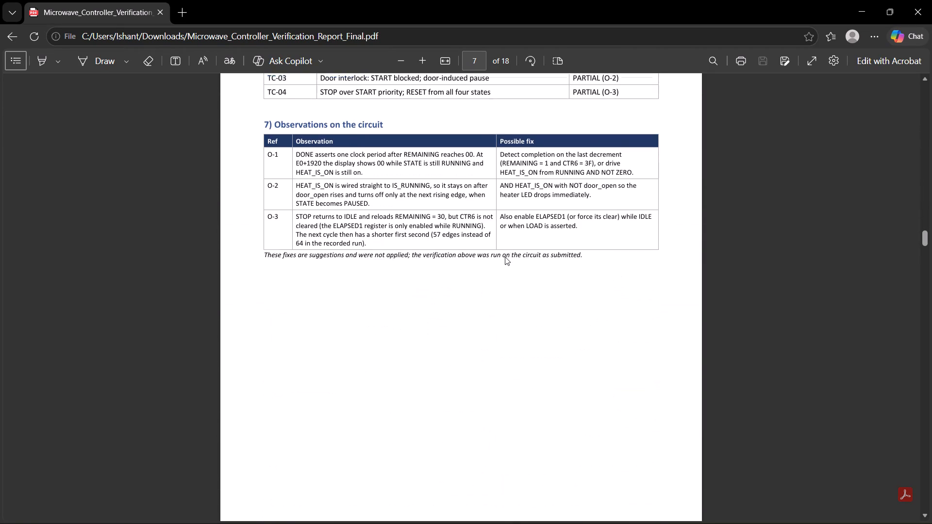
scroll(505, 257, "down", 4)
scroll(505, 257, "up", 1)
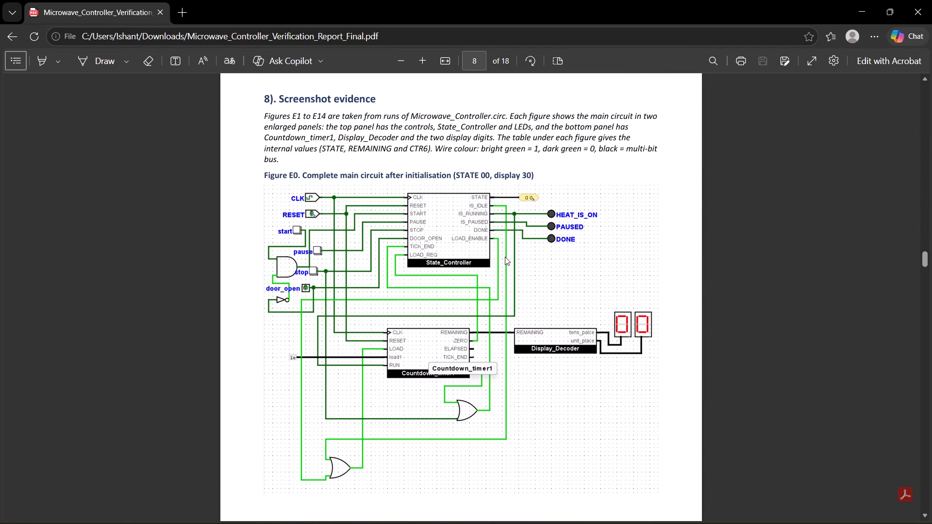
Examine the screenshot evidence from Figure E0 through the TC-01 and TC-02 figures, including their captions and state tables.
scroll(505, 257, "down", 2)
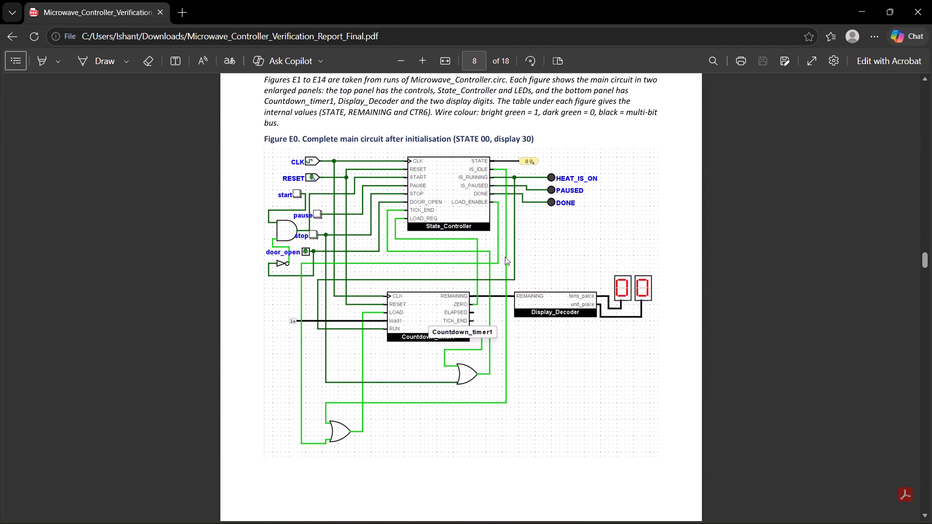
scroll(505, 257, "down", 3)
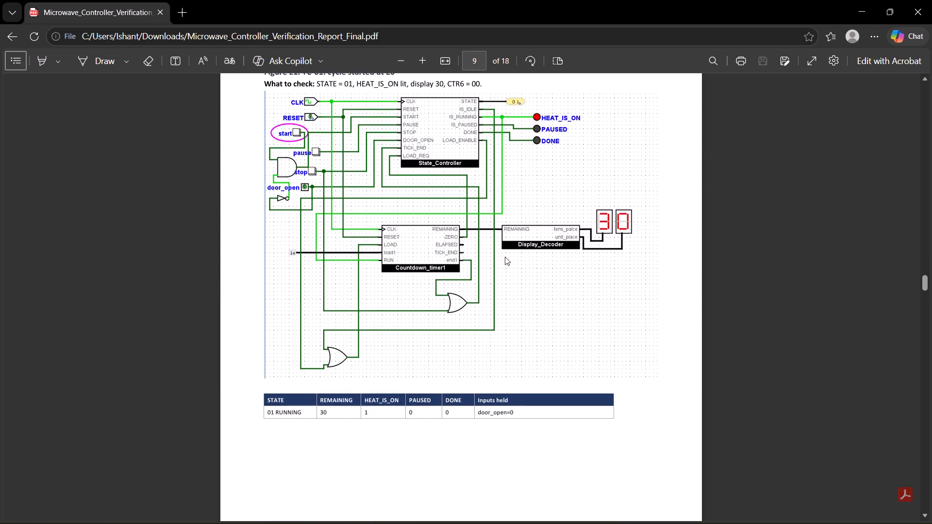
scroll(505, 257, "down", 2)
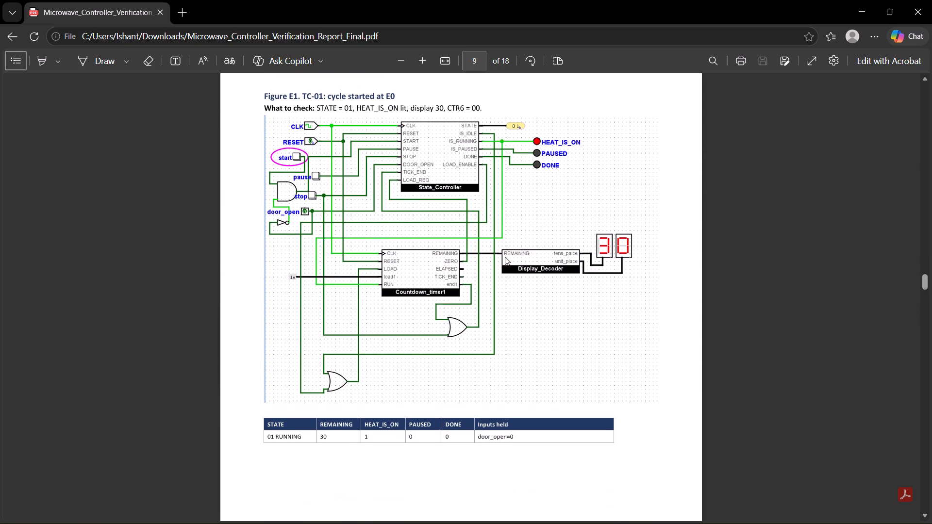
scroll(505, 257, "down", 7)
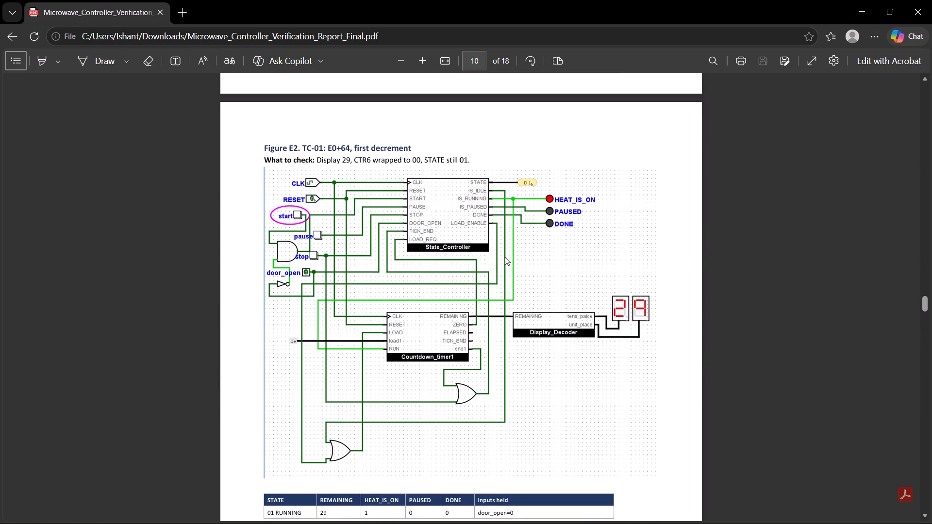
scroll(505, 257, "down", 5)
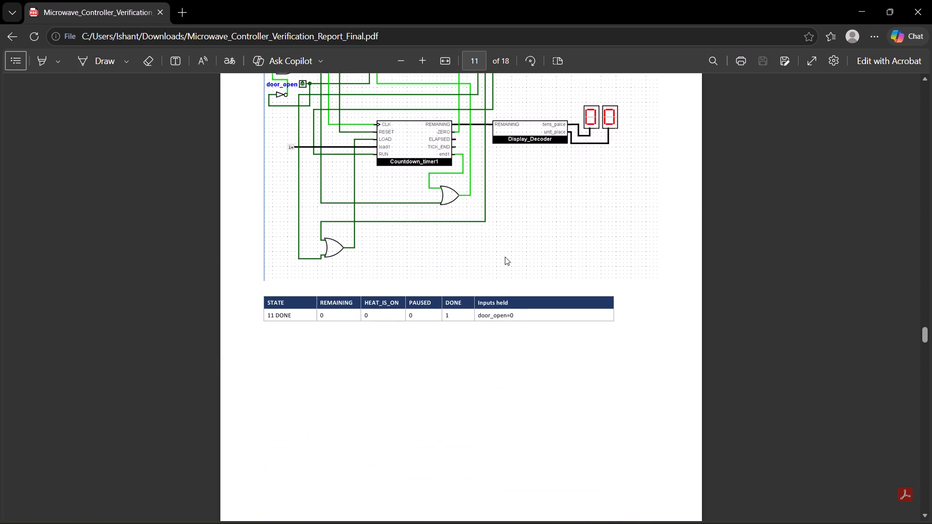
scroll(505, 257, "down", 3)
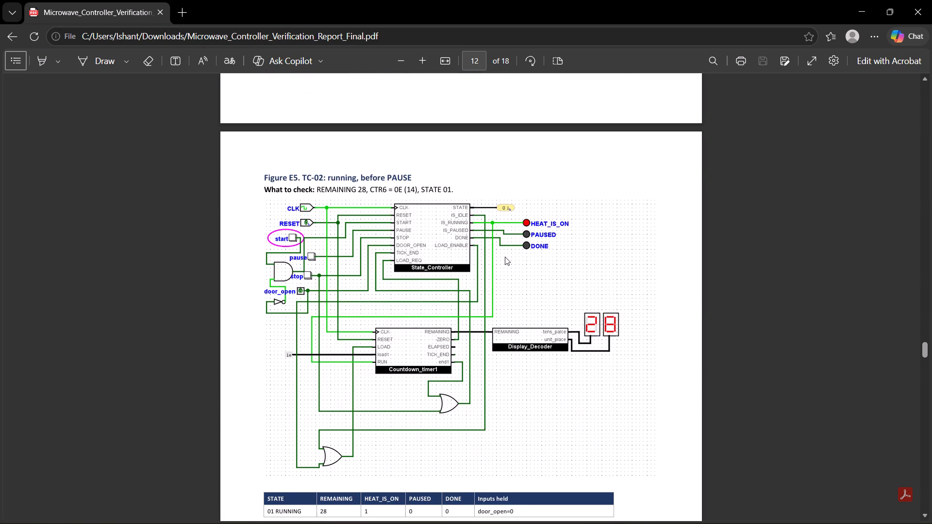
scroll(505, 257, "down", 3)
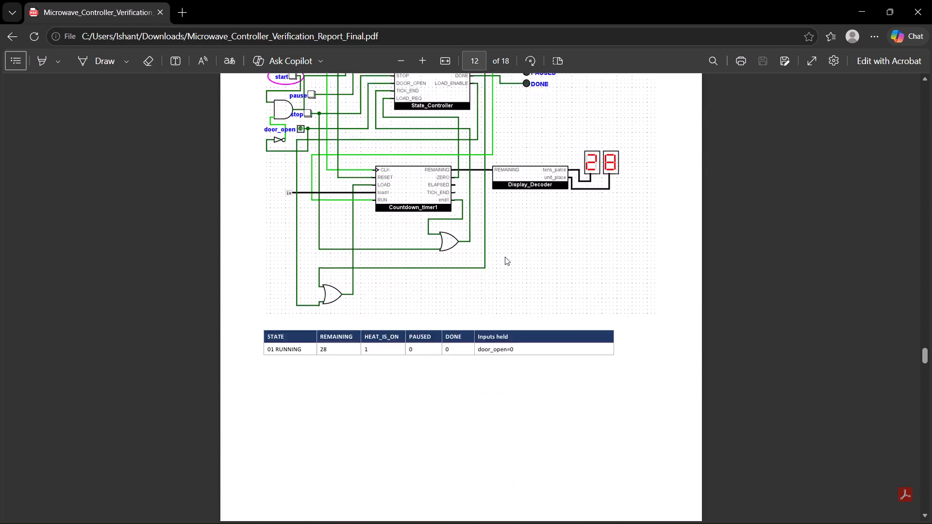
scroll(505, 257, "down", 5)
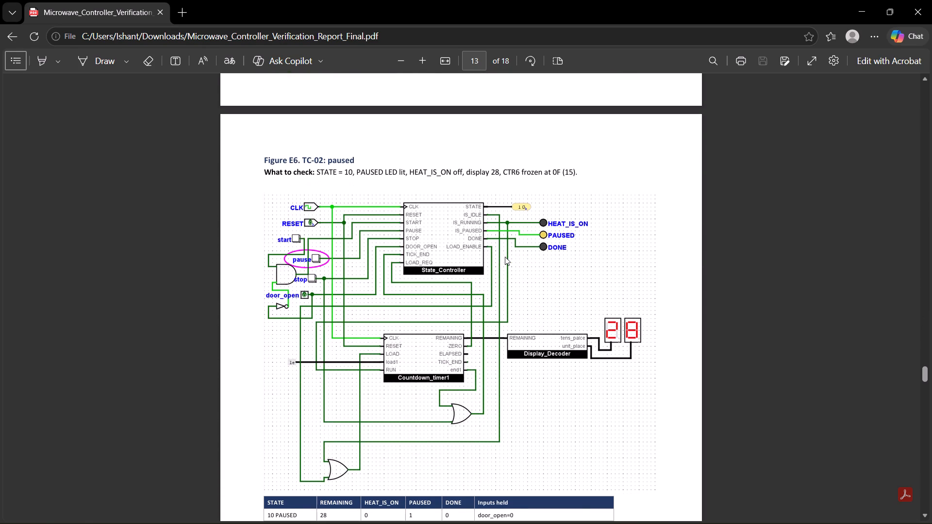
left_click(505, 257)
scroll(505, 257, "down", 4)
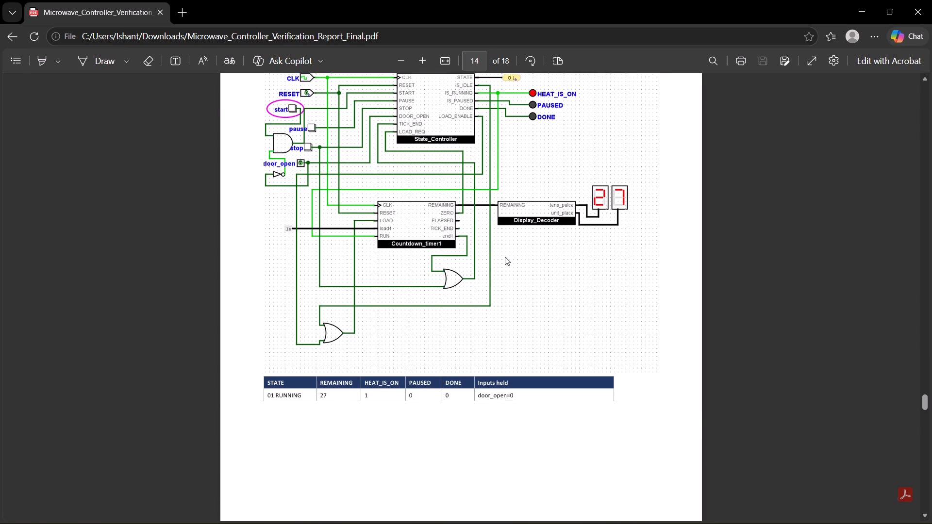
scroll(505, 257, "up", 1)
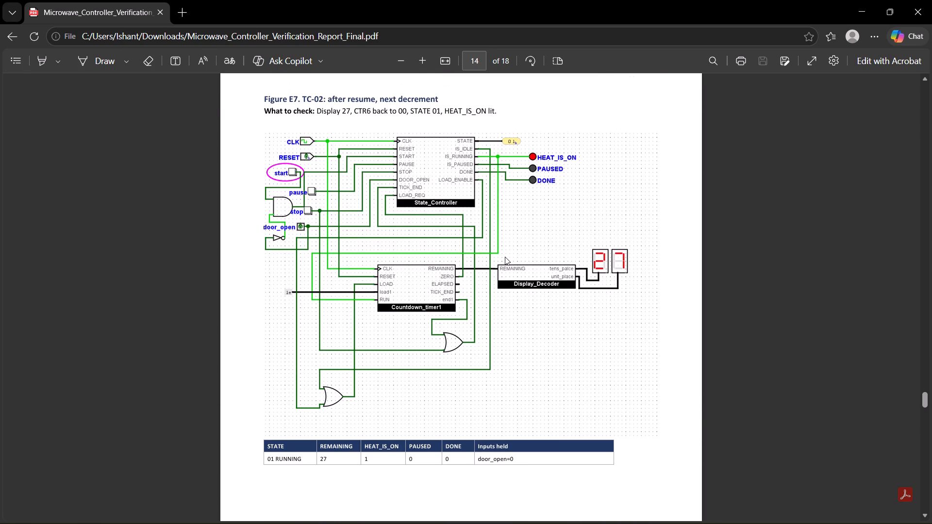
Examine the TC-03 and TC-04 evidence figures, their captions and state tables through the end of the PDF.
scroll(505, 257, "down", 5)
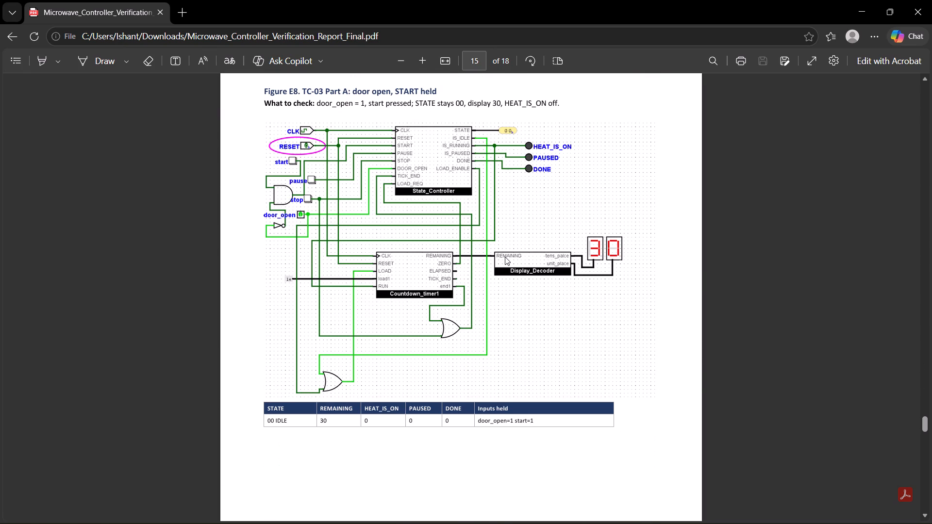
scroll(505, 257, "up", 1)
scroll(505, 257, "down", 3)
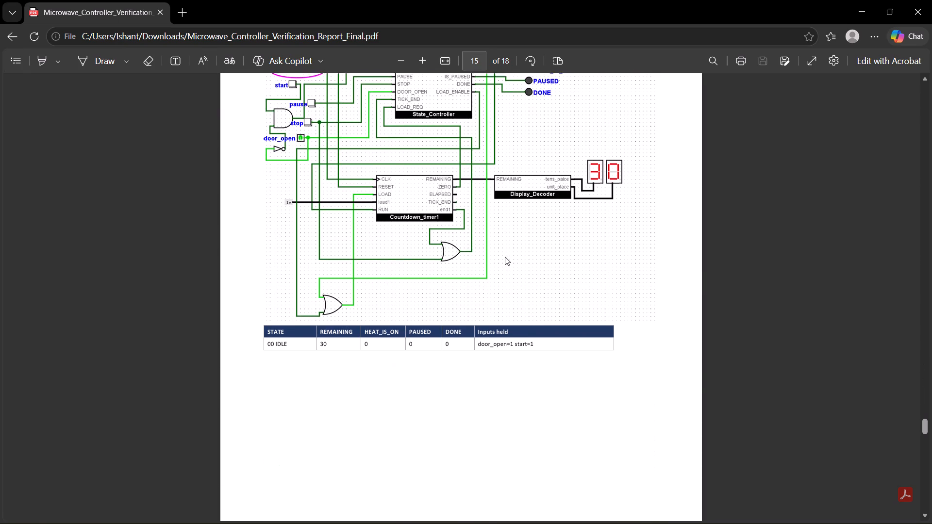
scroll(505, 257, "down", 3)
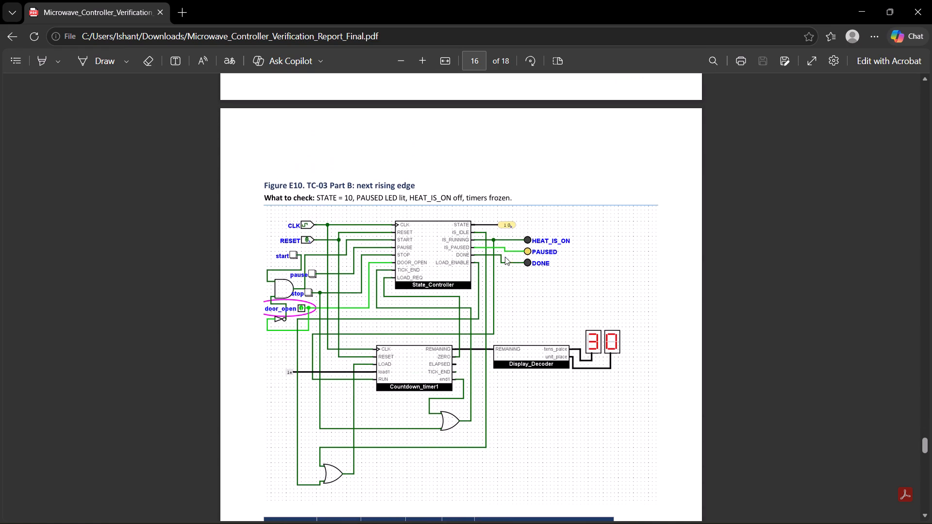
scroll(505, 257, "down", 9)
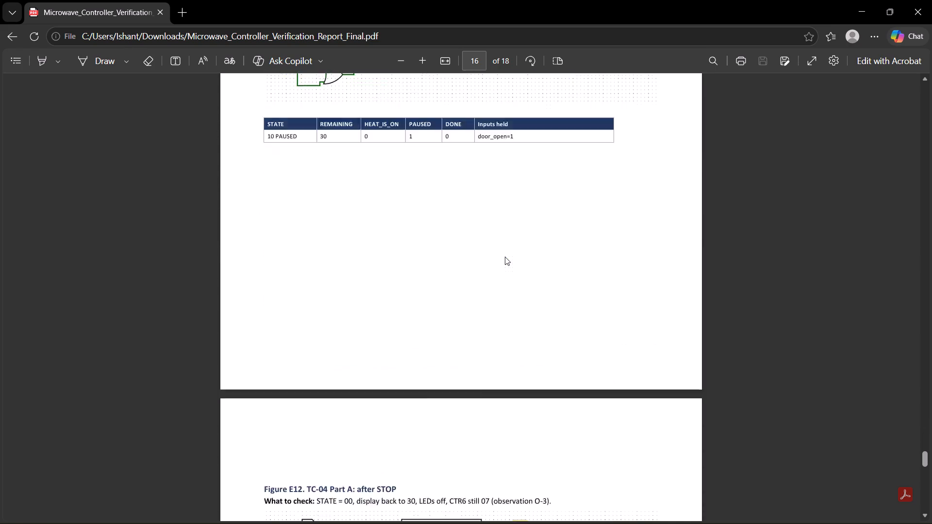
scroll(505, 257, "down", 13)
Return to the front of the PDF and recheck the common set-up section and the TC-01 to TC-04 test tables.
scroll(505, 257, "up", 20)
scroll(505, 257, "up", 5)
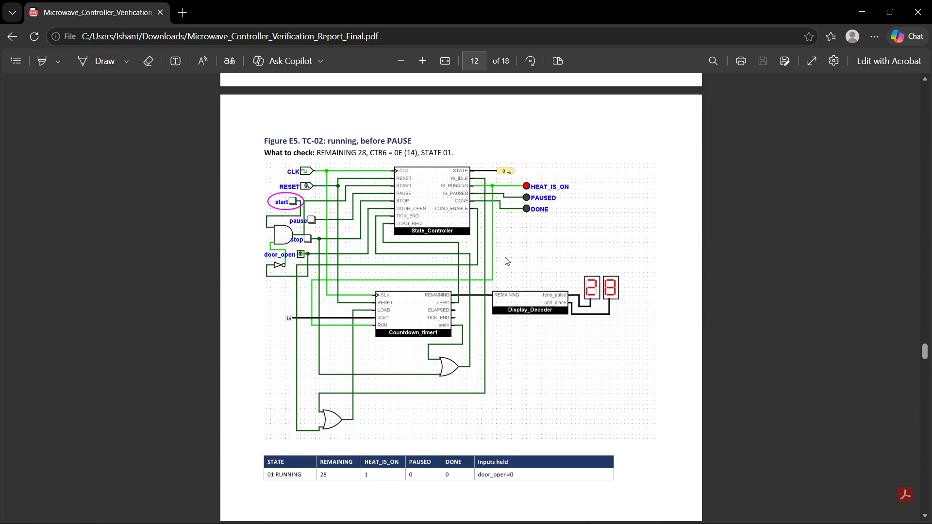
scroll(505, 257, "up", 17)
scroll(505, 257, "up", 7)
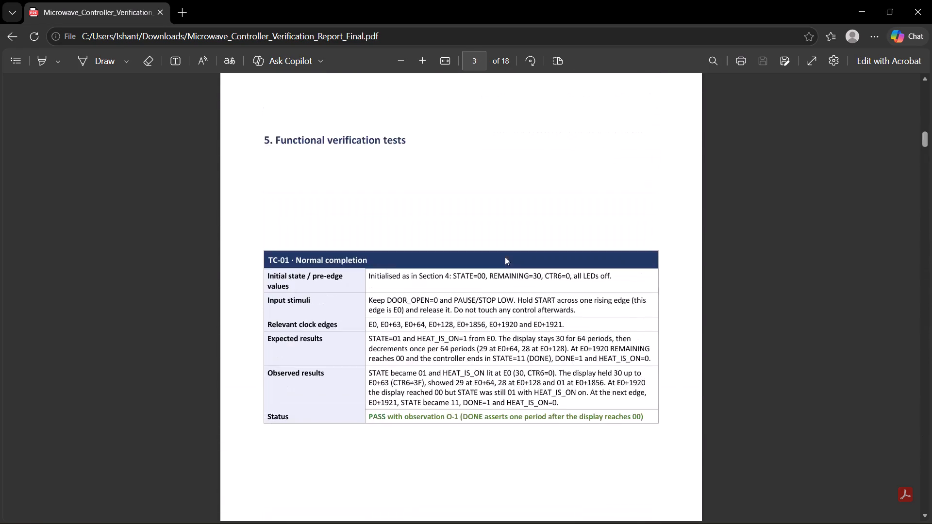
scroll(505, 257, "up", 8)
scroll(505, 257, "down", 4)
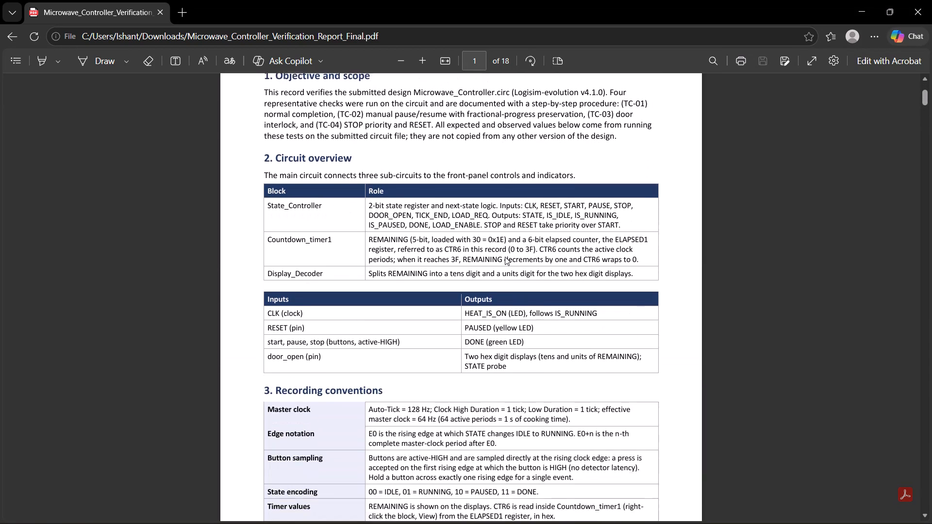
scroll(505, 257, "down", 5)
scroll(505, 257, "up", 4)
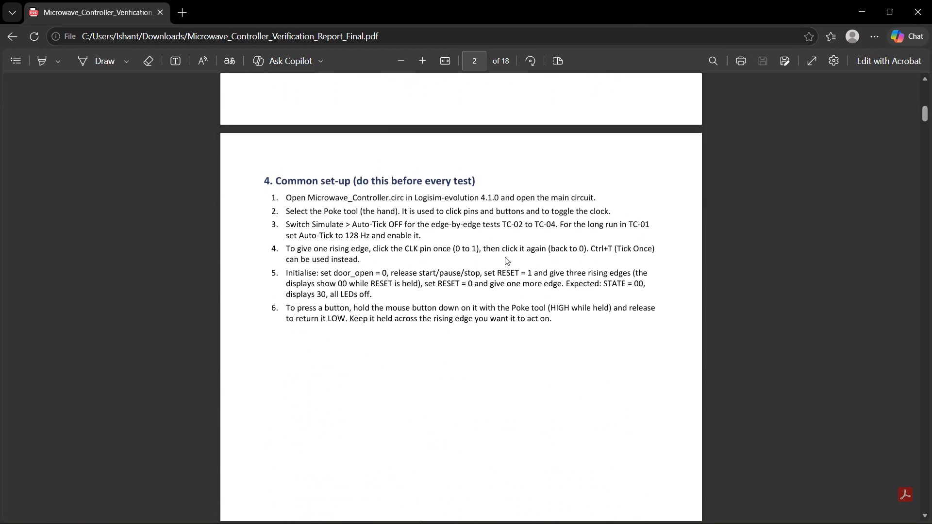
scroll(505, 257, "up", 3)
scroll(505, 257, "down", 2)
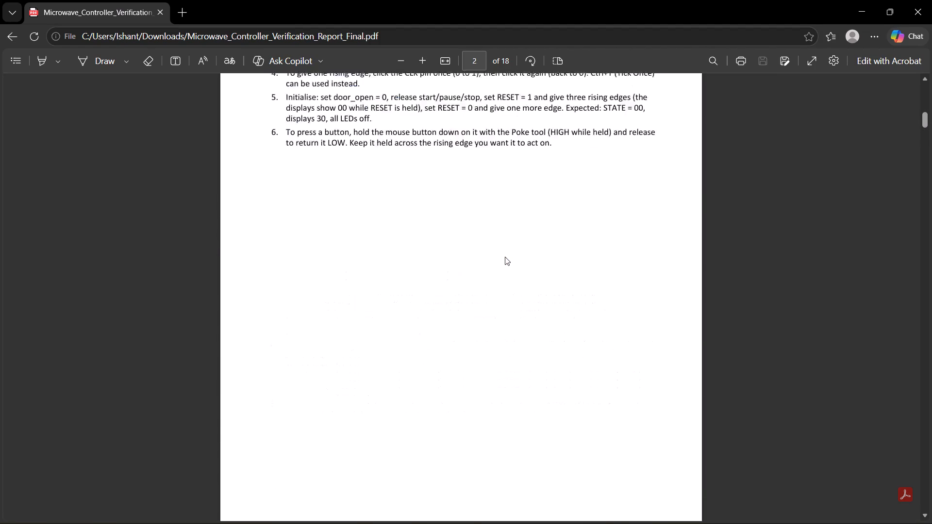
scroll(505, 257, "down", 3)
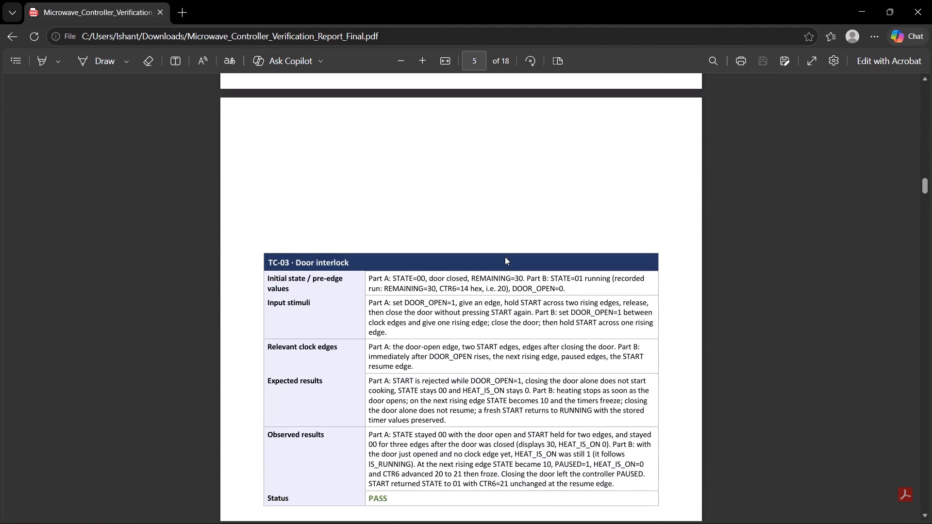
scroll(505, 257, "down", 5)
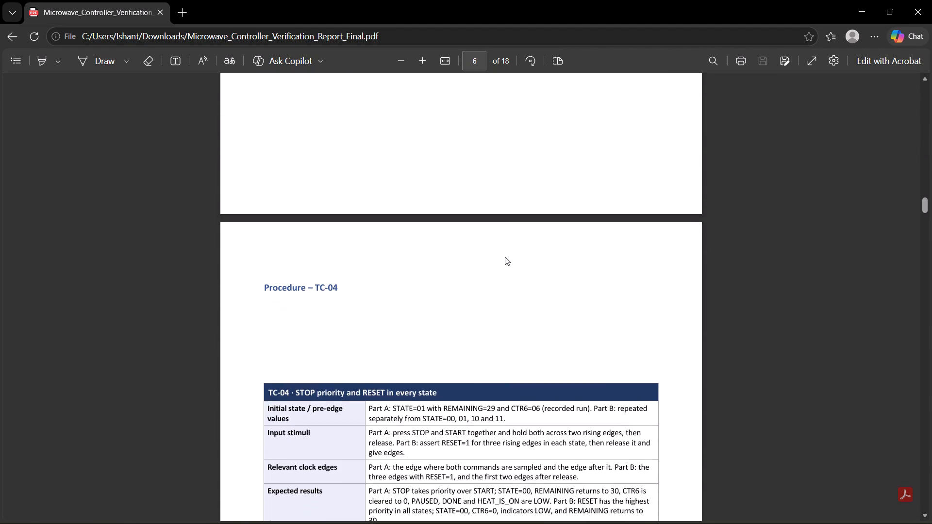
scroll(505, 257, "down", 1)
scroll(505, 257, "up", 9)
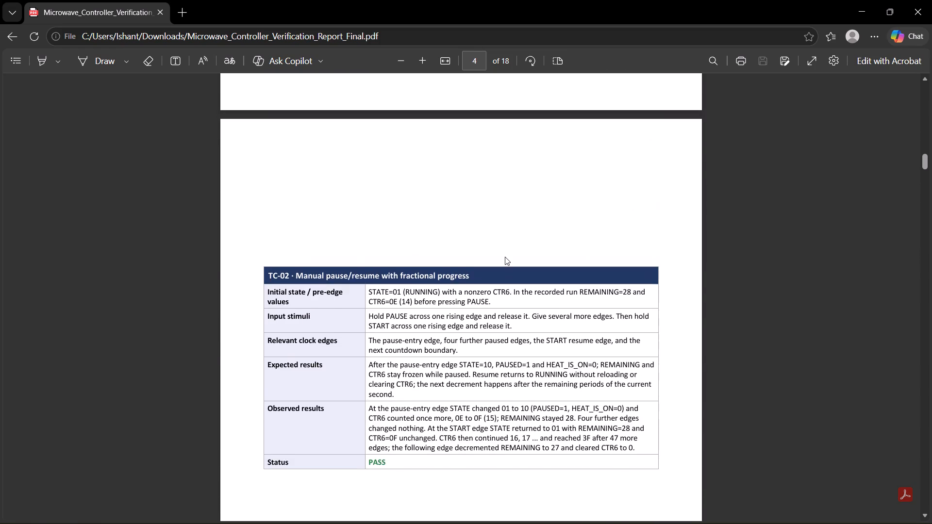
scroll(505, 257, "up", 10)
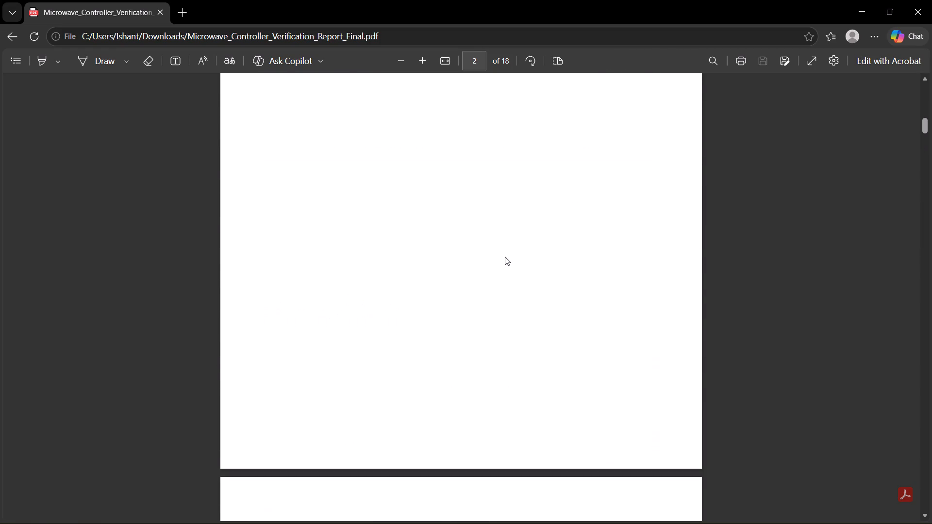
scroll(505, 257, "up", 9)
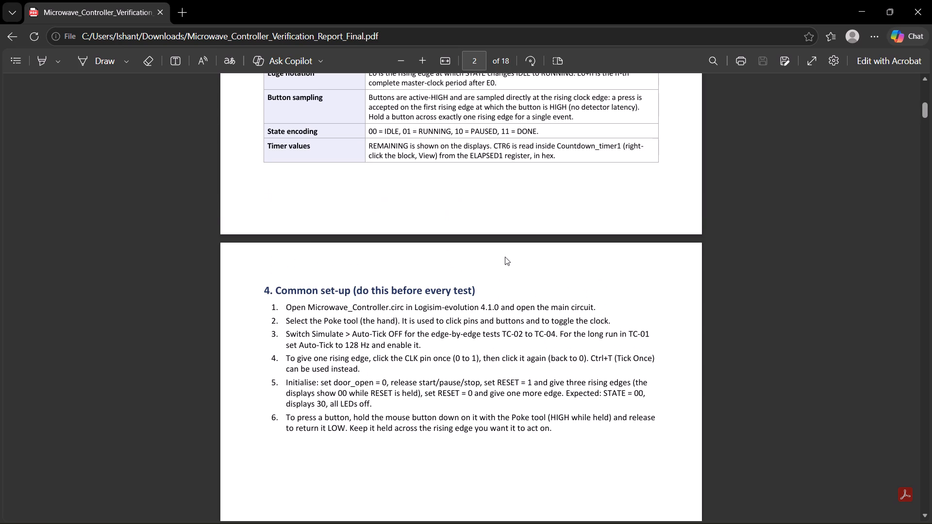
scroll(505, 257, "up", 5)
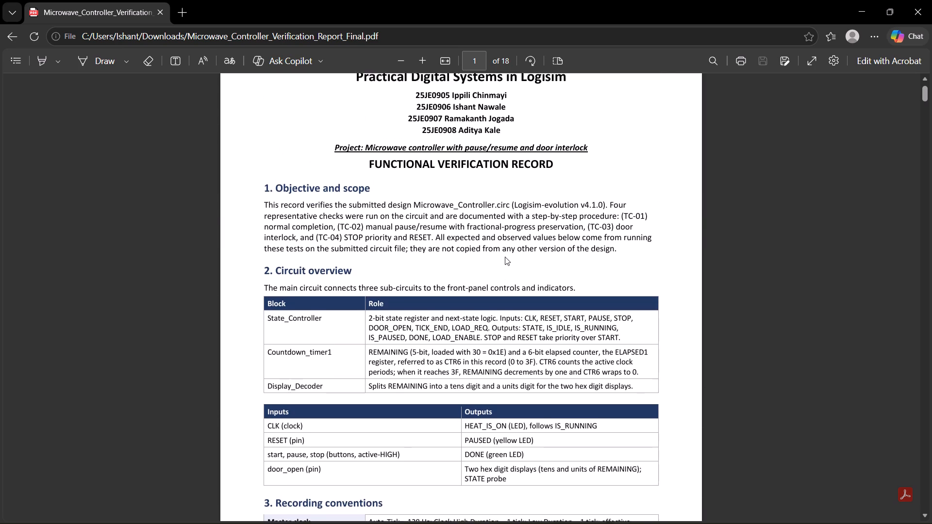
Recheck the layout of the circuit overview, recording conventions and common set-up sections on the first pages.
scroll(505, 257, "down", 1)
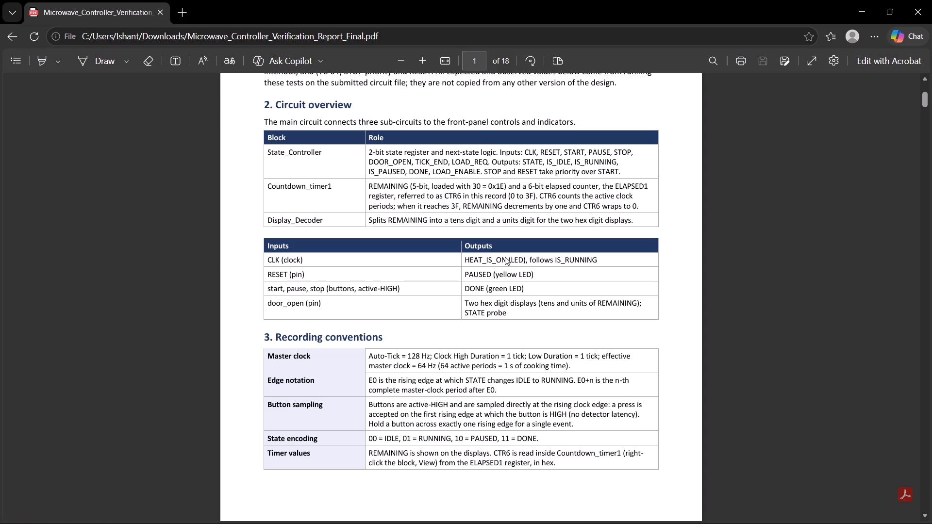
scroll(505, 257, "down", 1)
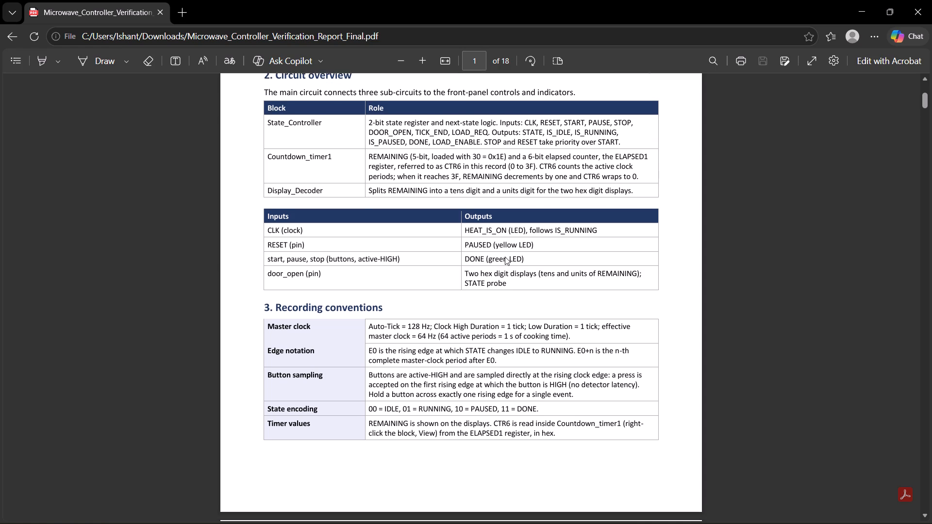
scroll(571, 398, "down", 1)
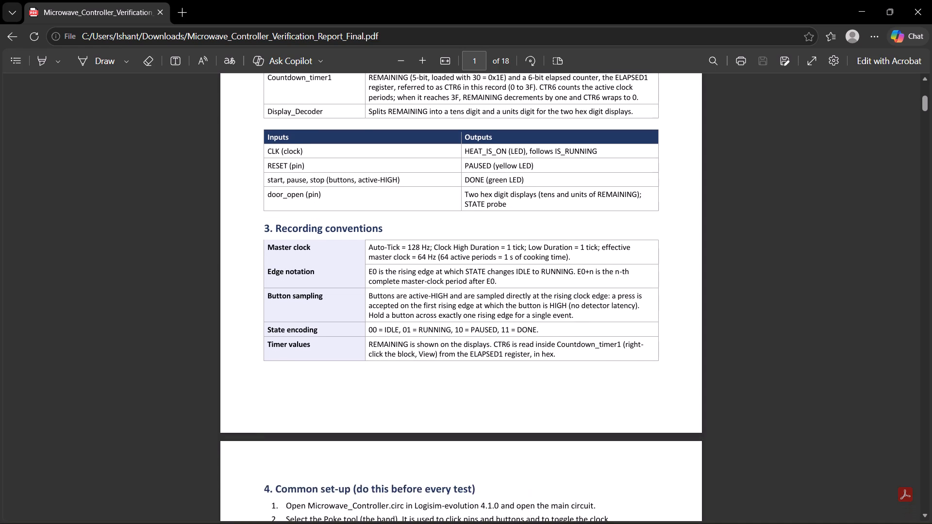
scroll(571, 398, "up", 1)
scroll(571, 398, "down", 3)
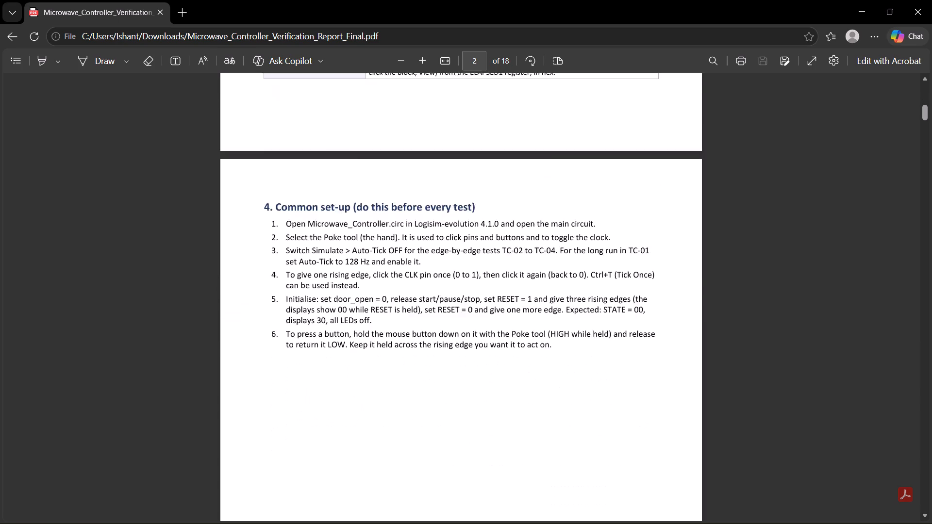
scroll(571, 398, "down", 2)
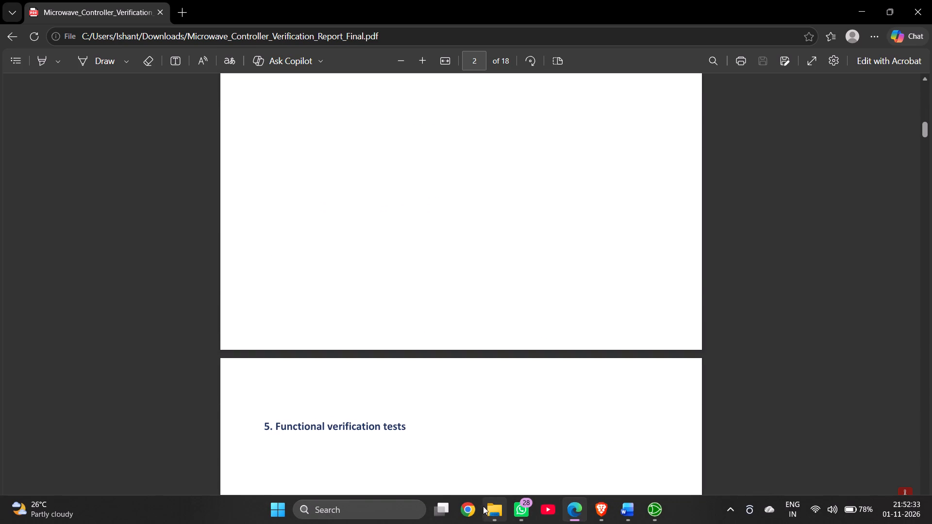
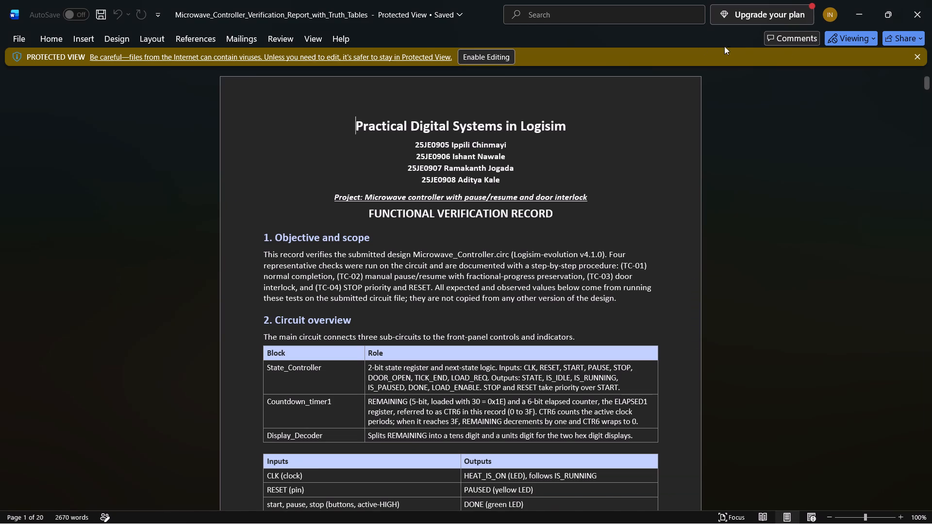
left_click(493, 56)
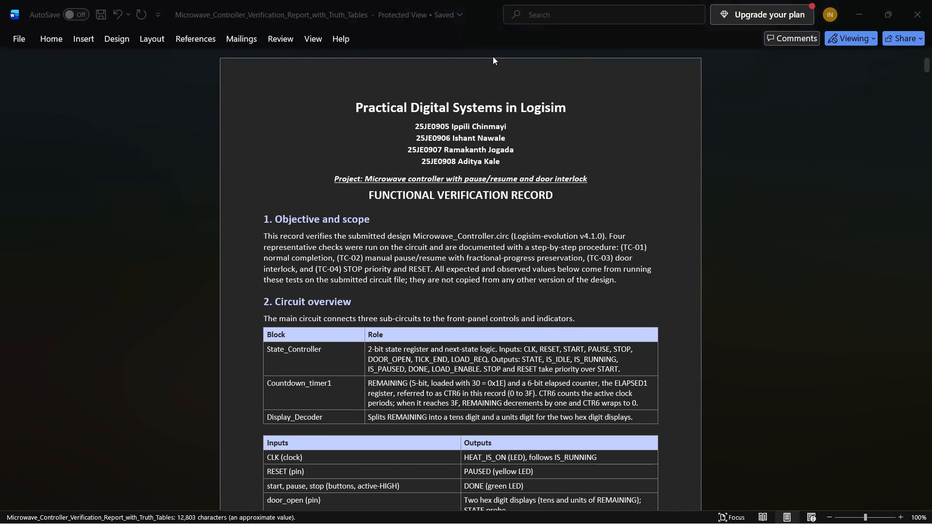
Skim the report's common set-up, test case, summary of results, observations and screenshot evidence sections.
scroll(415, 174, "down", 10)
scroll(415, 174, "down", 20)
scroll(415, 174, "down", 20)
scroll(415, 174, "down", 20)
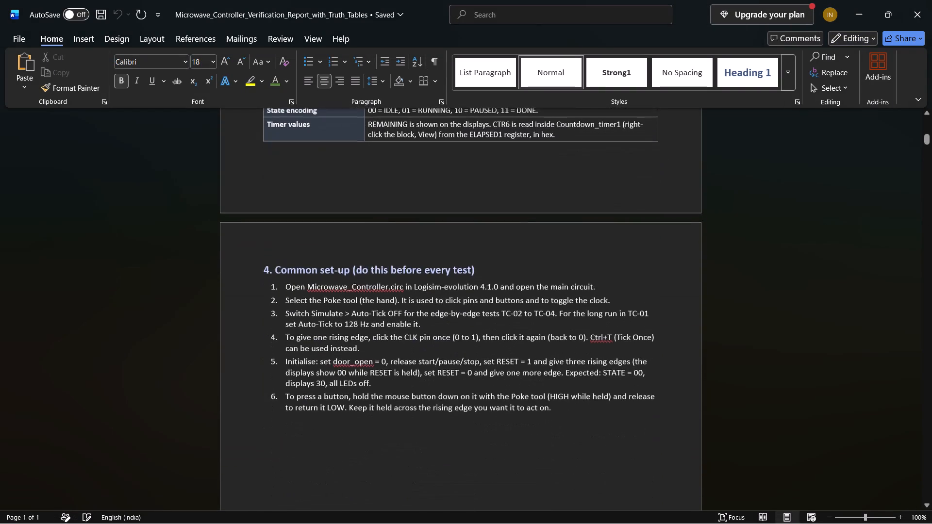
scroll(415, 174, "down", 20)
scroll(415, 174, "down", 20)
scroll(415, 174, "down", 20)
scroll(428, 220, "up", 3)
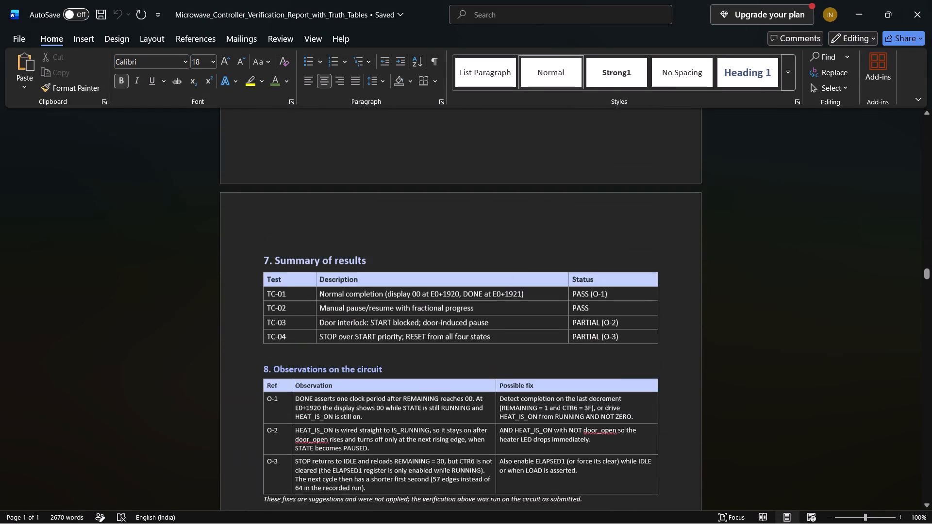
scroll(428, 220, "up", 2)
scroll(428, 220, "down", 5)
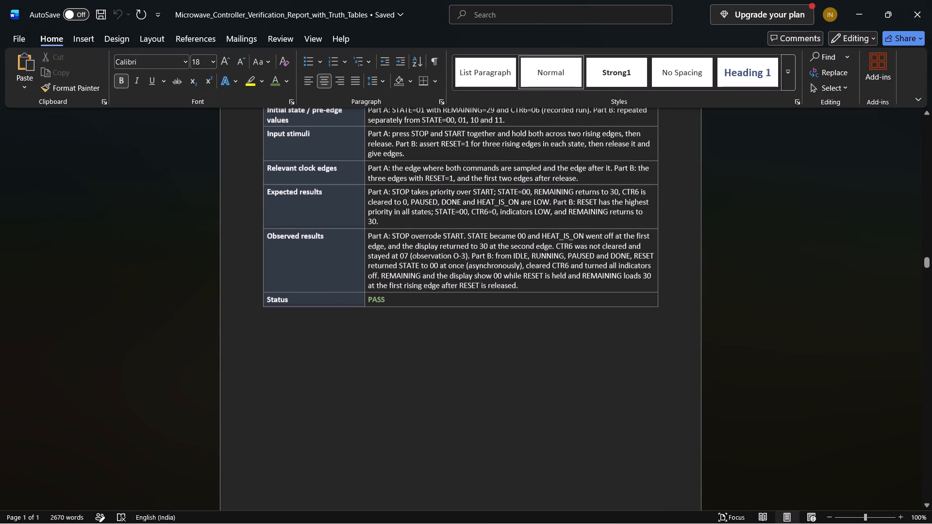
scroll(428, 220, "down", 2)
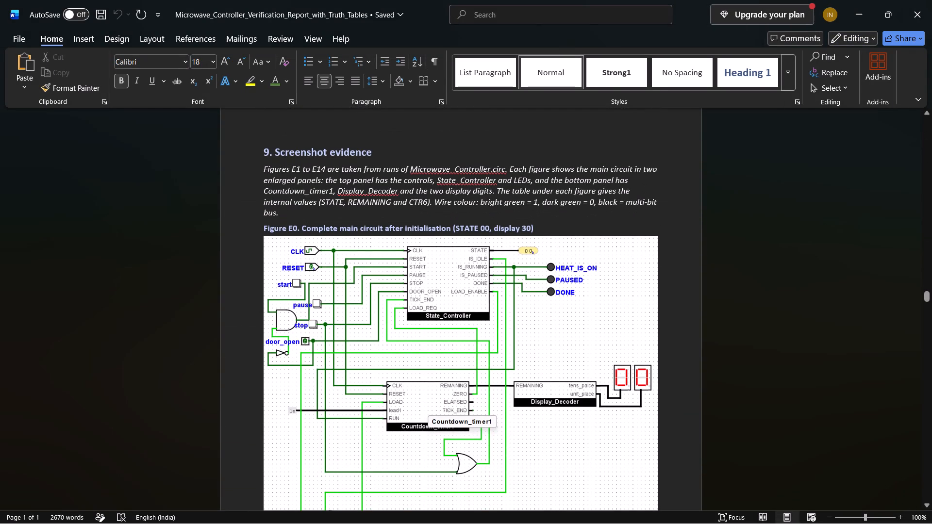
scroll(476, 231, "up", 4)
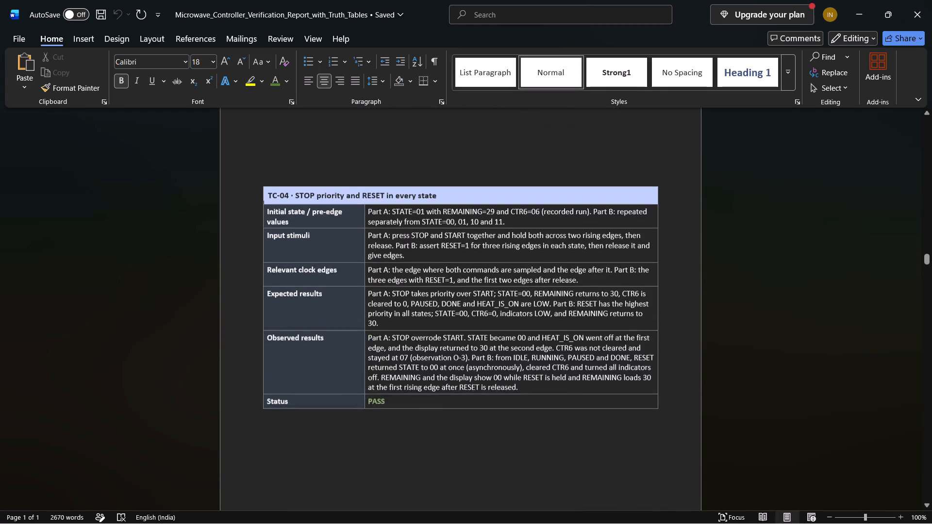
scroll(476, 231, "up", 7)
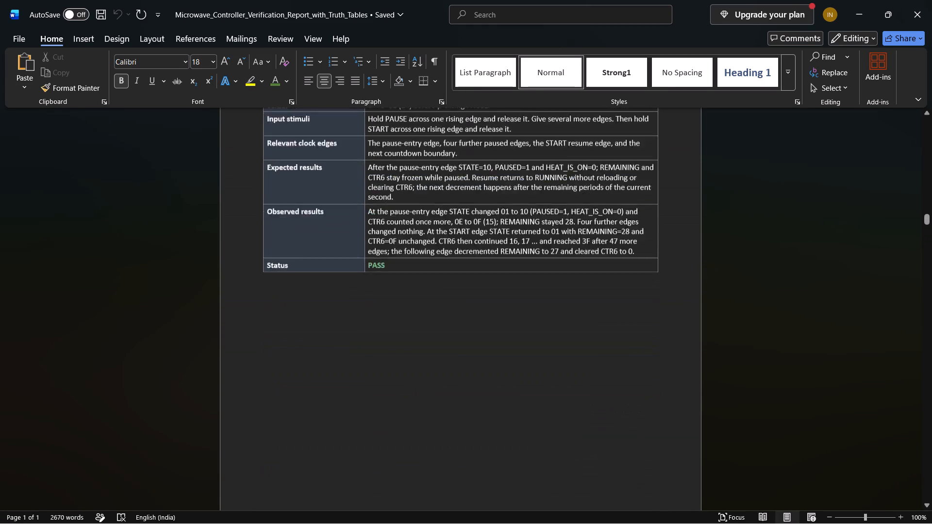
scroll(476, 231, "up", 5)
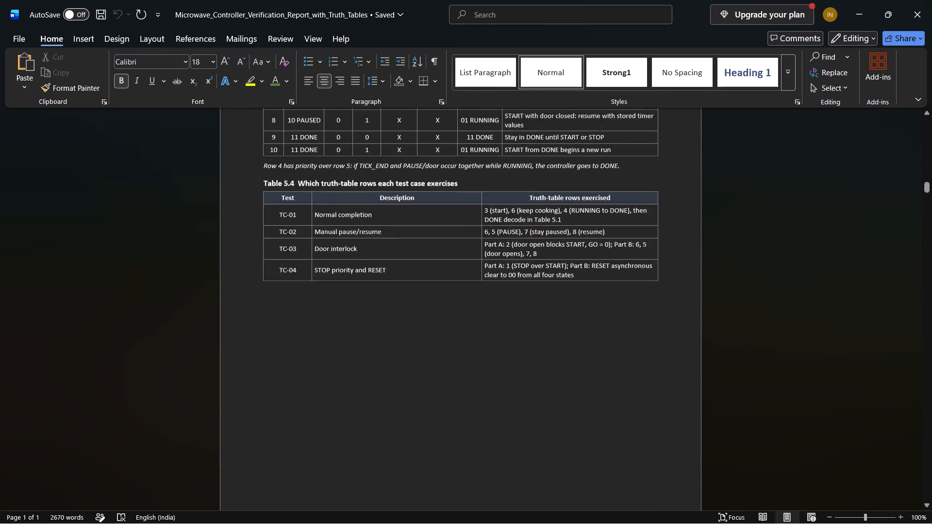
Examine the "5. Truth tables" section, covering the output decode, start condition GO, next-state and test-case tables.
scroll(476, 231, "up", 2)
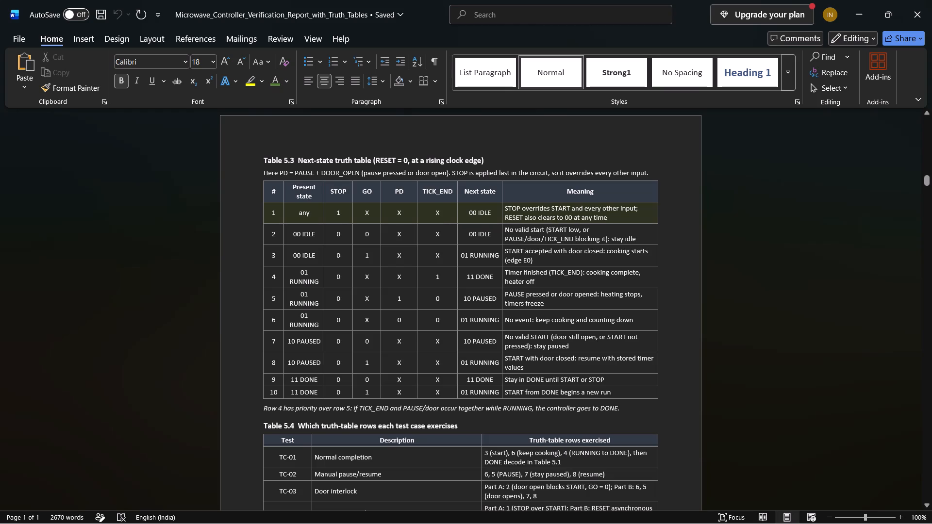
scroll(476, 231, "up", 1)
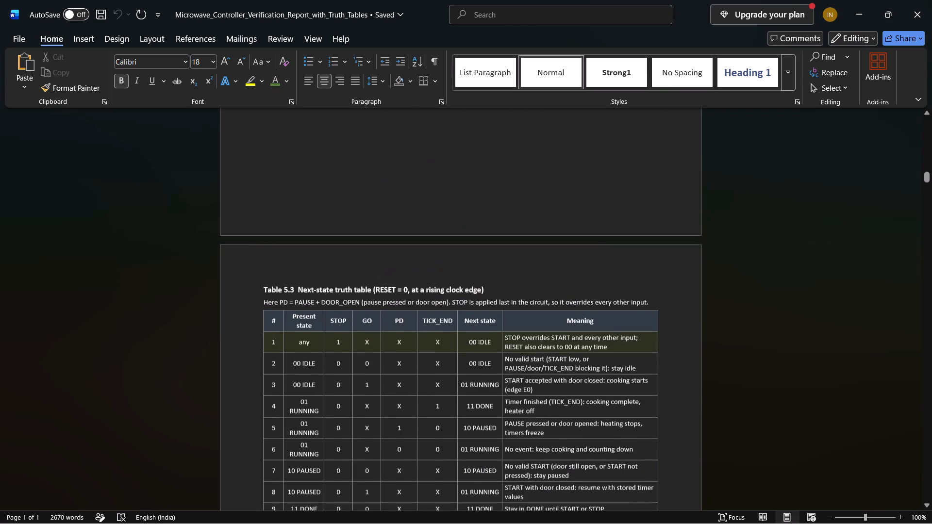
scroll(476, 231, "up", 3)
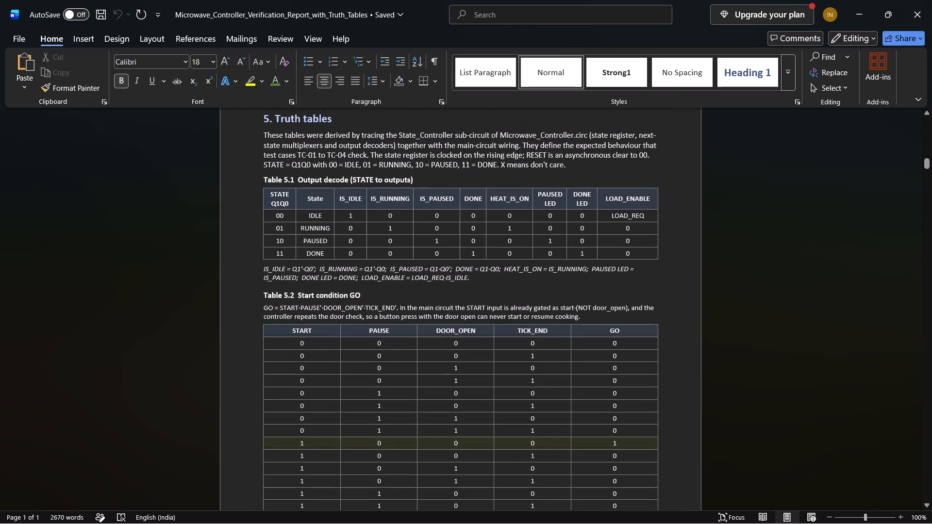
scroll(476, 231, "up", 2)
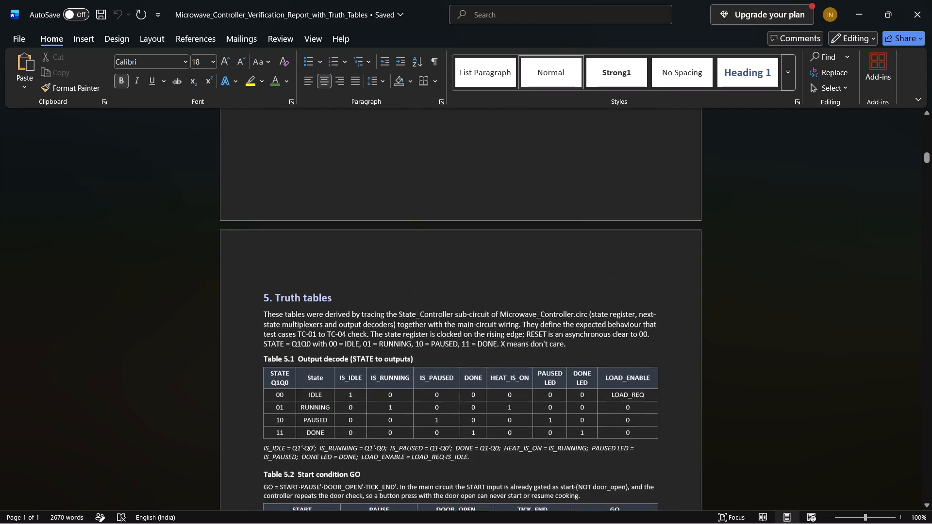
scroll(476, 231, "up", 5)
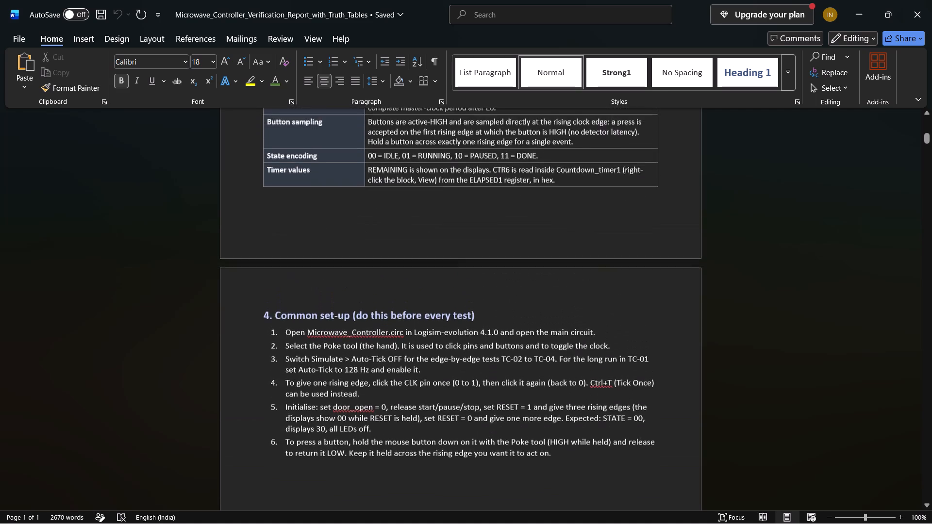
scroll(476, 231, "up", 1)
scroll(476, 231, "down", 6)
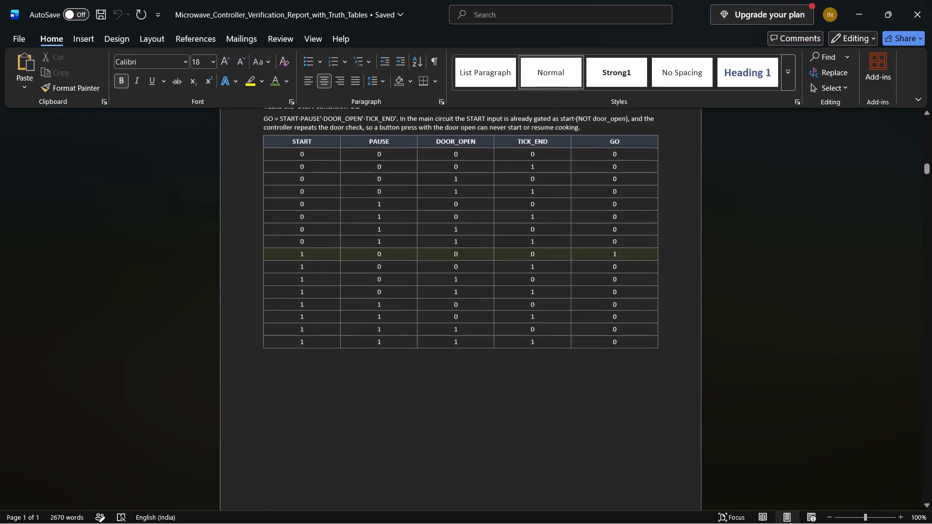
scroll(476, 231, "up", 2)
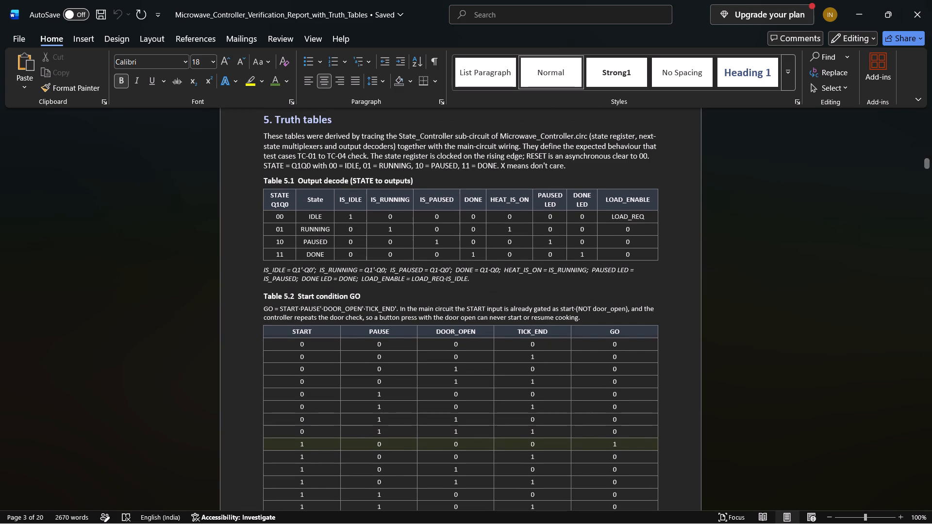
Review Tables 5.1 to 5.4 with pages side by side at 90% zoom, checking their placement against the preceding sections and following test cases.
scroll(476, 231, "down", 1, "ctrl")
scroll(476, 231, "down", 1)
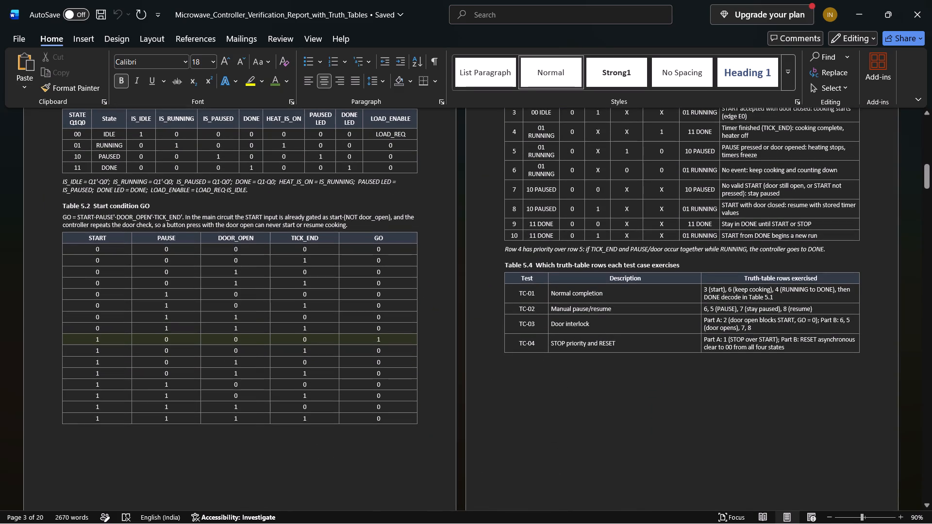
scroll(476, 231, "up", 2)
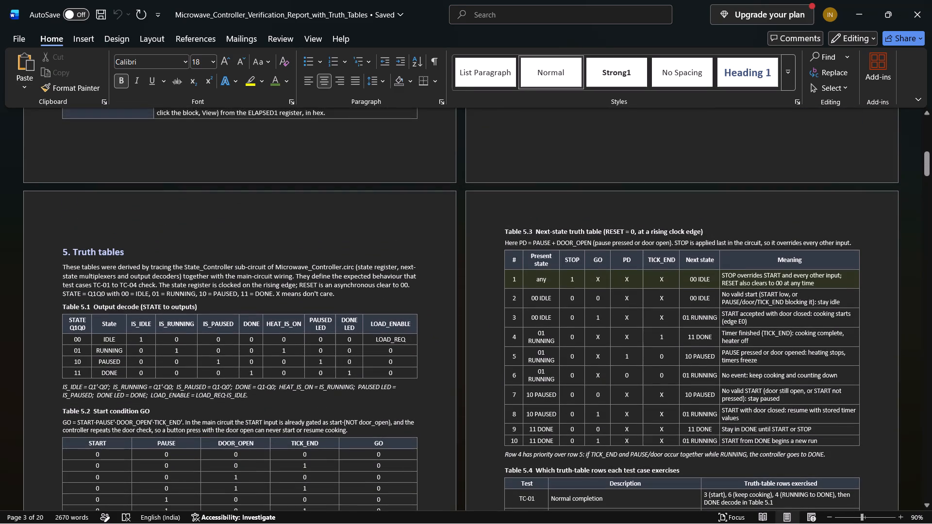
scroll(476, 231, "up", 2)
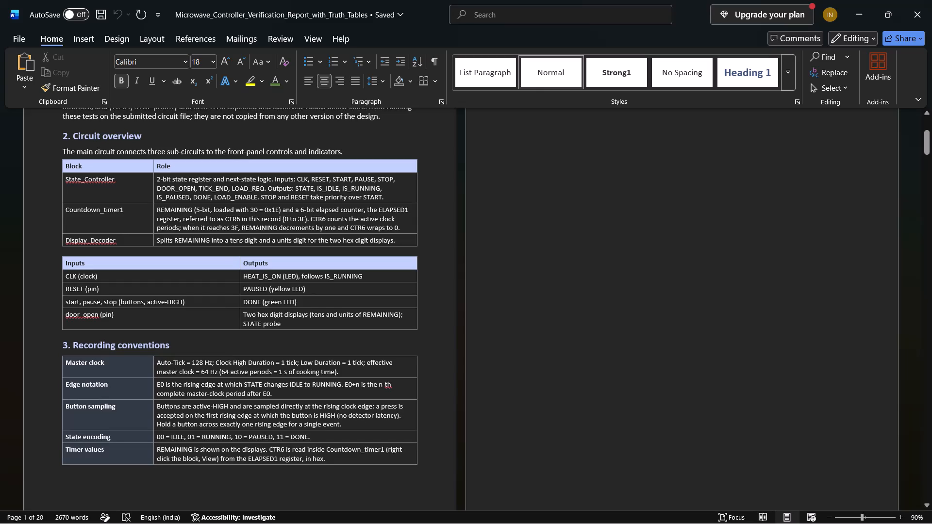
scroll(476, 231, "down", 3)
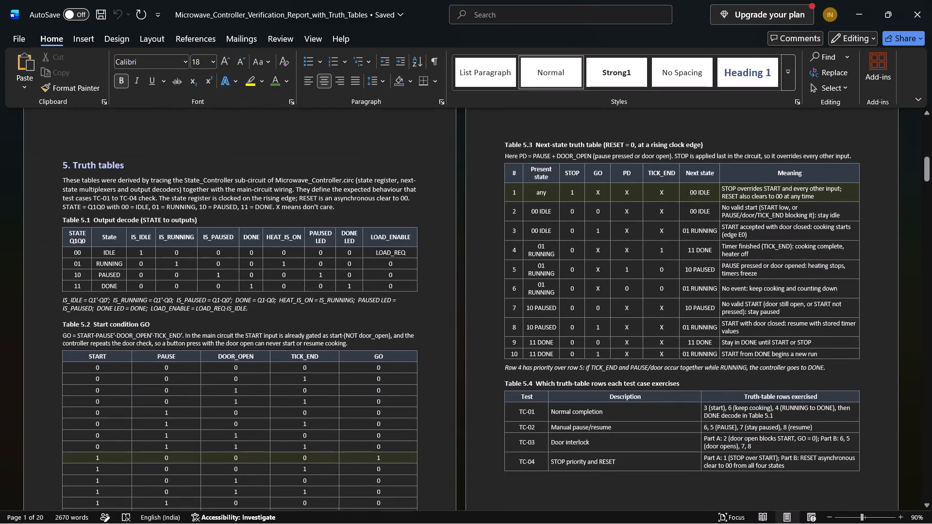
scroll(476, 231, "down", 4)
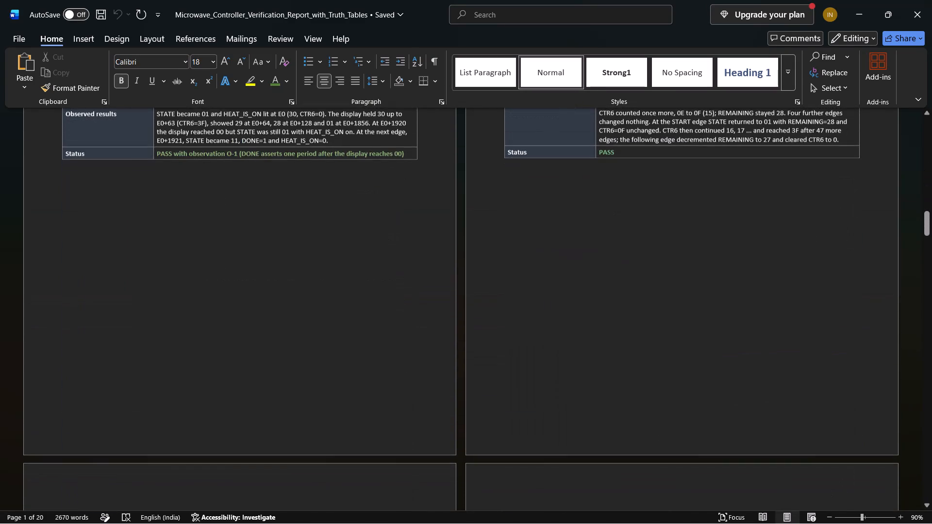
scroll(476, 231, "up", 5)
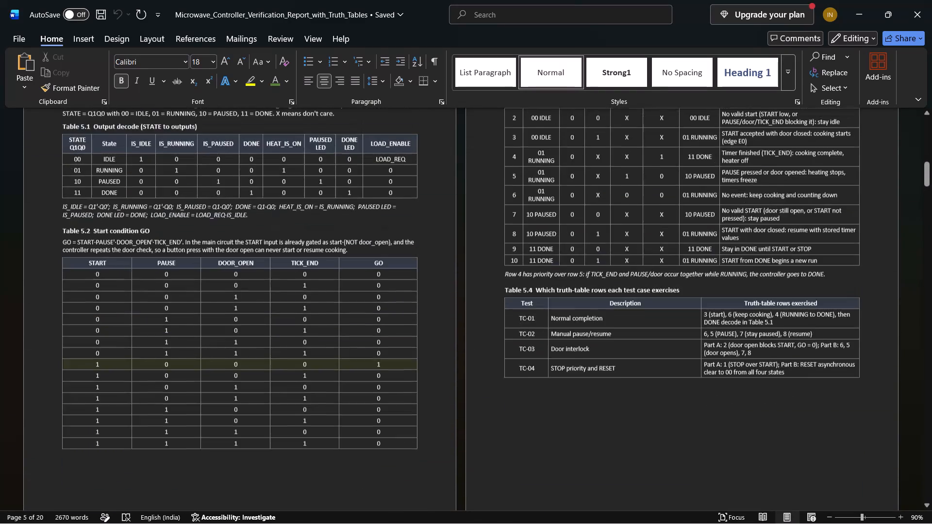
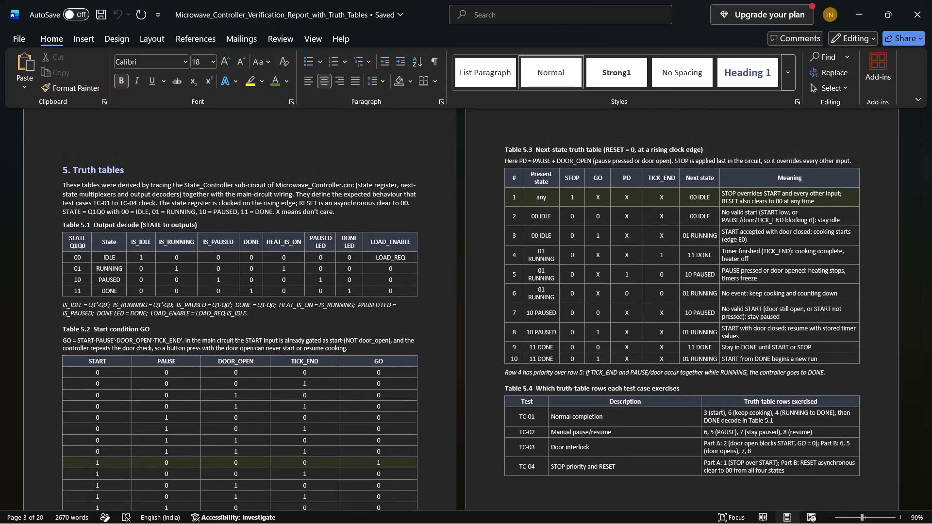
Examine the Table 5.2 start condition GO rows and the next-state table, including how they use TICK_END.
scroll(476, 231, "down", 1)
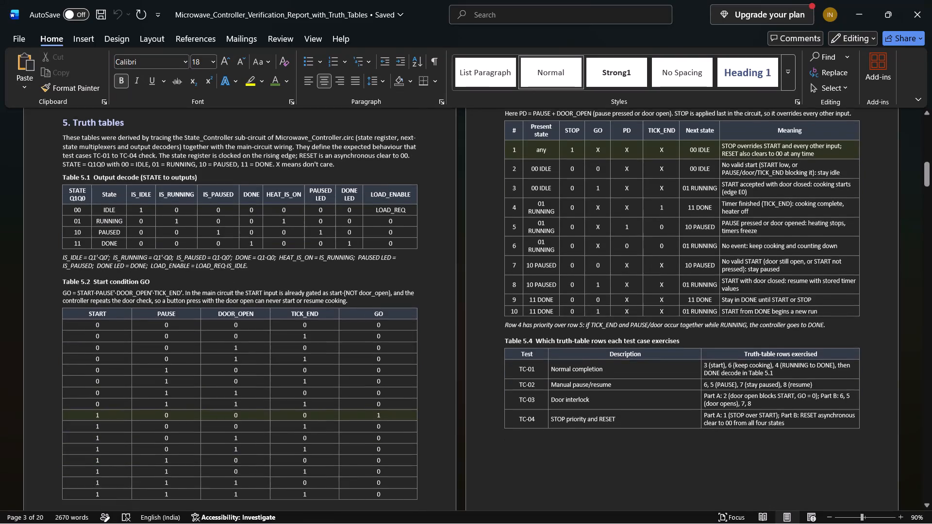
scroll(476, 231, "down", 1)
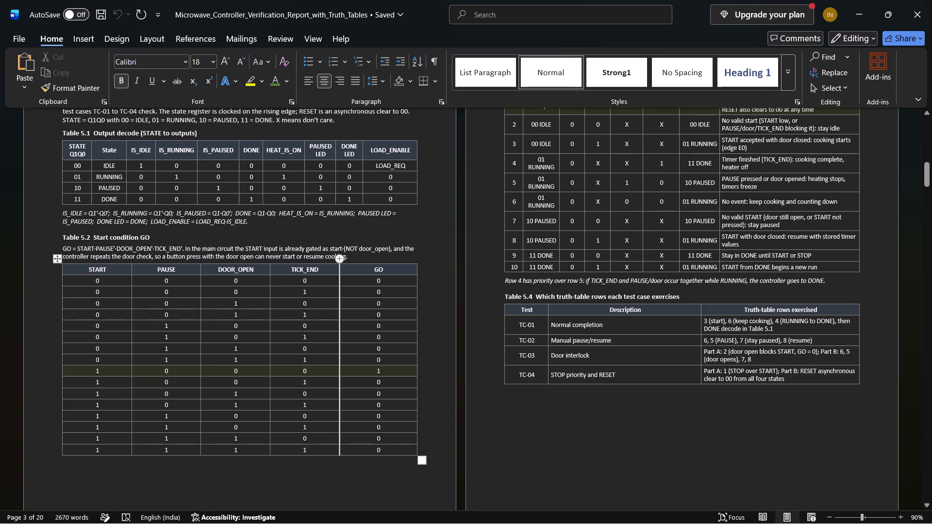
scroll(325, 266, "up", 2)
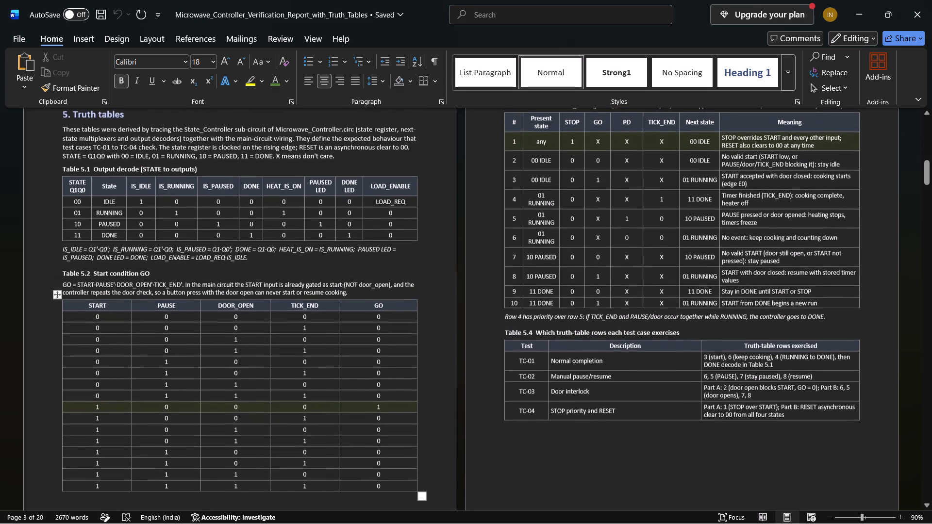
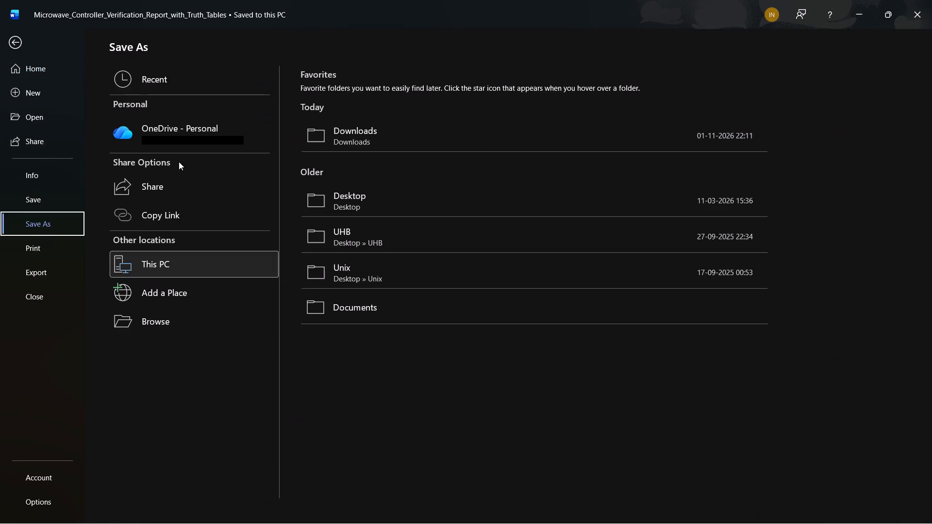
left_click(426, 128)
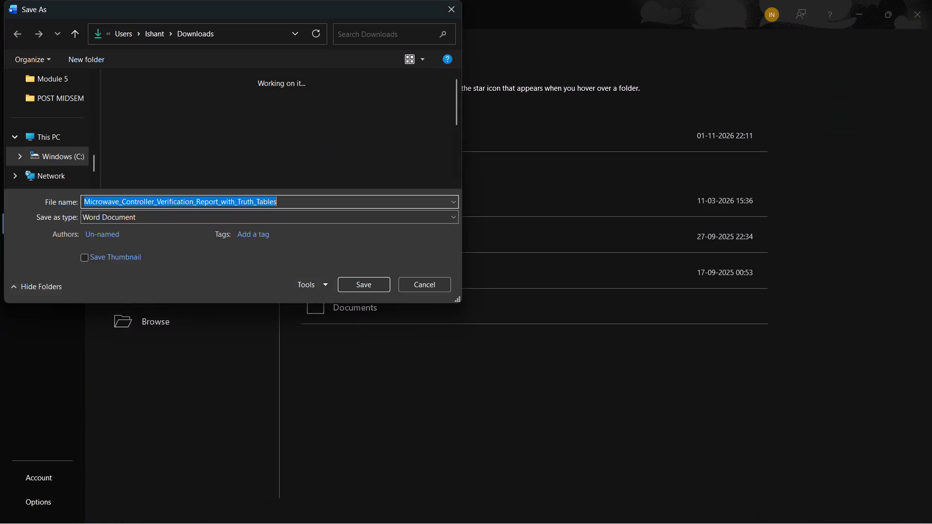
left_click(300, 203)
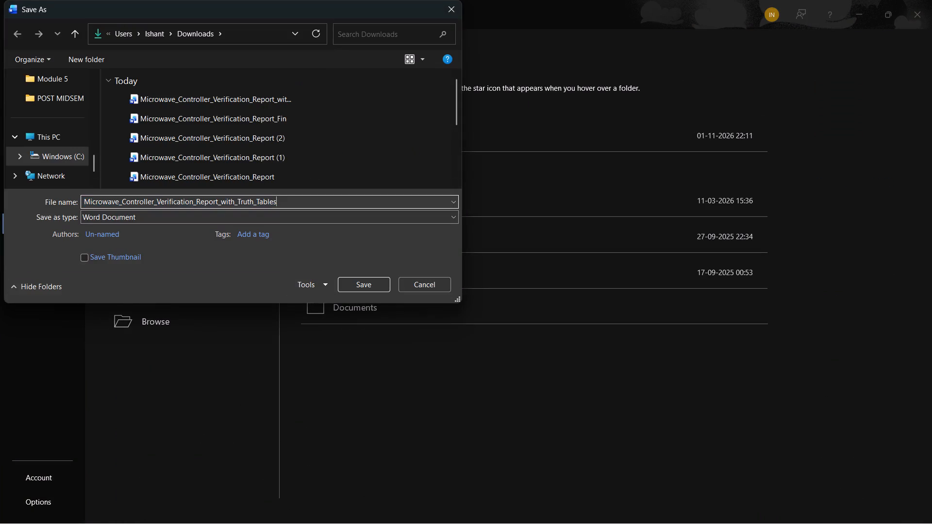
key("BackSpace")
key("BackSpace")
key("BackSpace")
key("BackSpace")
key("BackSpace")
key("BackSpace")
key("BackSpace")
key("BackSpace")
key("BackSpace")
key("BackSpace")
key("BackSpace")
key("BackSpace")
key("BackSpace")
key("BackSpace")
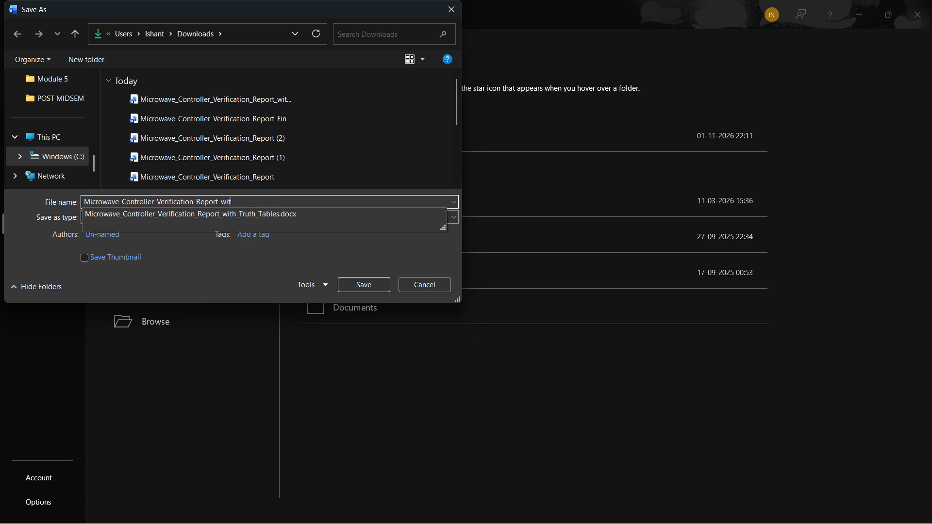
key("BackSpace")
key("BackSpace")
key("BackSpace")
key("Tab")
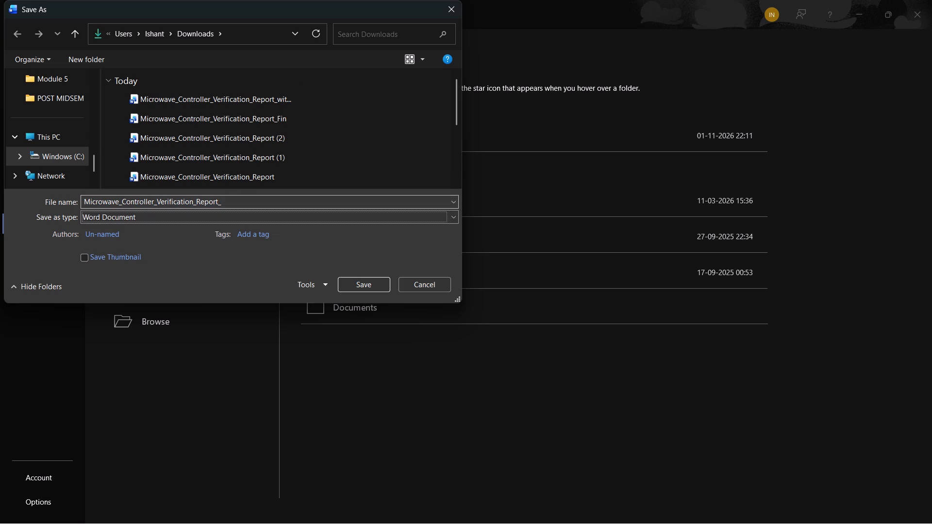
key("d")
left_click(300, 203)
left_click(300, 203)
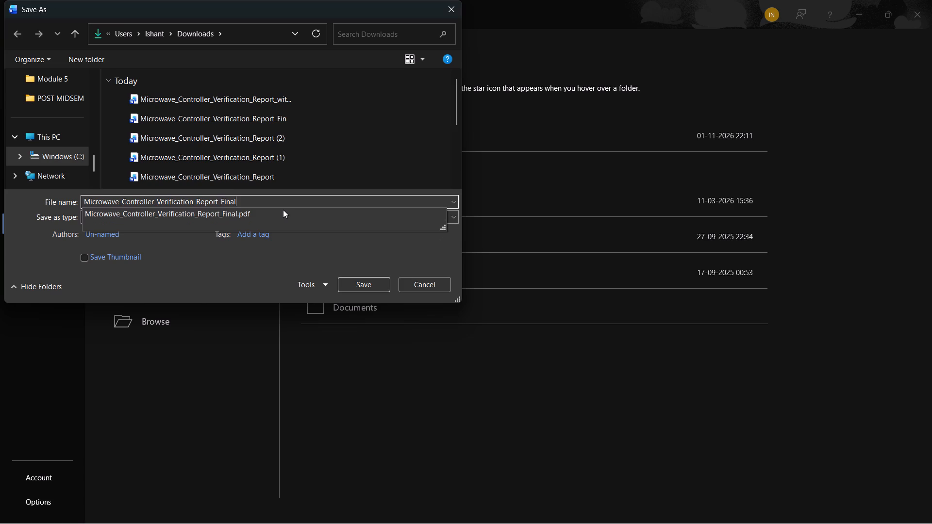
key("shift+parenleft")
key("shift+parenright")
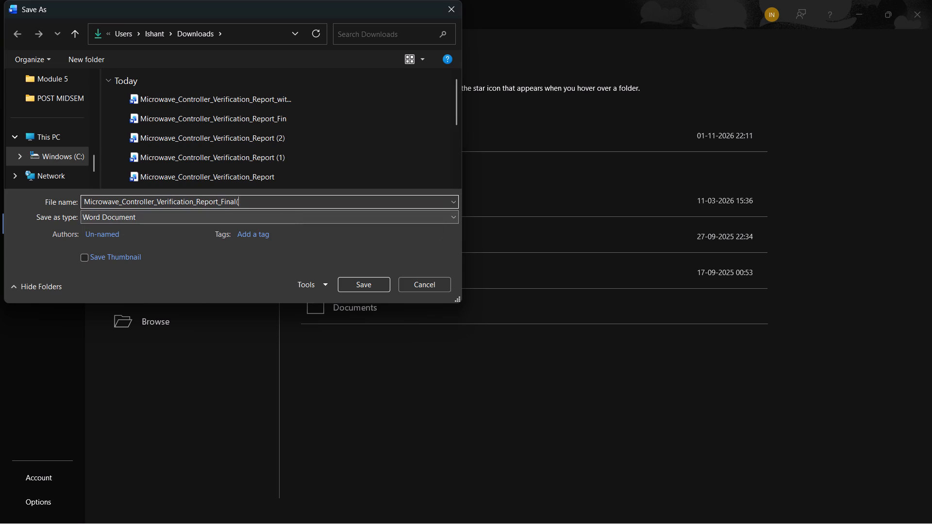
left_click(268, 221)
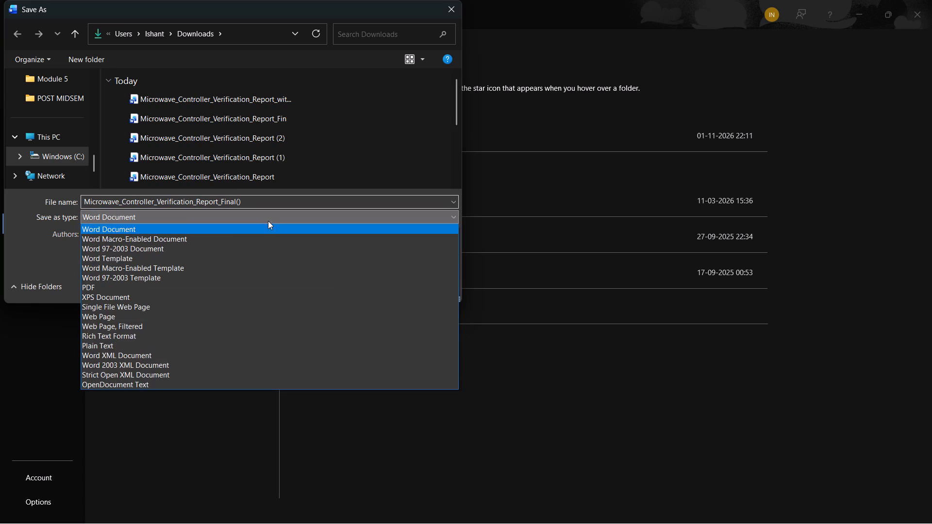
left_click(129, 290)
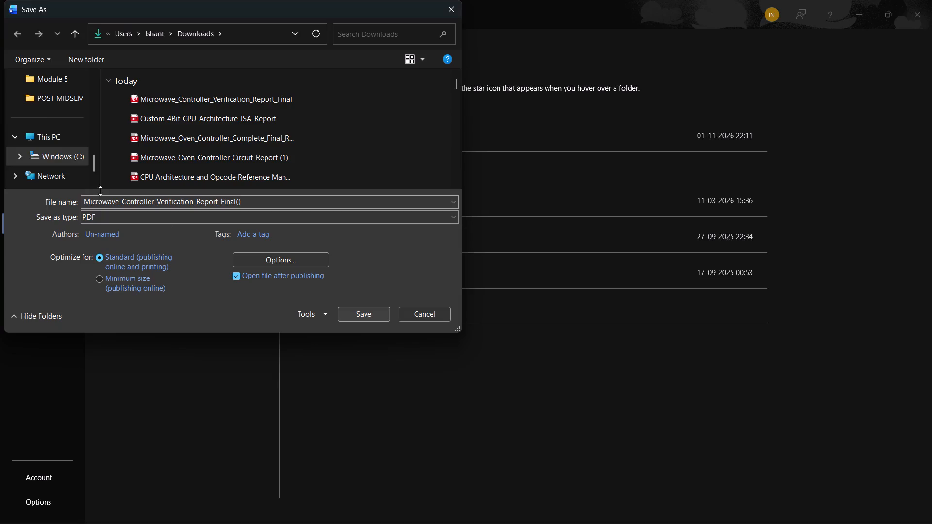
scroll(41, 112, "up", 1)
left_click(54, 80)
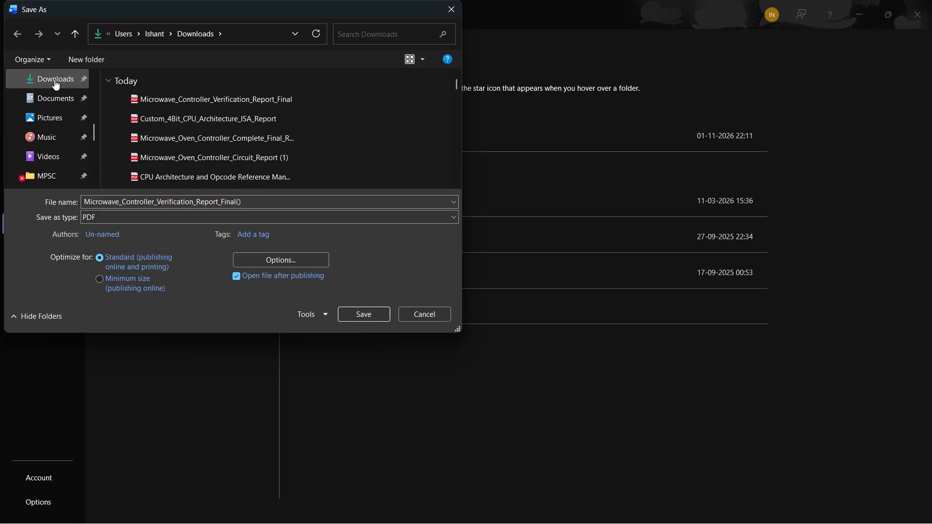
left_click(354, 307)
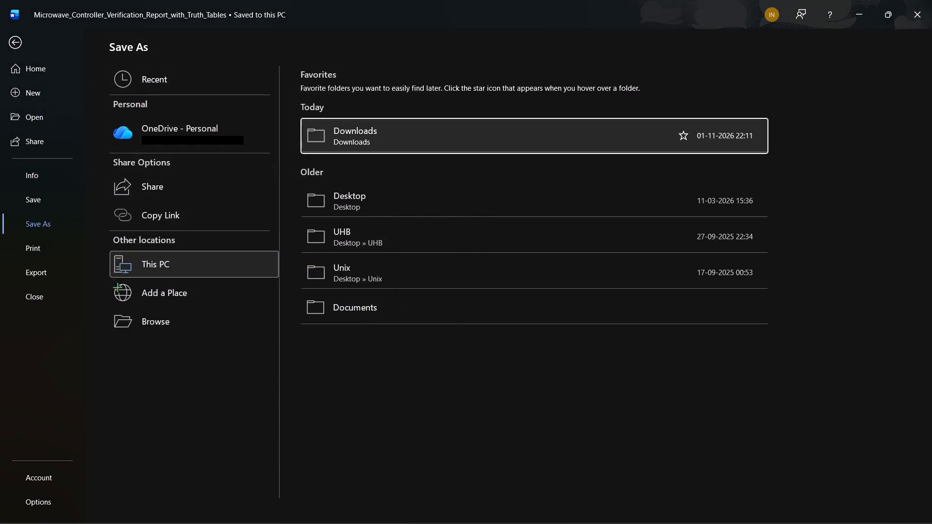
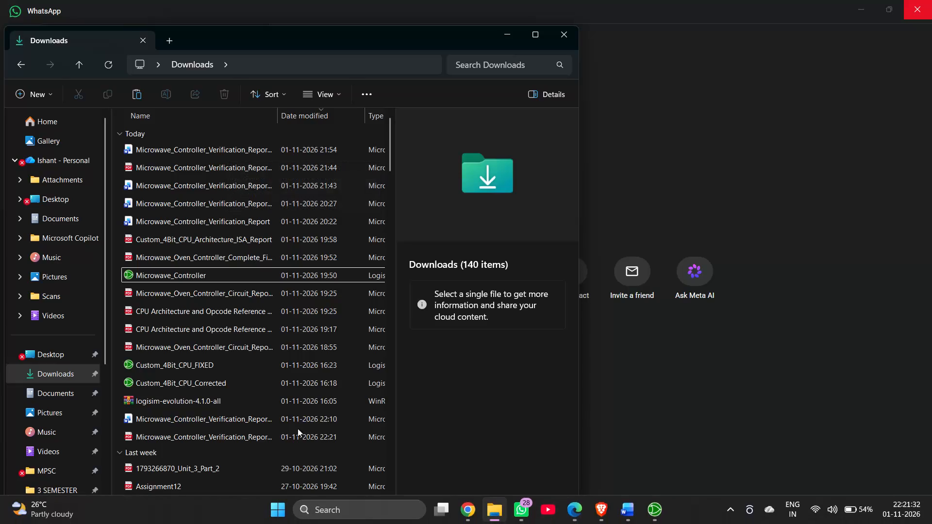
left_click(233, 148)
key("ctrl+c")
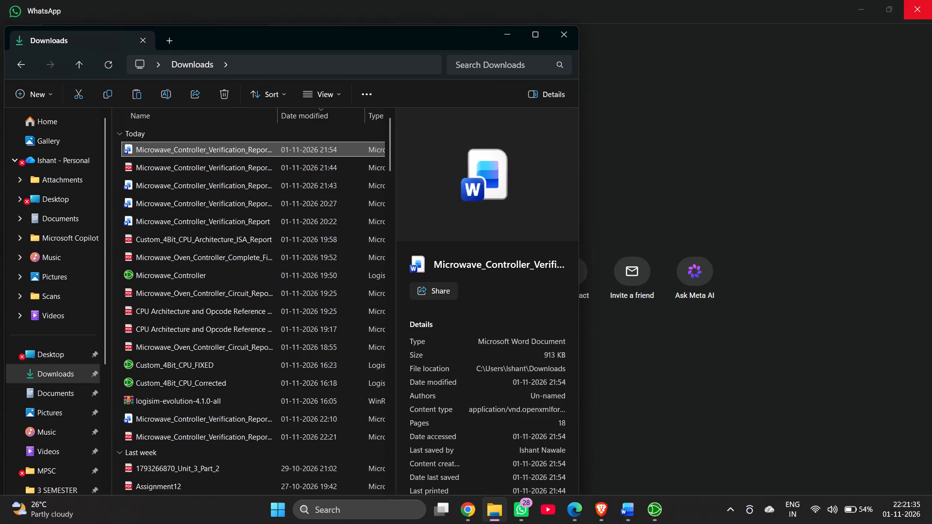
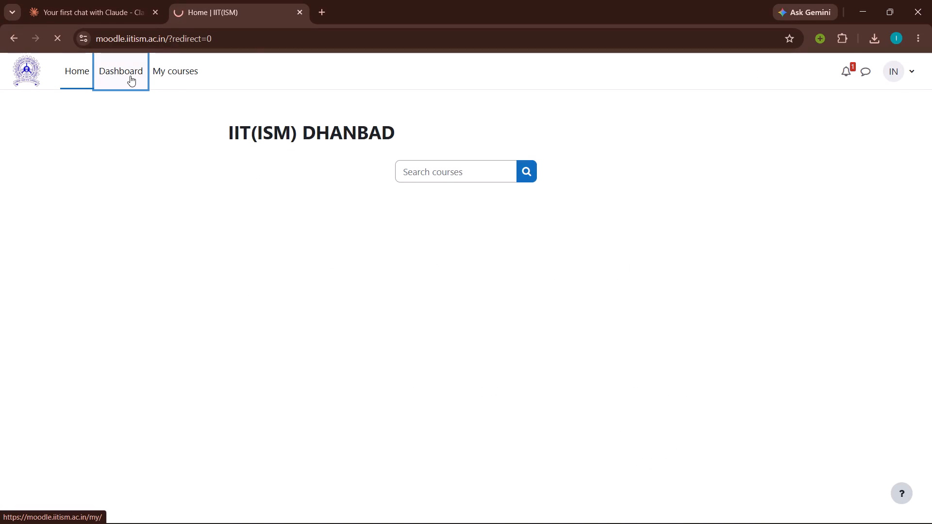
Open the submission form for Final Project part1 (Tuesday, Group B) from its due event on the Moodle dashboard calendar.
scroll(550, 293, "down", 1)
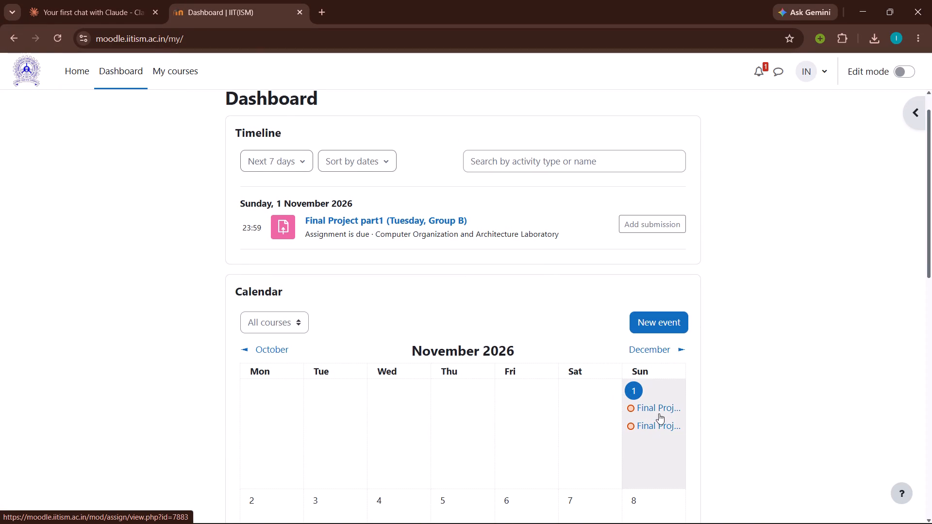
left_click(661, 409)
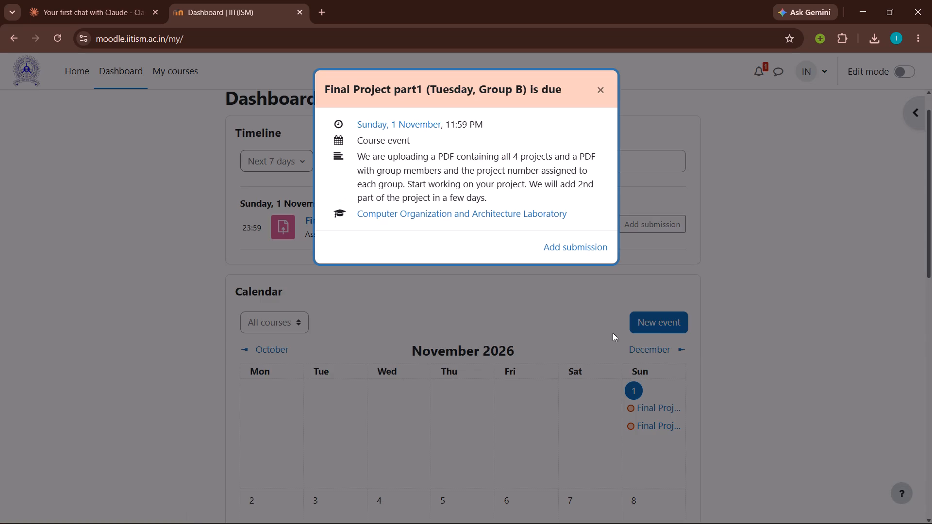
left_click(566, 252)
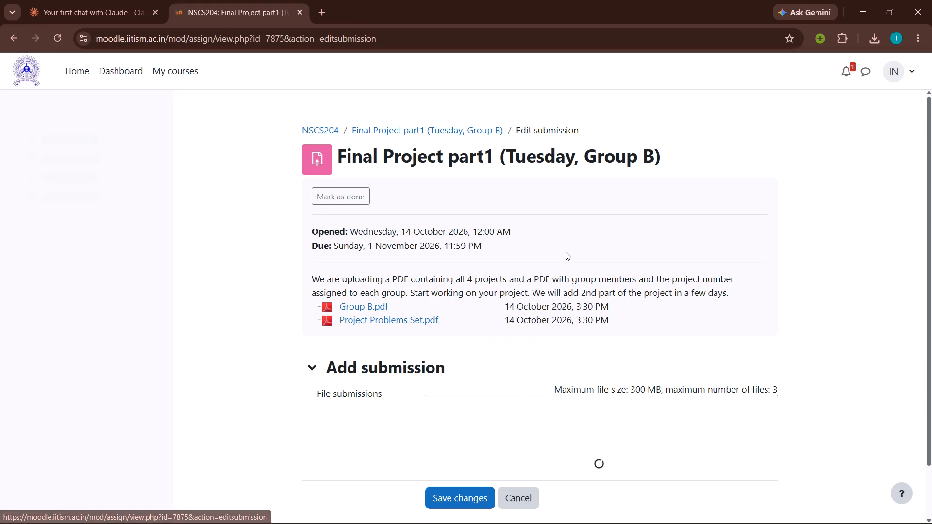
Switch to the Downloads folder in File Explorer to get the project files for the File submissions area.
scroll(566, 252, "left", 1)
scroll(566, 252, "down", 1)
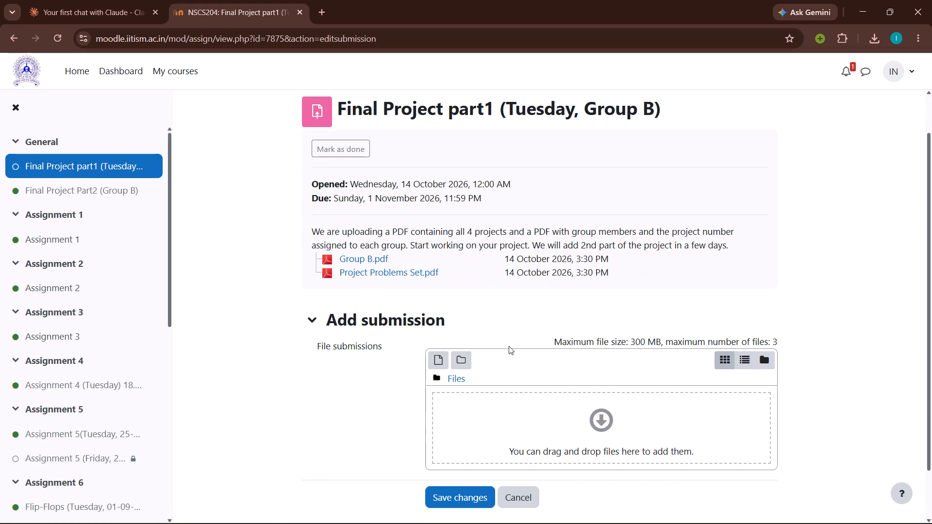
left_click(493, 516)
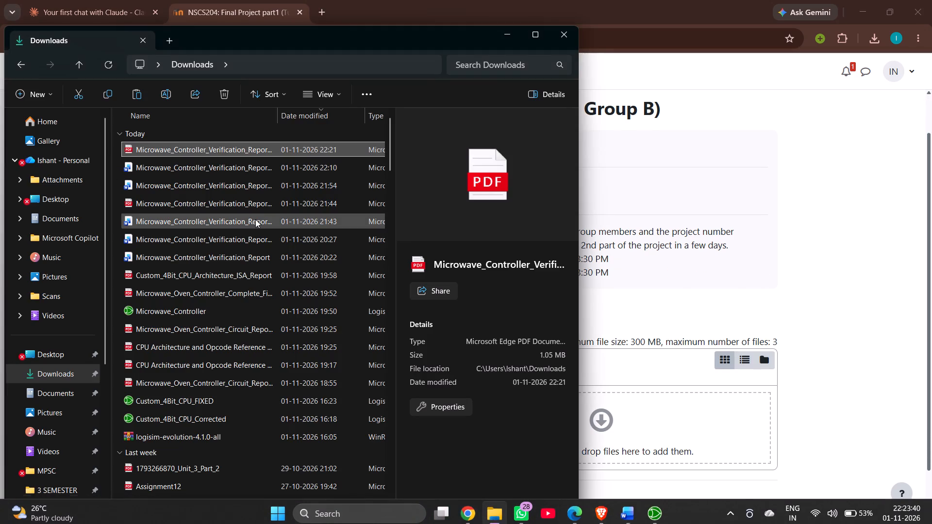
Add the newest Microwave_Controller_Verification_Report PDF from Downloads to the Final Project part1 file submission.
left_click_drag(237, 148, 630, 415)
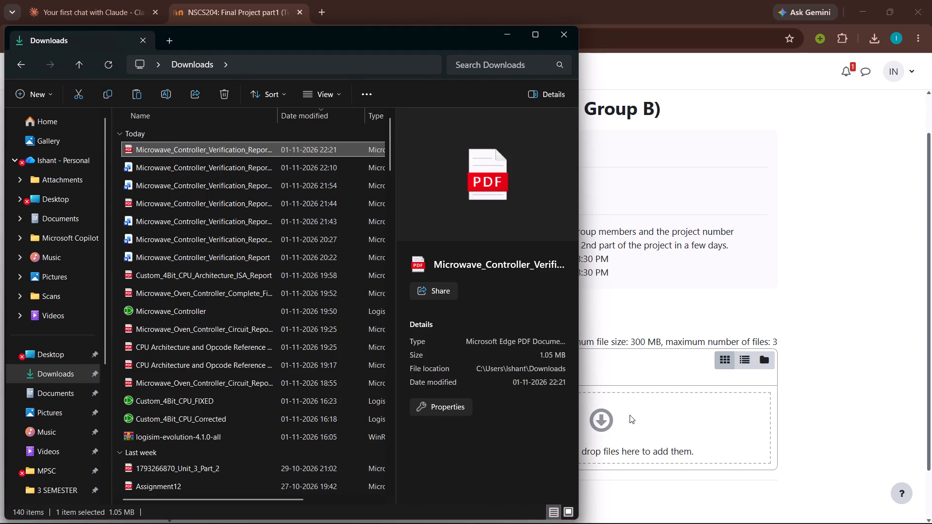
left_click_drag(630, 415, 632, 419)
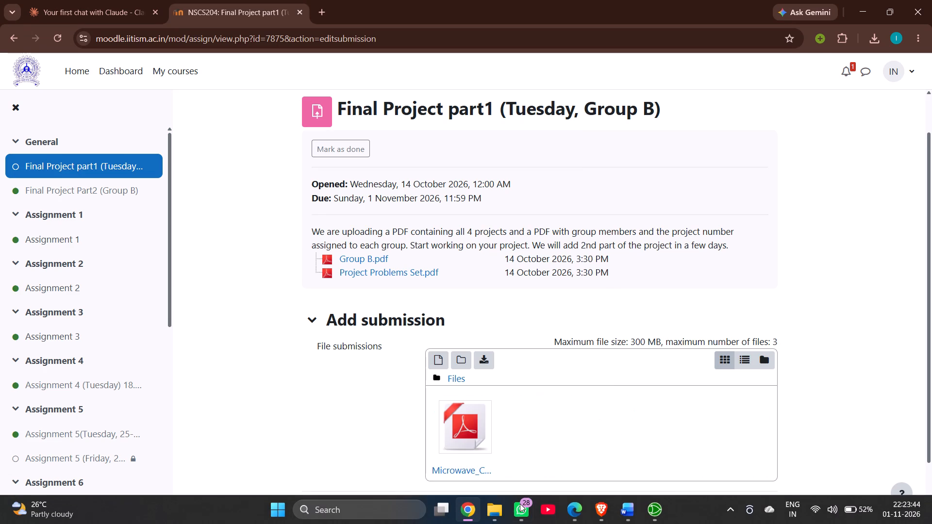
Add the Microwave_Controller Logisim circuit file from Downloads to the same Final Project part1 submission.
left_click(499, 512)
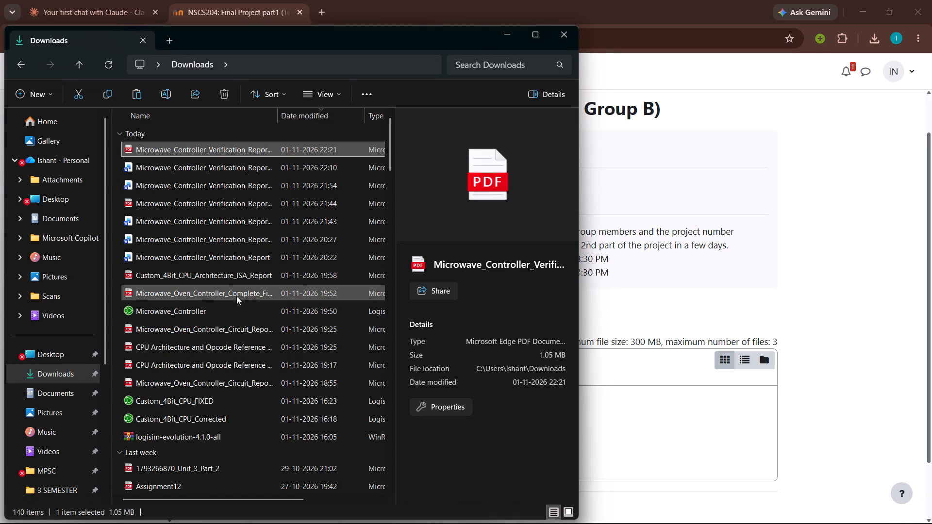
left_click_drag(224, 315, 638, 444)
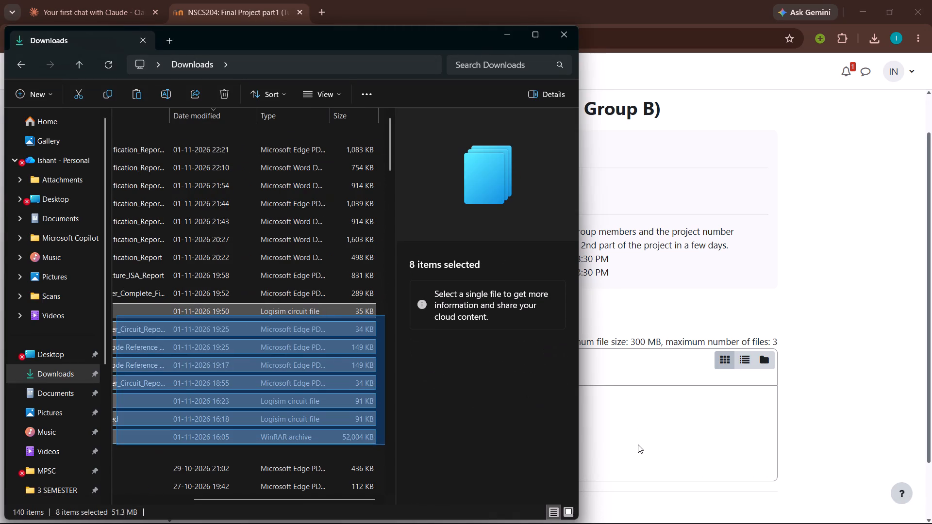
left_click_drag(638, 444, 631, 435)
scroll(279, 343, "right", 4)
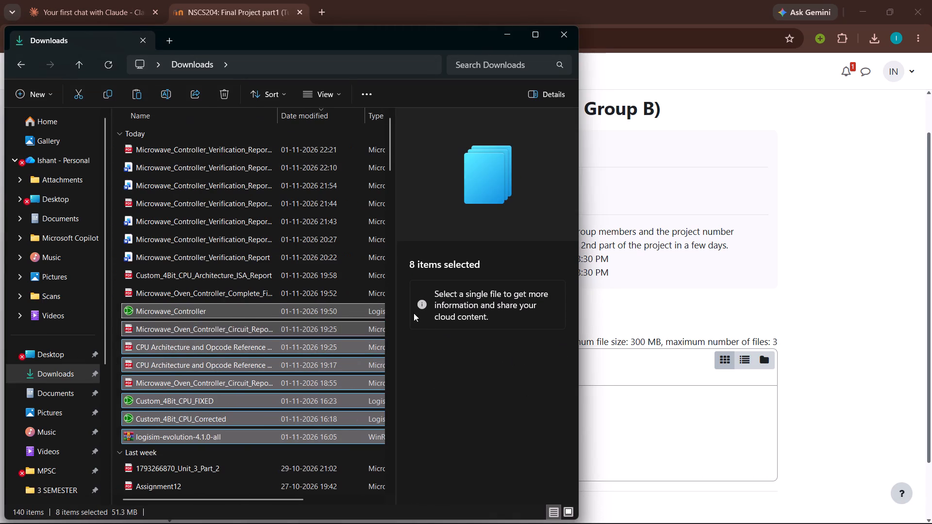
left_click(447, 308)
left_click(220, 306)
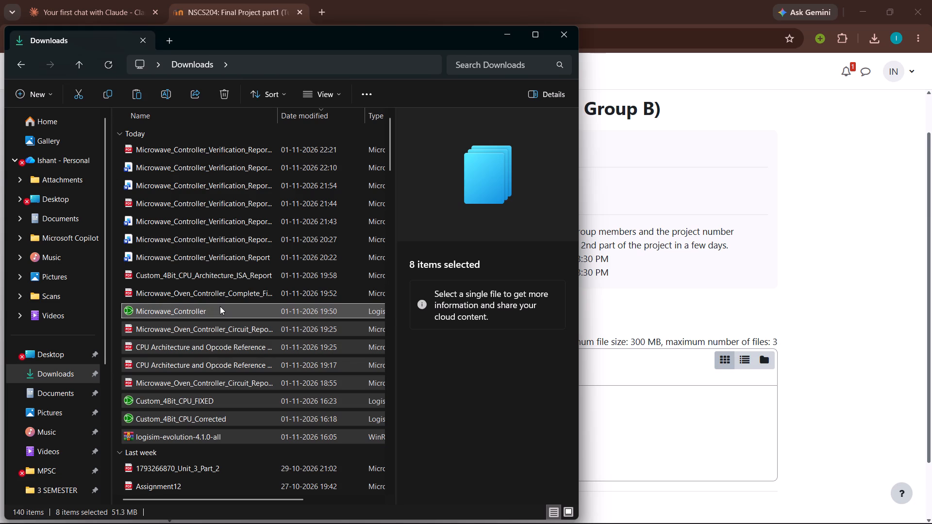
left_click_drag(217, 307, 667, 433)
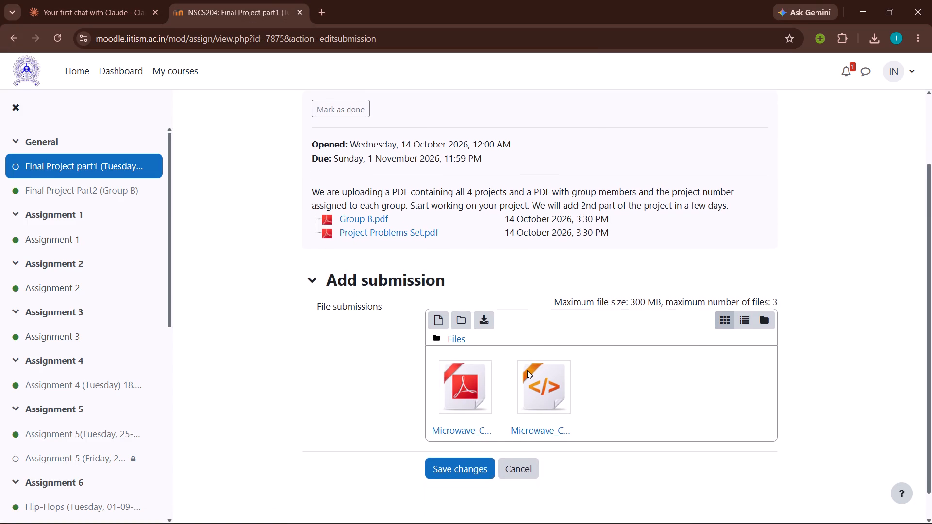
Check the file details of the uploaded verification report PDF and leave them without updating.
left_click(468, 417)
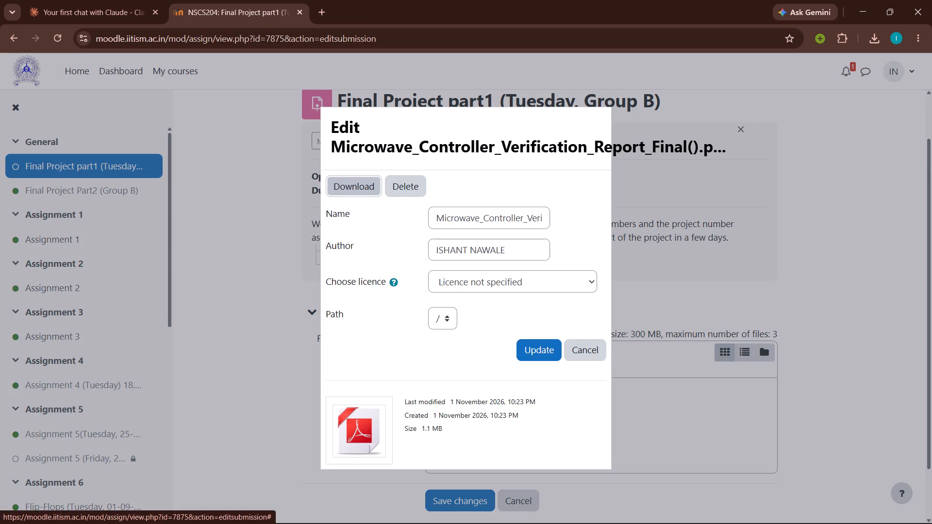
left_click(757, 469)
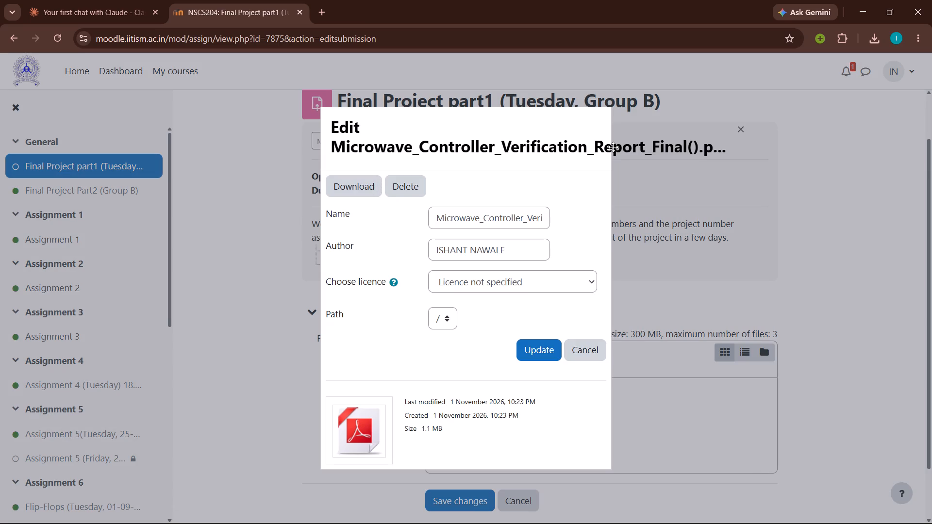
left_click(582, 353)
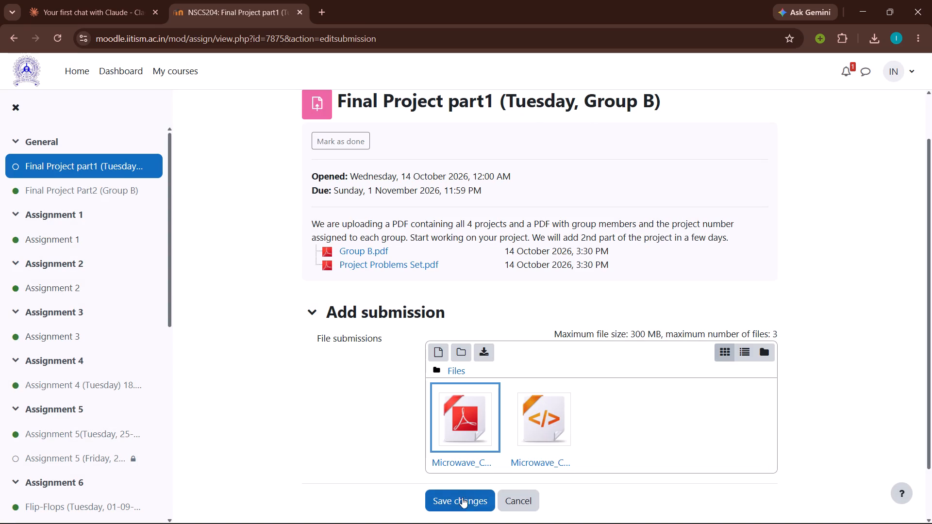
Save the Final Project part1 submission with the report PDF and the circuit file.
left_click(458, 499)
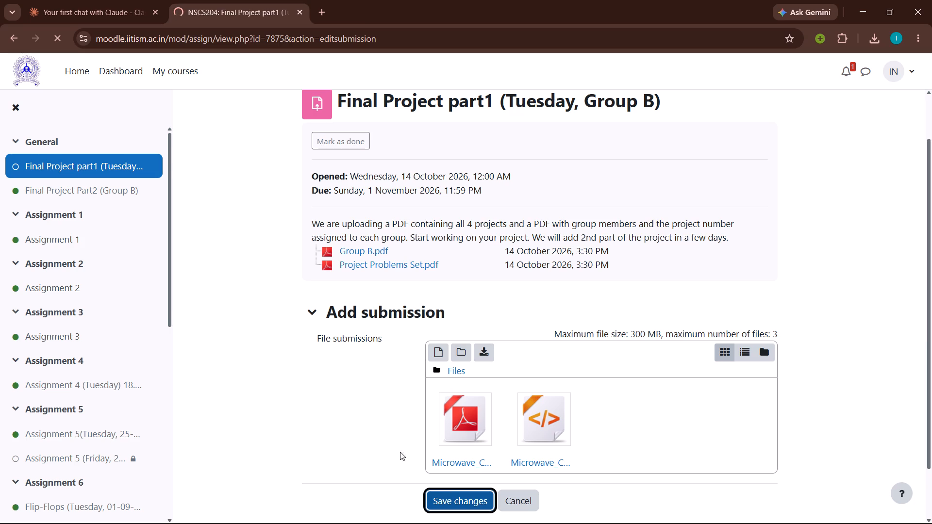
scroll(367, 431, "down", 2)
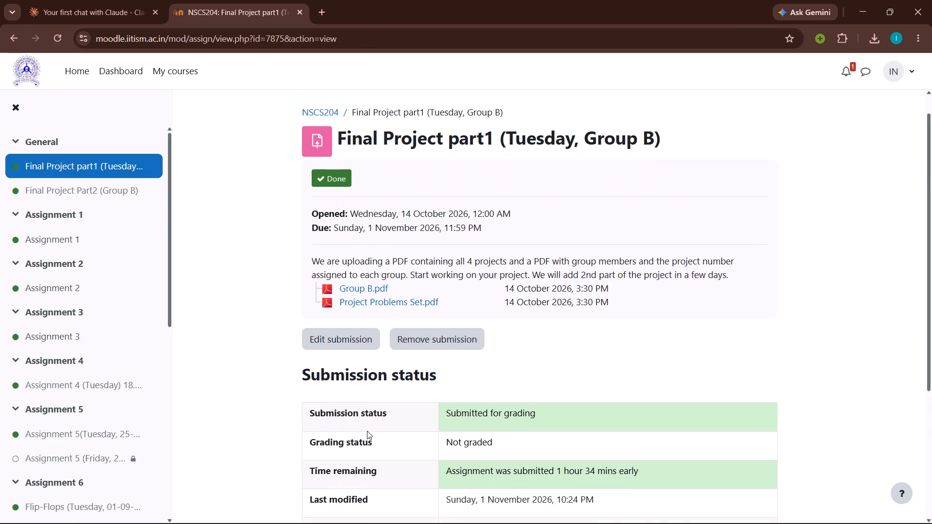
scroll(367, 431, "down", 1)
Open Final Project Part2 (Group B) and review its submission status and submitted files.
left_click(69, 184)
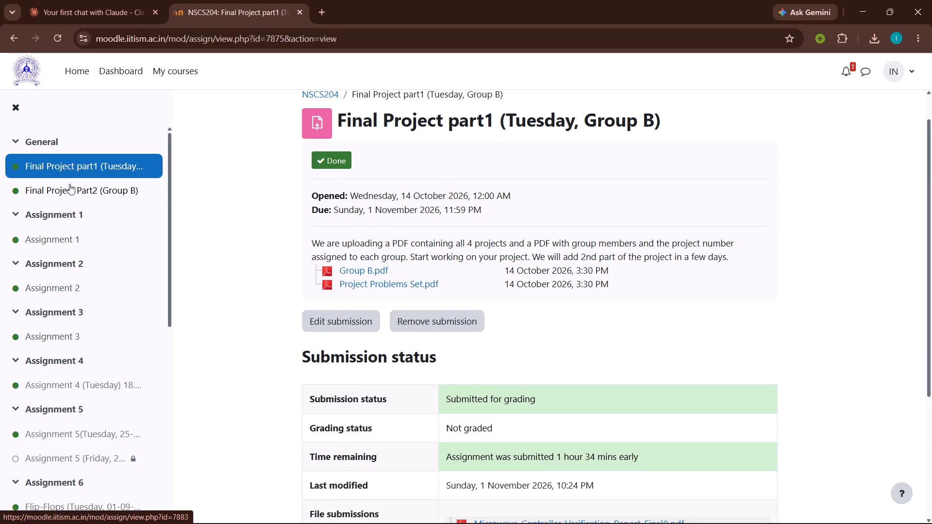
scroll(424, 242, "down", 1)
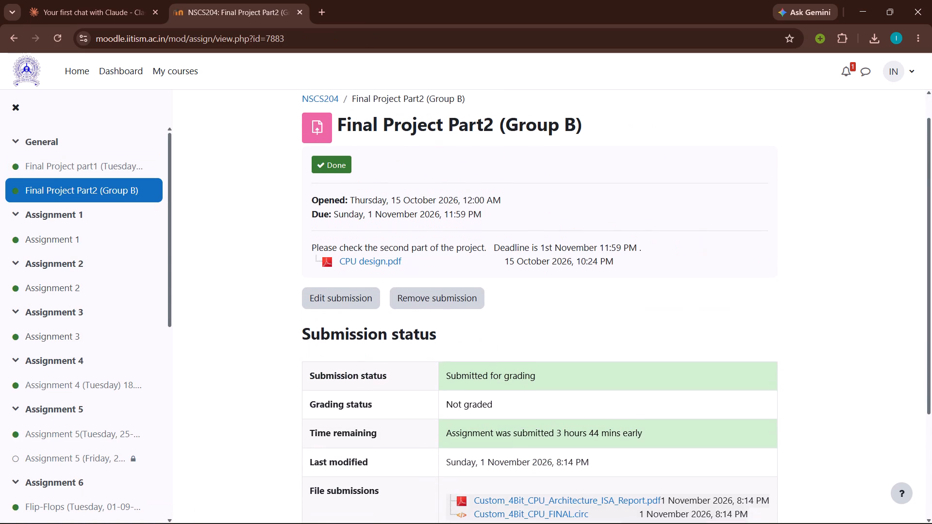
scroll(424, 242, "down", 2)
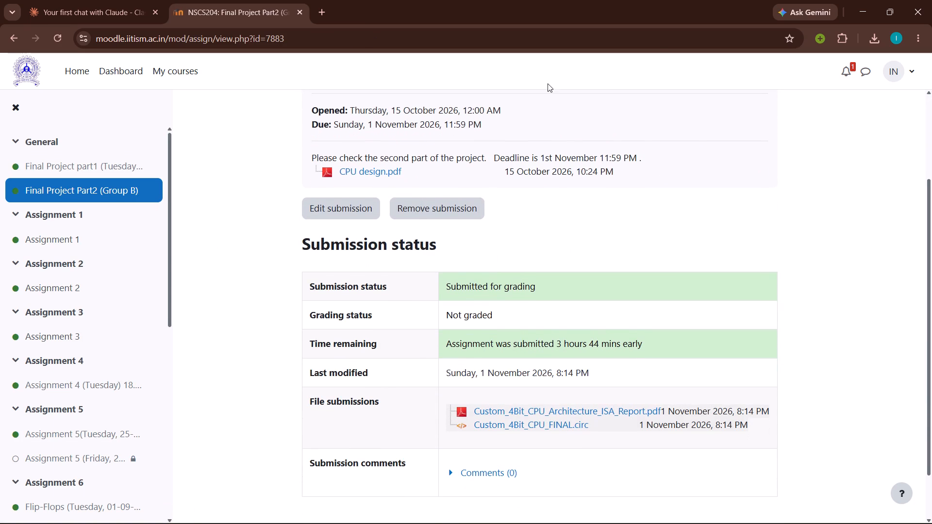
Close the browser window.
left_click(931, 8)
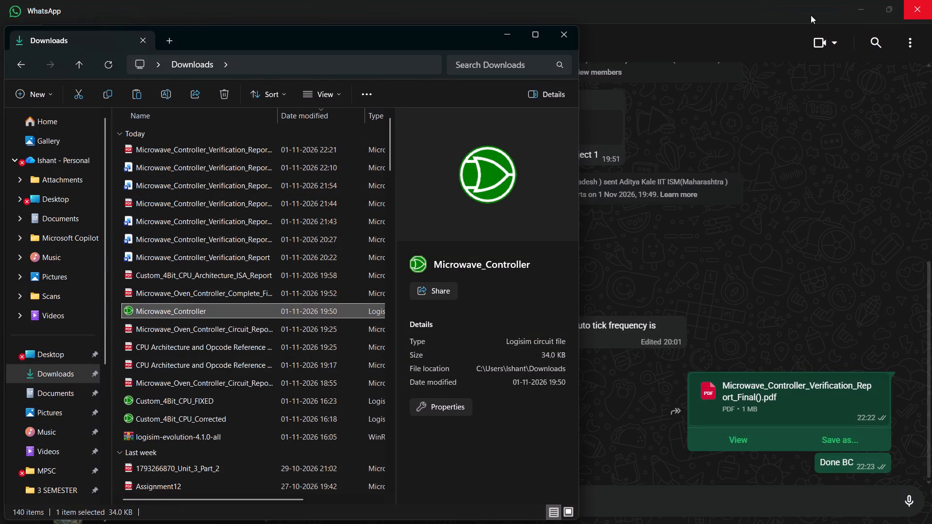
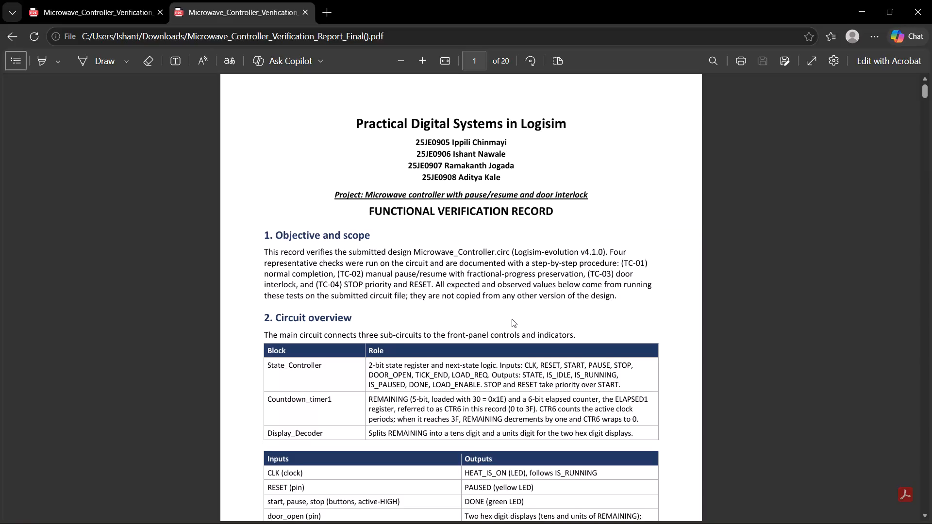
Review the final microwave controller verification report PDF, from the circuit overview and truth tables through the test cases and screenshot evidence figures.
scroll(512, 319, "down", 5)
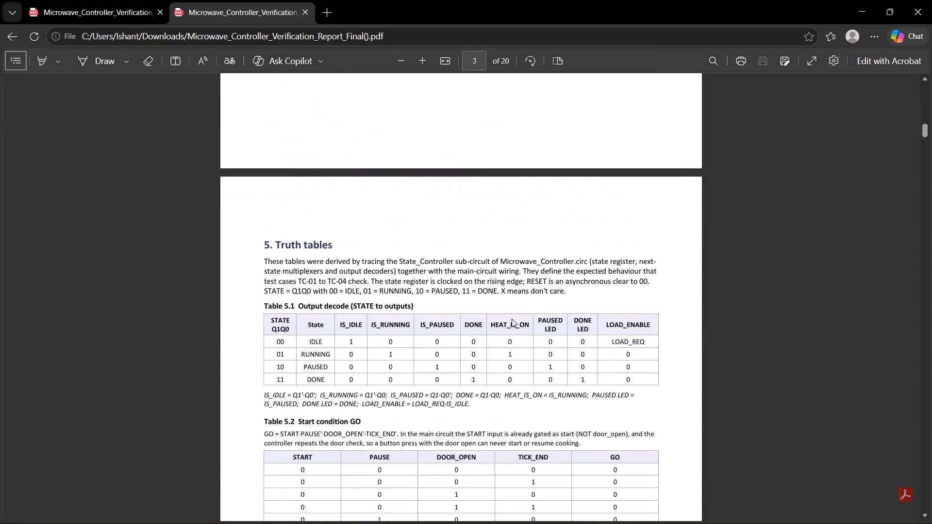
scroll(512, 319, "down", 6)
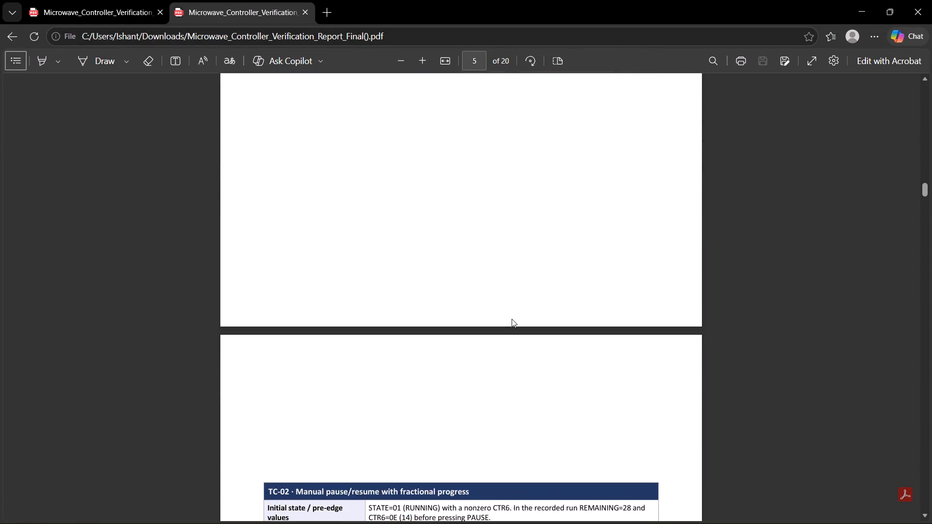
scroll(512, 319, "down", 4)
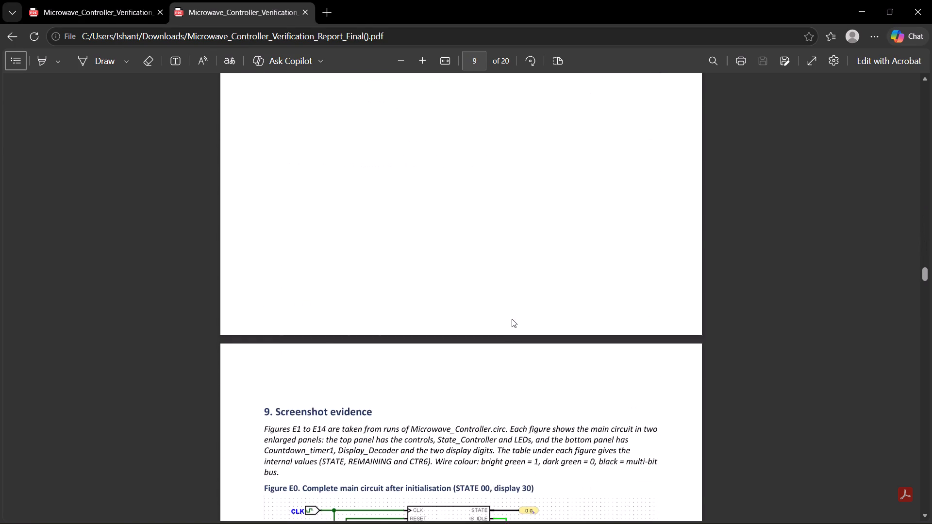
scroll(512, 319, "down", 2)
scroll(512, 319, "up", 1)
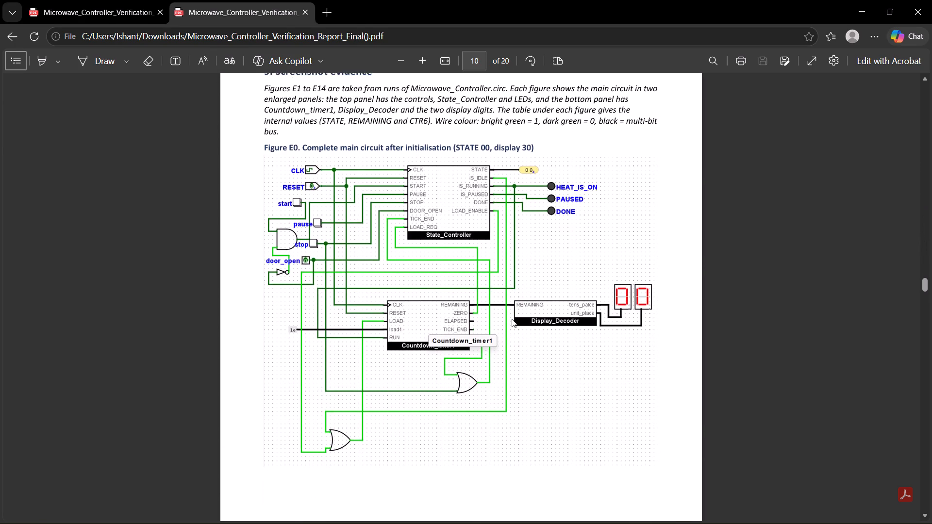
scroll(512, 319, "up", 2)
scroll(512, 319, "down", 13)
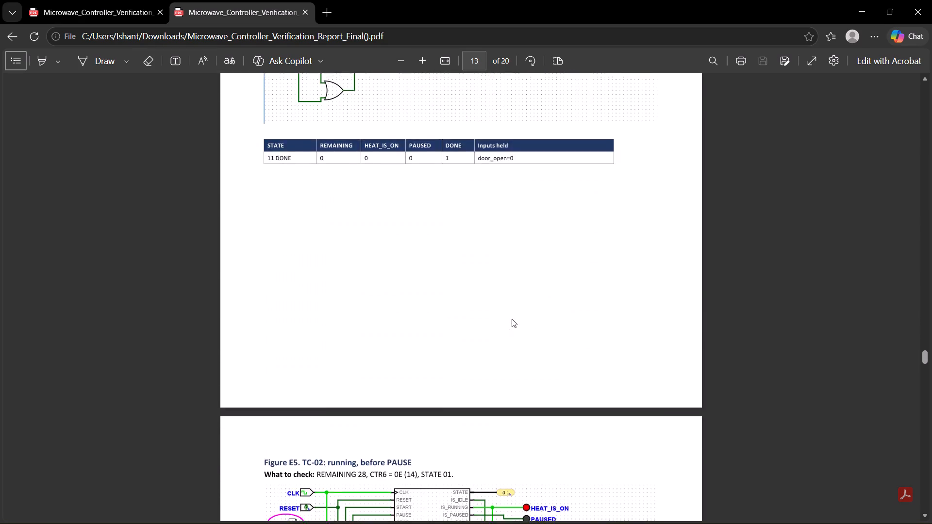
scroll(512, 319, "down", 4)
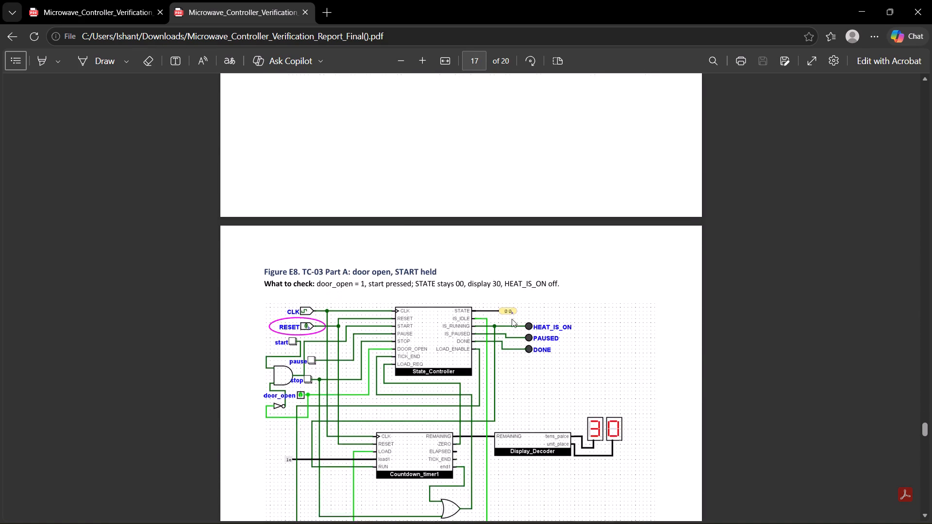
scroll(512, 319, "up", 20)
scroll(512, 319, "up", 19)
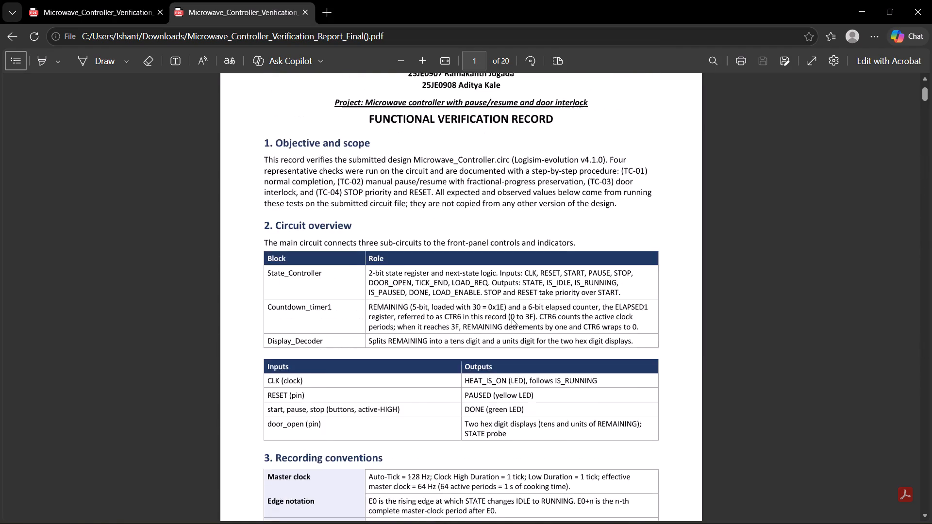
Re-examine the verification report from the circuit overview through the output decode and start condition GO truth tables.
scroll(512, 319, "up", 12)
scroll(512, 319, "down", 8)
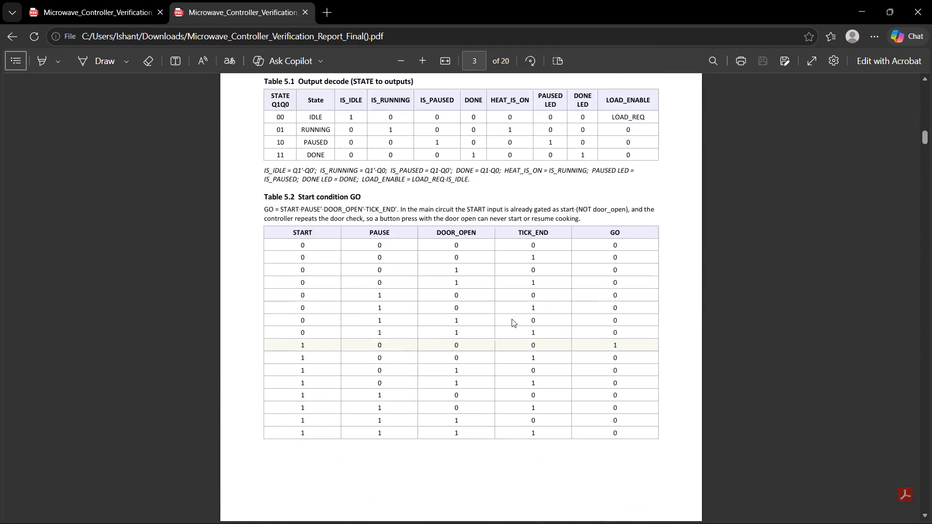
scroll(512, 319, "down", 1)
scroll(512, 319, "up", 4)
scroll(512, 319, "down", 1)
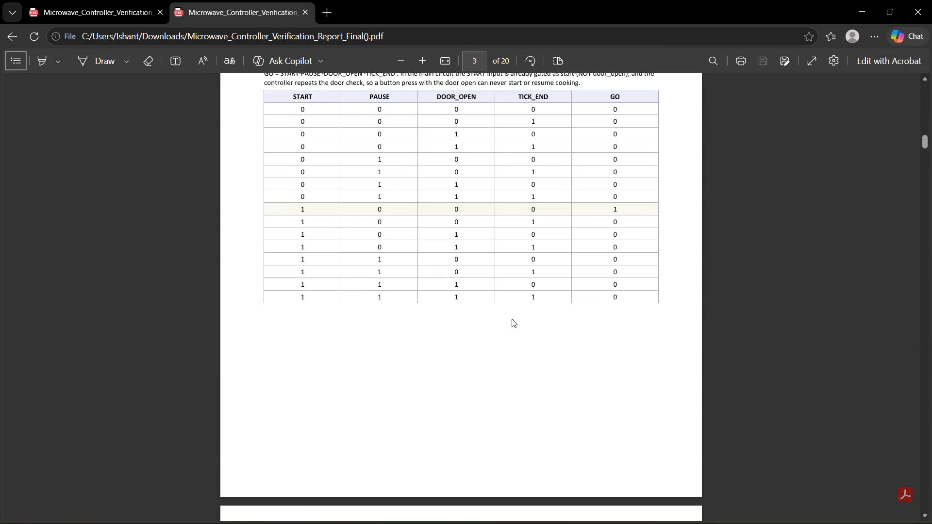
scroll(512, 319, "down", 1)
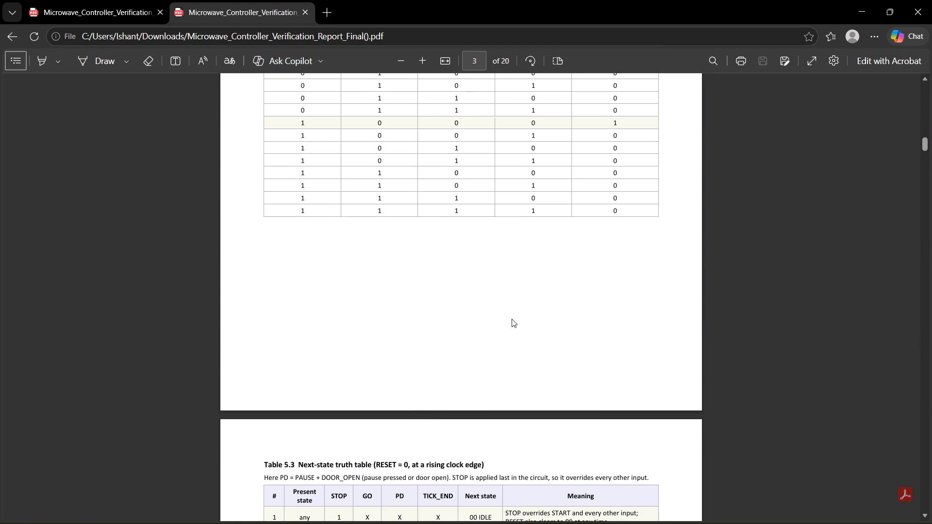